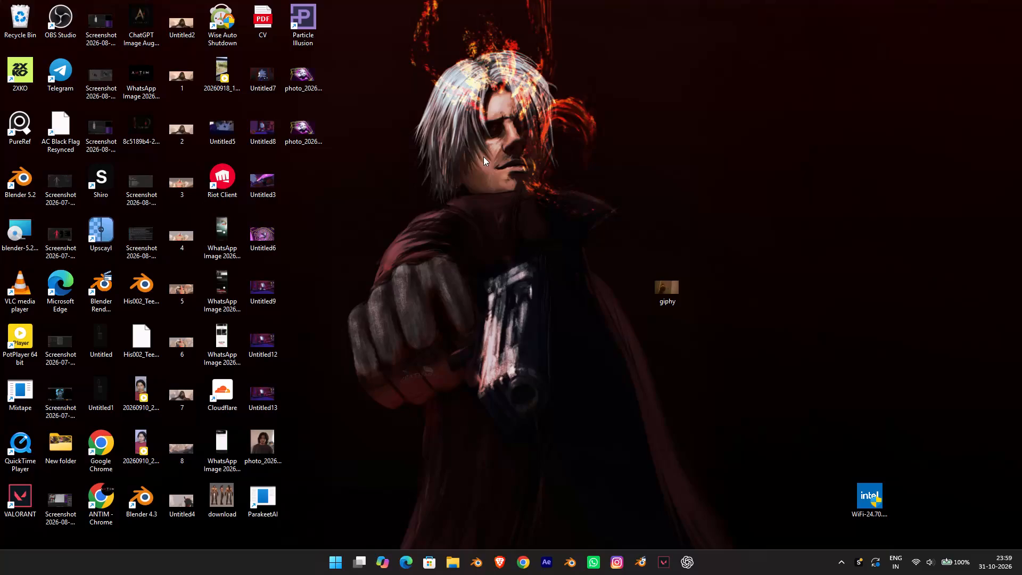
Launch Adobe After Effects and continue past the crash repair options with a normal session.
click(554, 561)
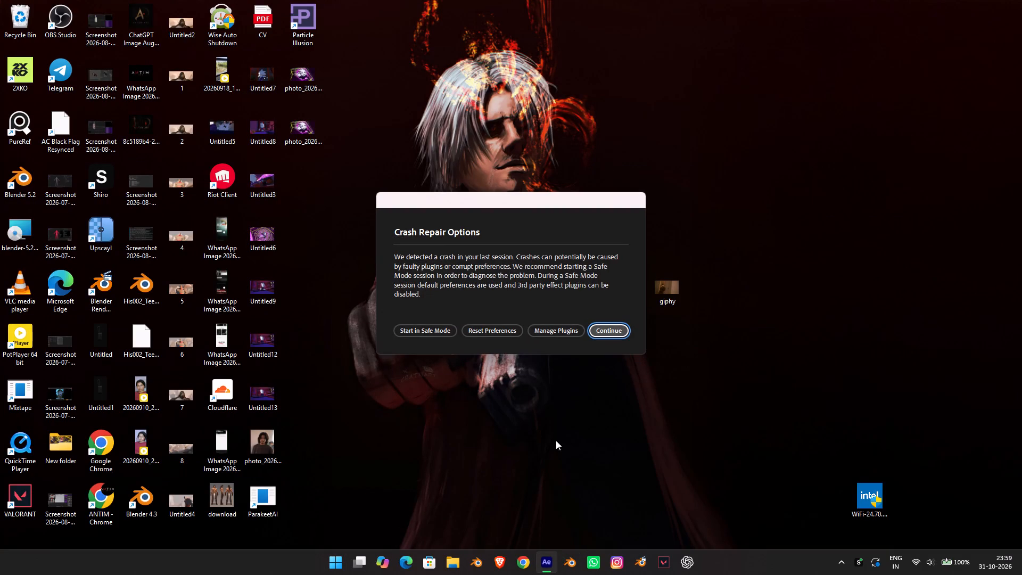
click(605, 330)
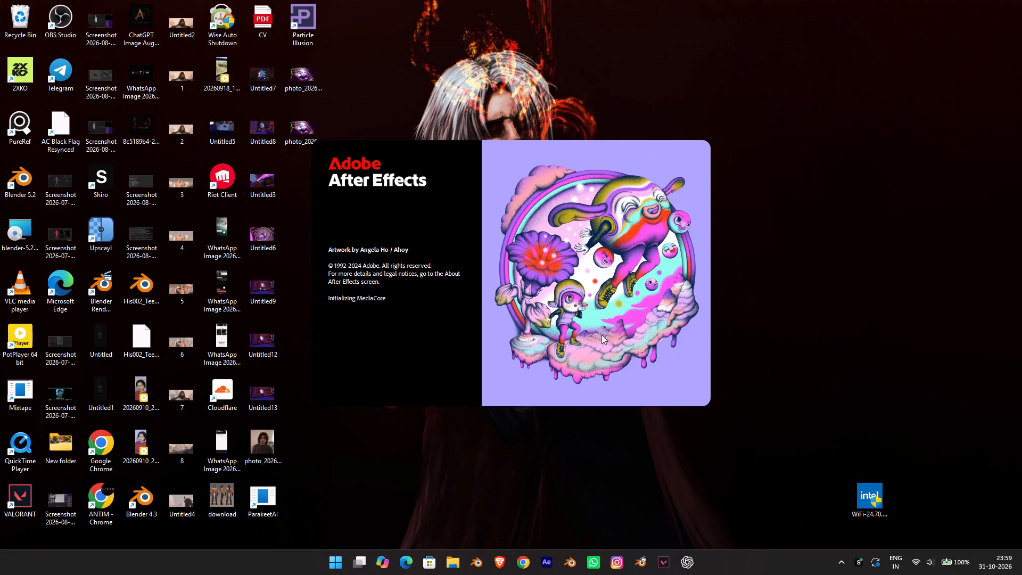
Switch to the Brave browser and look through the Antim Art Productions site from its opening banner down to the contact section.
click(505, 564)
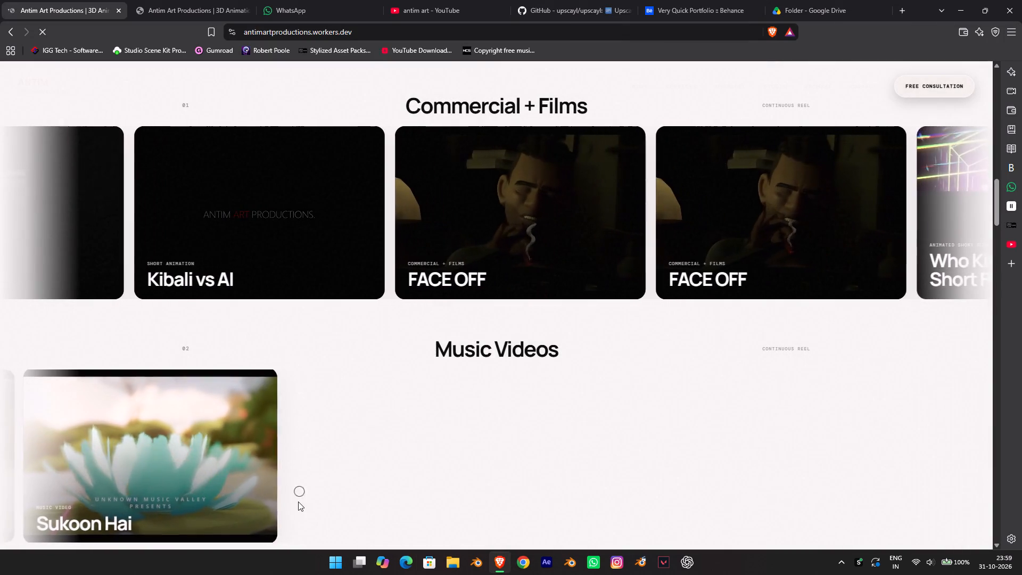
scroll(416, 420, up, 4)
scroll(421, 415, down, 4)
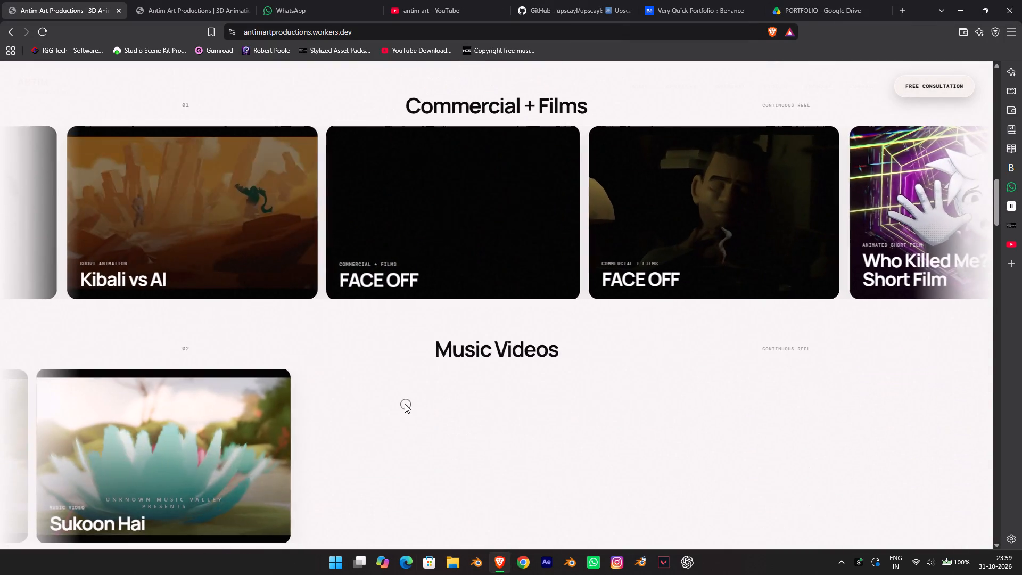
scroll(405, 404, up, 4)
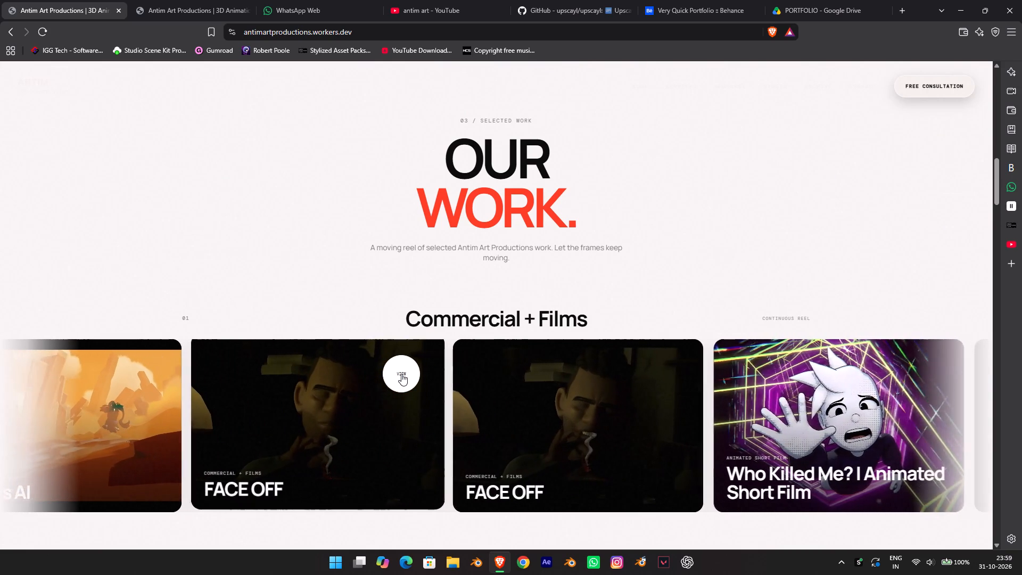
scroll(401, 374, up, 20)
scroll(401, 373, up, 2)
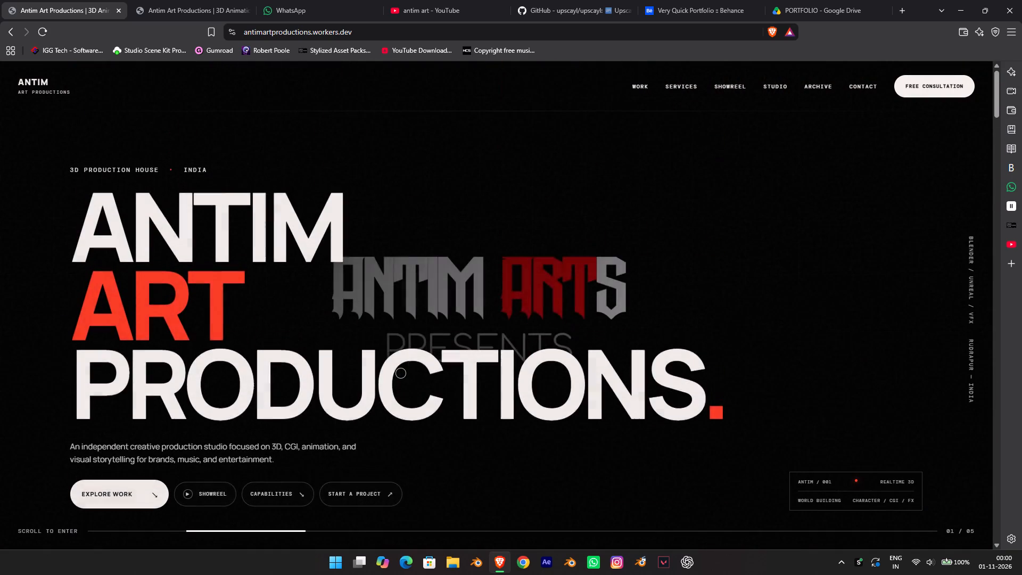
scroll(401, 373, down, 12)
scroll(401, 373, up, 4)
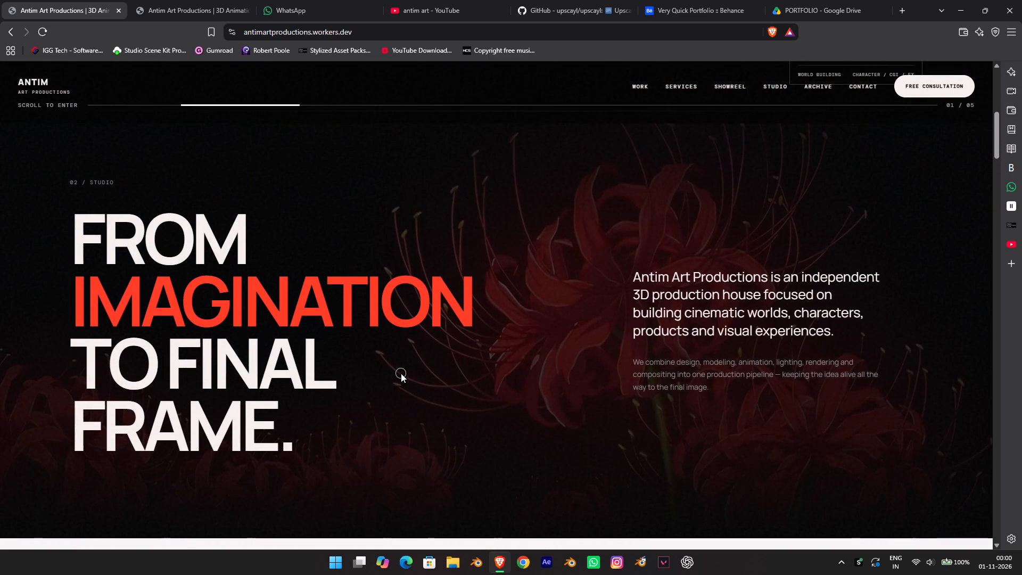
scroll(475, 413, down, 6)
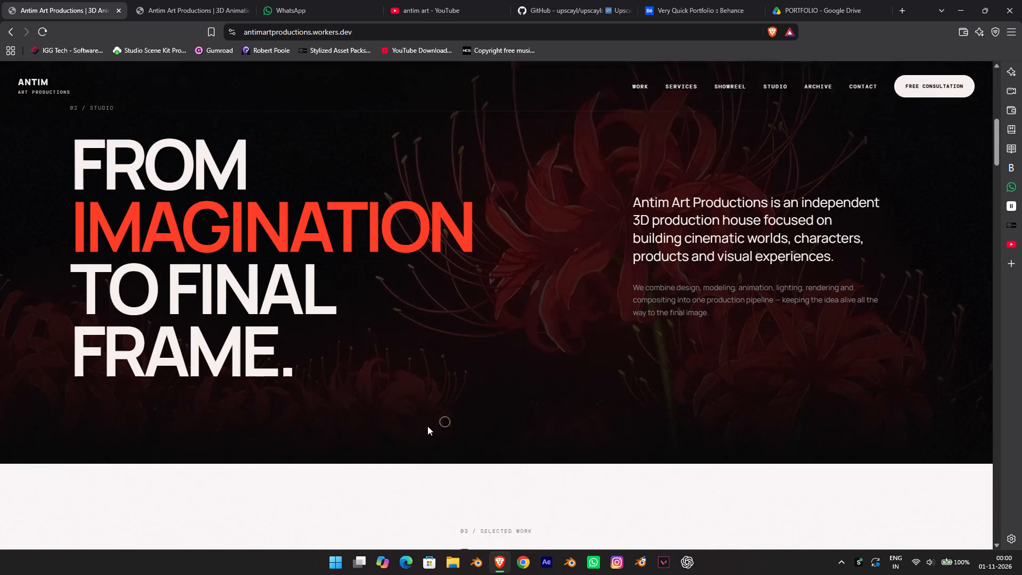
scroll(427, 426, down, 20)
scroll(421, 431, down, 7)
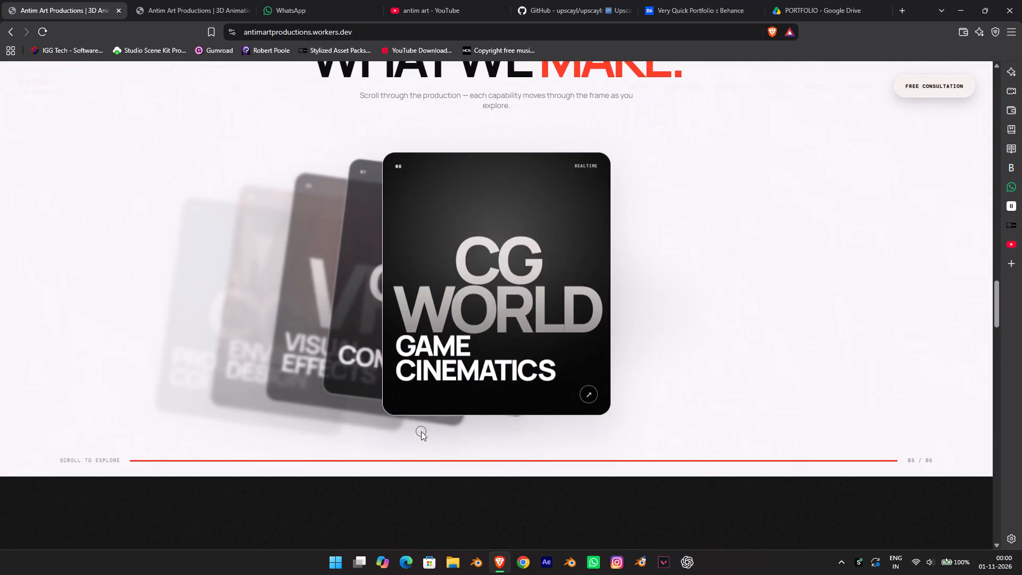
scroll(438, 434, down, 6)
scroll(532, 456, down, 14)
scroll(522, 459, down, 15)
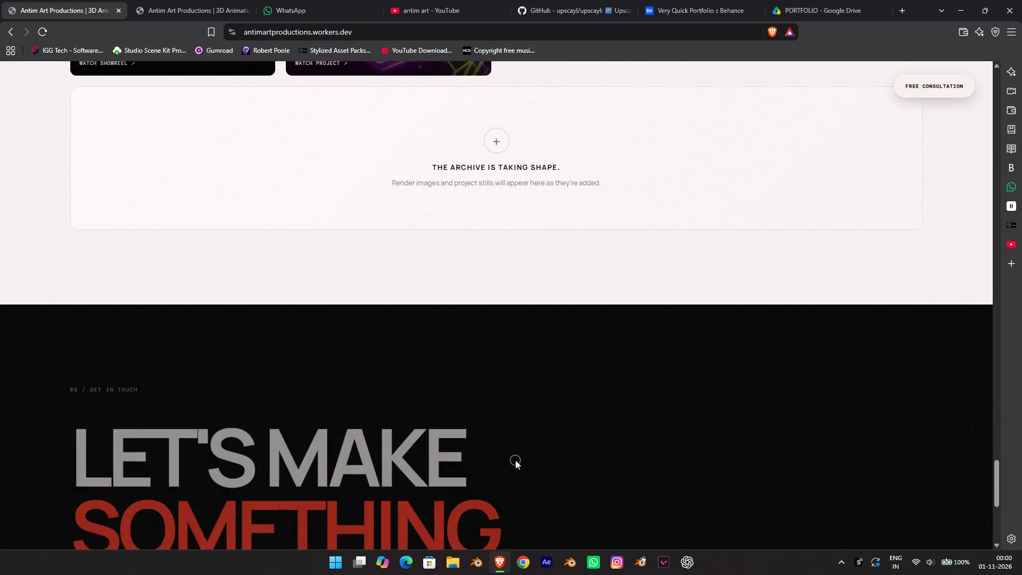
Look back over the site's Project Archives and Commercial + Films sections up to the opening banner.
scroll(515, 460, up, 1)
scroll(515, 460, down, 7)
scroll(514, 459, up, 14)
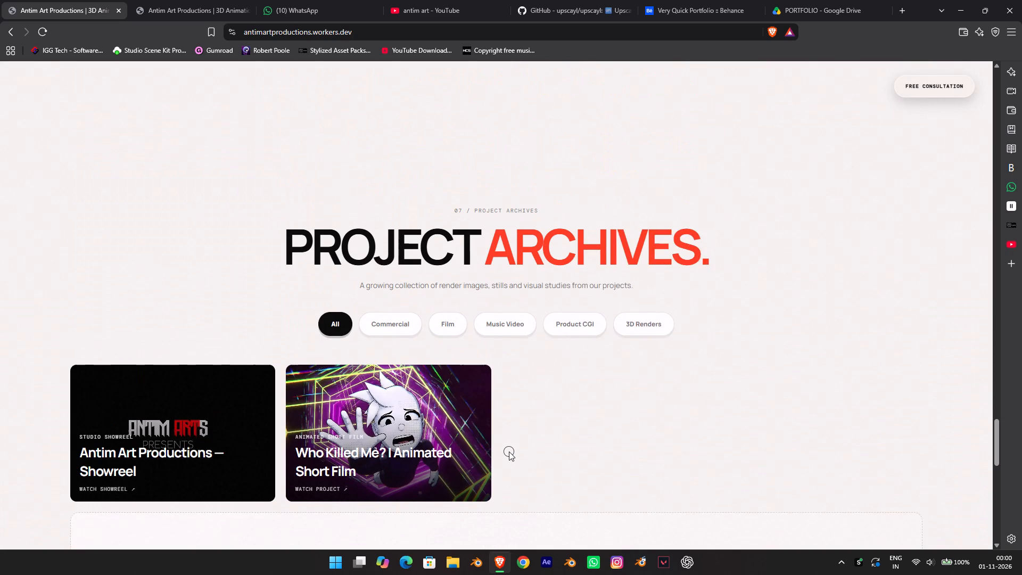
scroll(509, 451, up, 15)
scroll(509, 451, up, 6)
scroll(509, 451, down, 2)
scroll(509, 451, up, 20)
scroll(509, 451, up, 9)
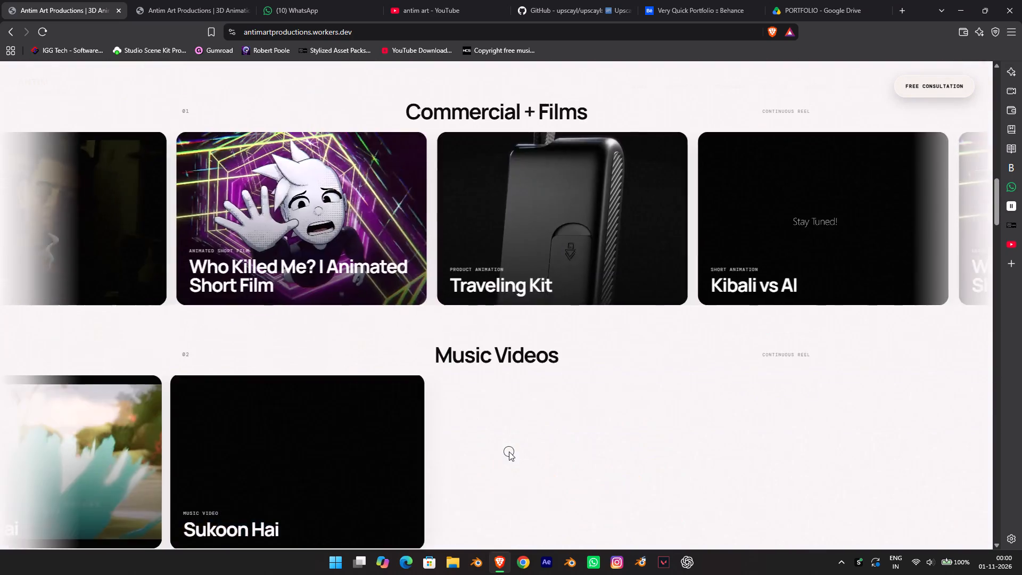
scroll(509, 451, up, 14)
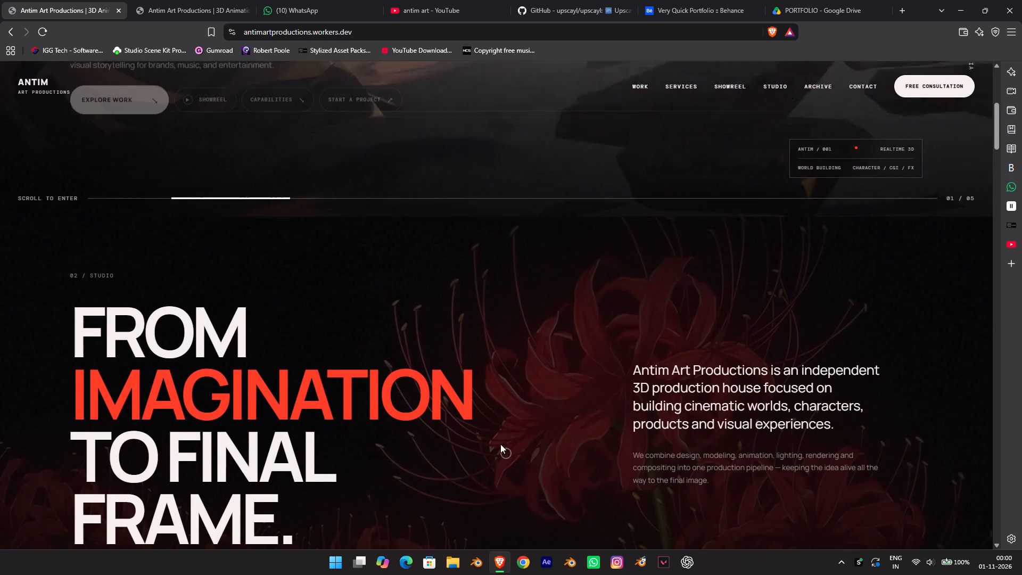
scroll(500, 444, up, 12)
Examine the site's Commercial + Films and Music Videos reels and the What We Make capability cards.
scroll(509, 465, down, 19)
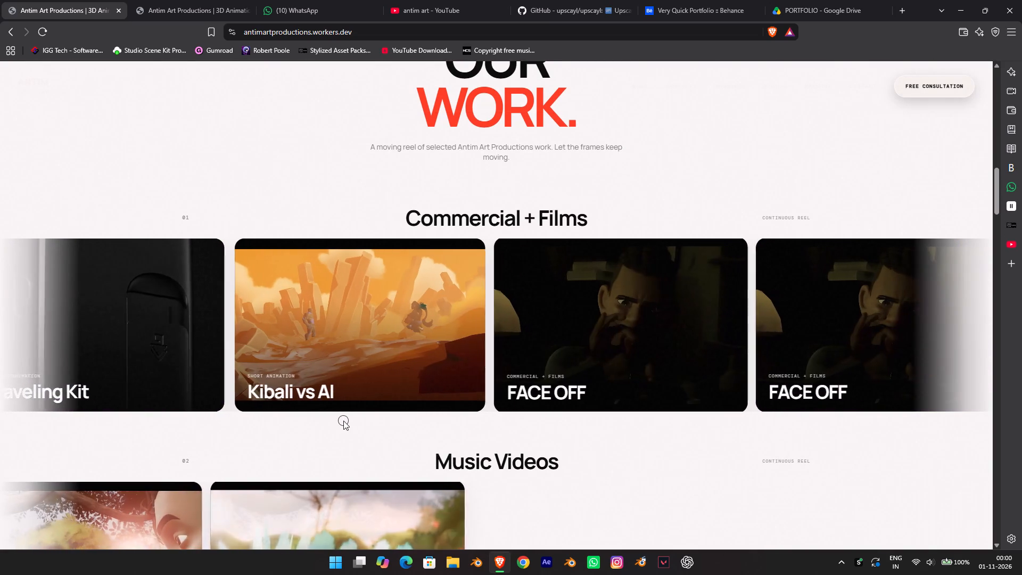
scroll(343, 420, down, 5)
scroll(343, 420, up, 4)
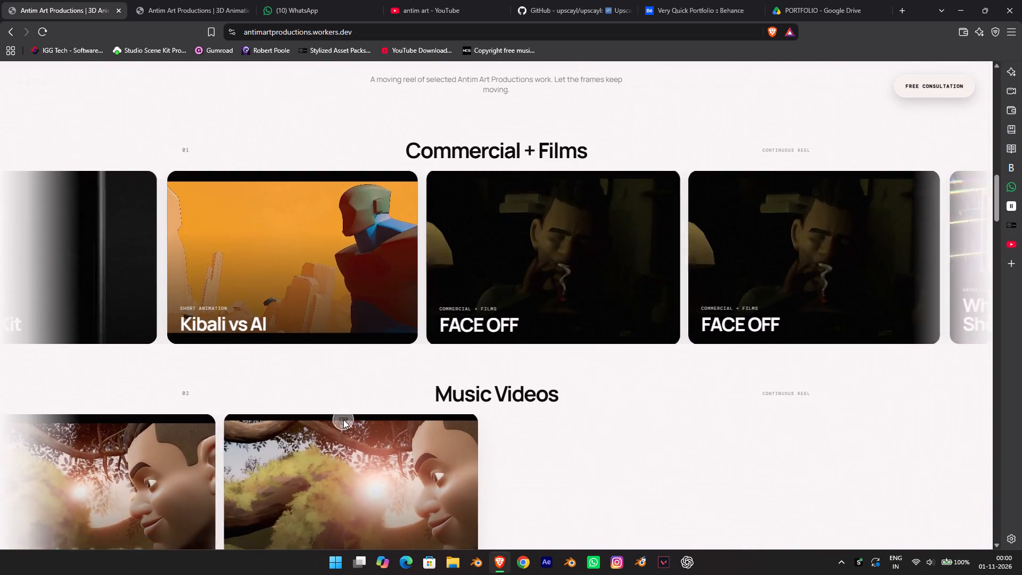
scroll(343, 420, down, 4)
scroll(398, 422, down, 12)
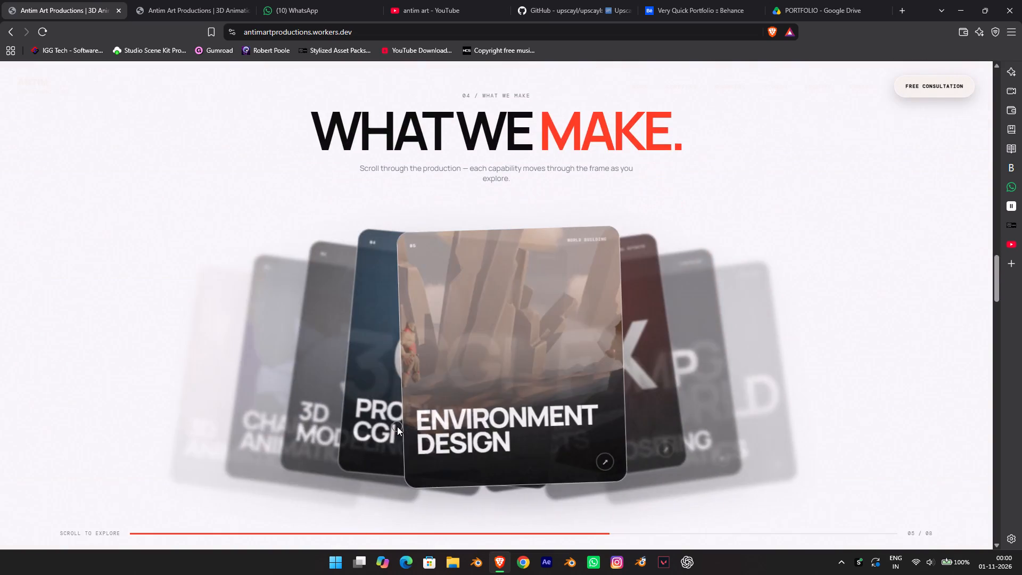
scroll(397, 426, down, 17)
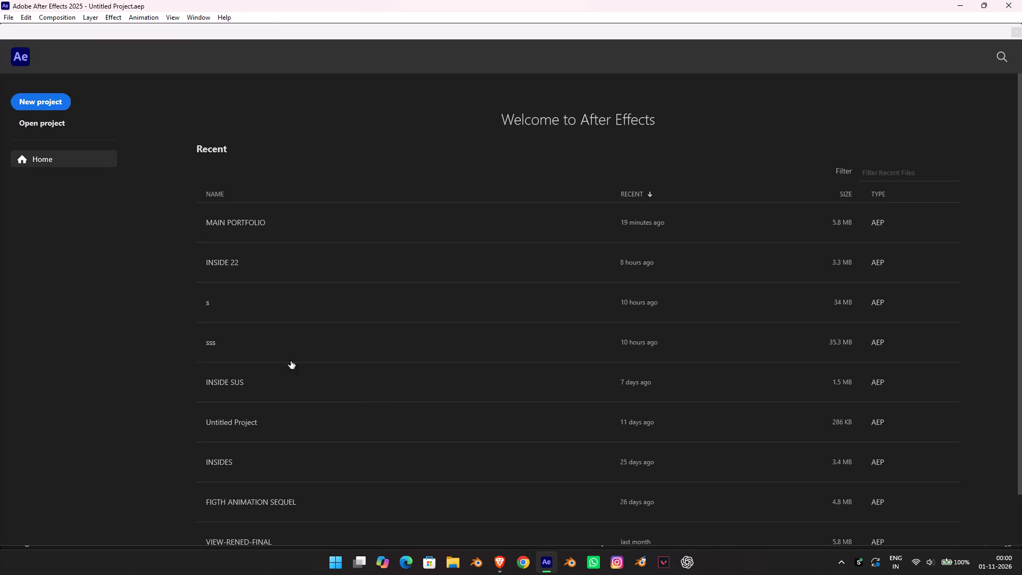
Switch to After Effects and open the recent project MAIN PORTFOLIO.
click(239, 238)
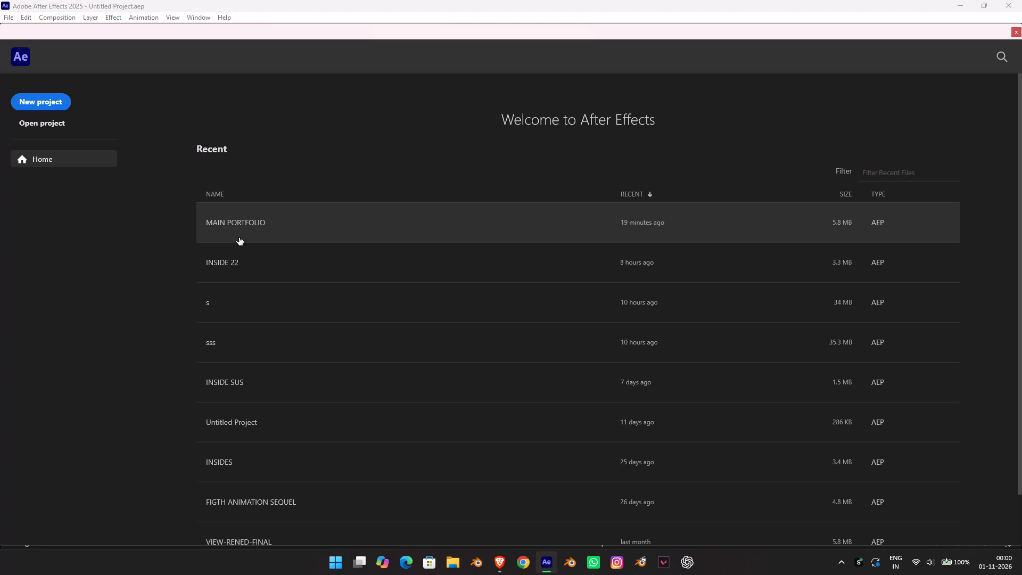
click(504, 221)
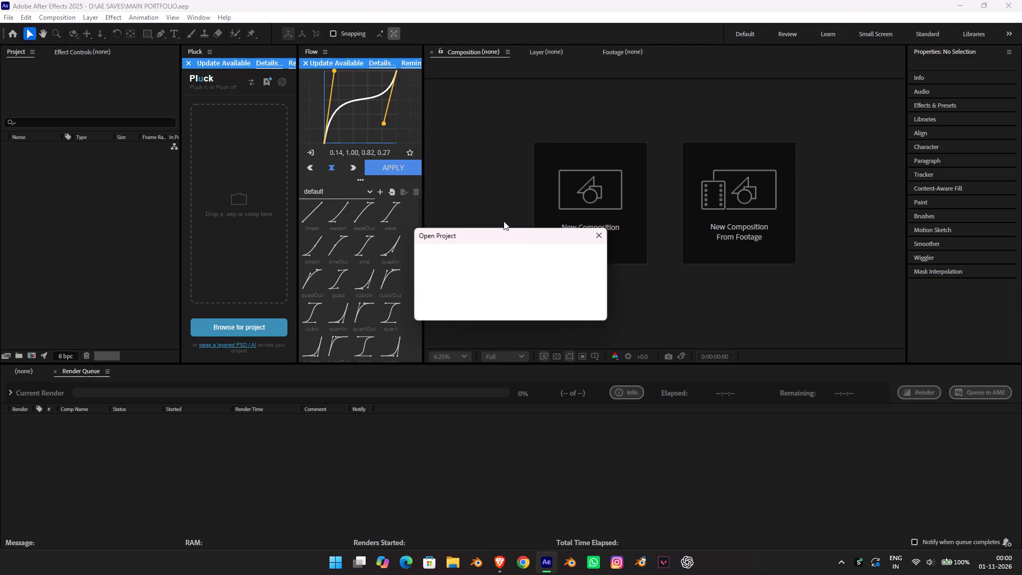
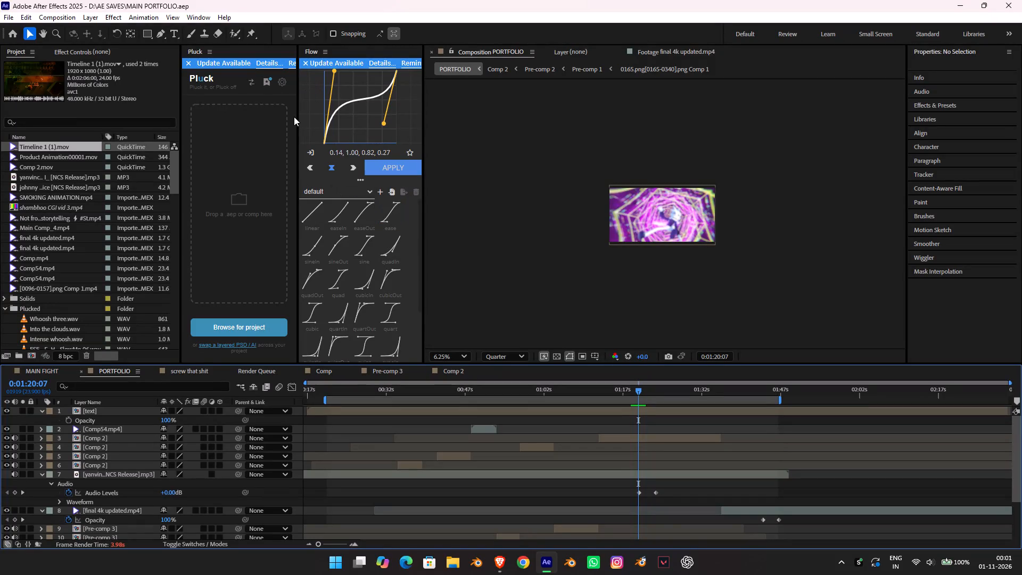
Pre-compose all layers of the PORTFOLIO composition together, moving all attributes into the new composition.
click(484, 437)
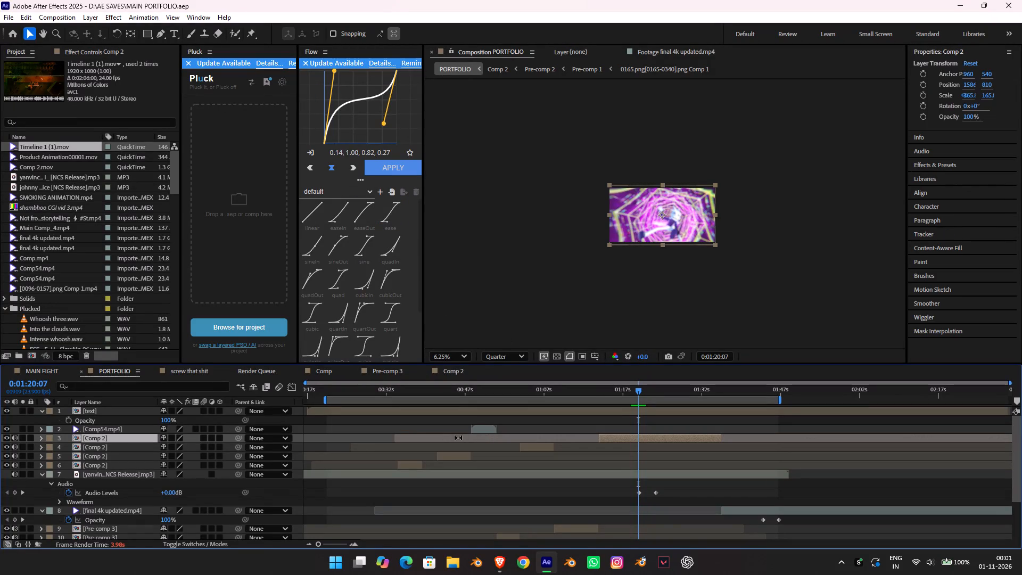
click(432, 434)
click(425, 426)
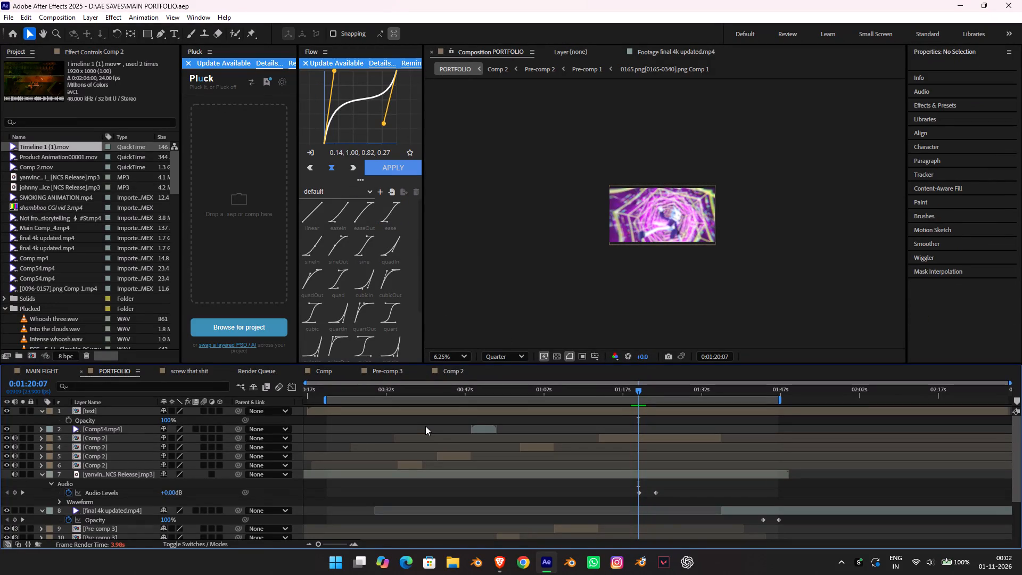
key(ctrl+a)
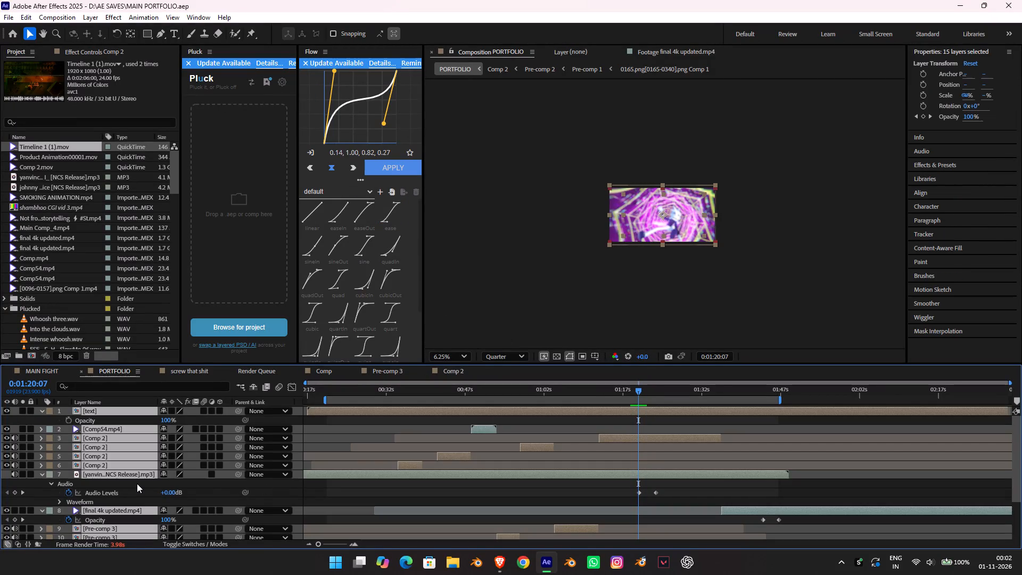
key(shift+c)
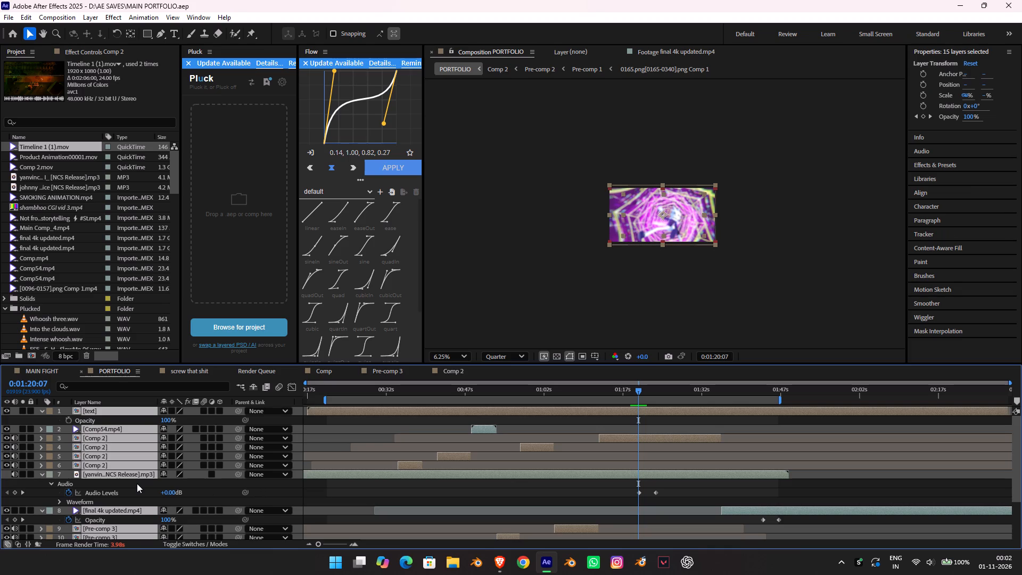
scroll(20, 466, down, 6)
scroll(42, 471, up, 10)
key(ctrl+shift+c)
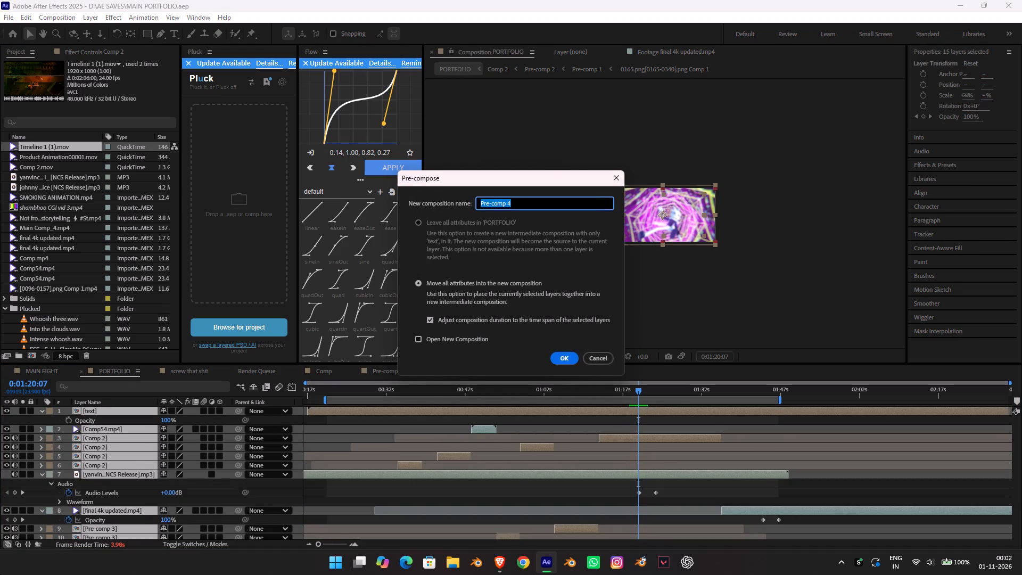
click(572, 360)
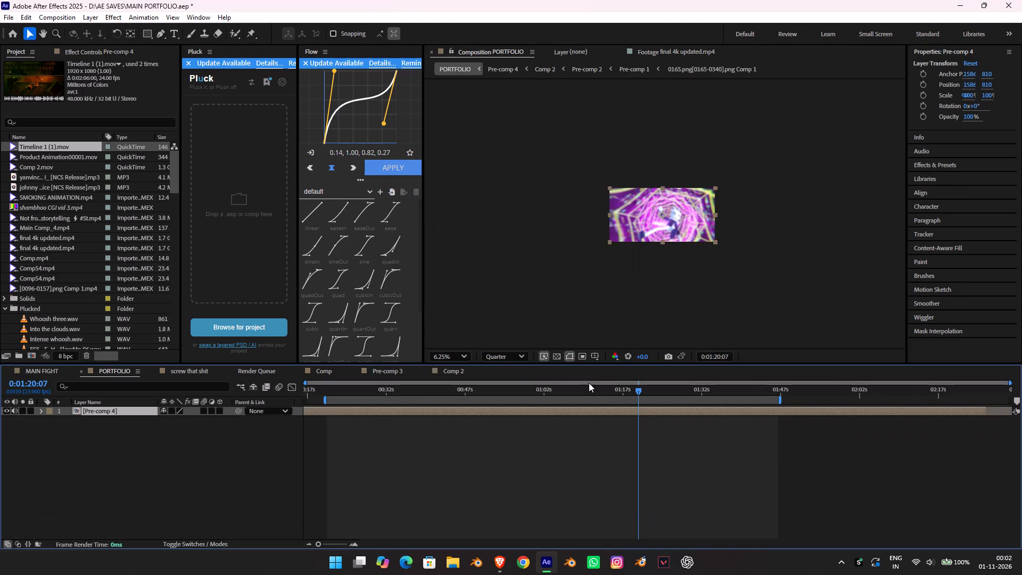
Scrub through the pre-composed PORTFOLIO timeline and add the composition to the render queue.
drag(592, 387, 326, 380)
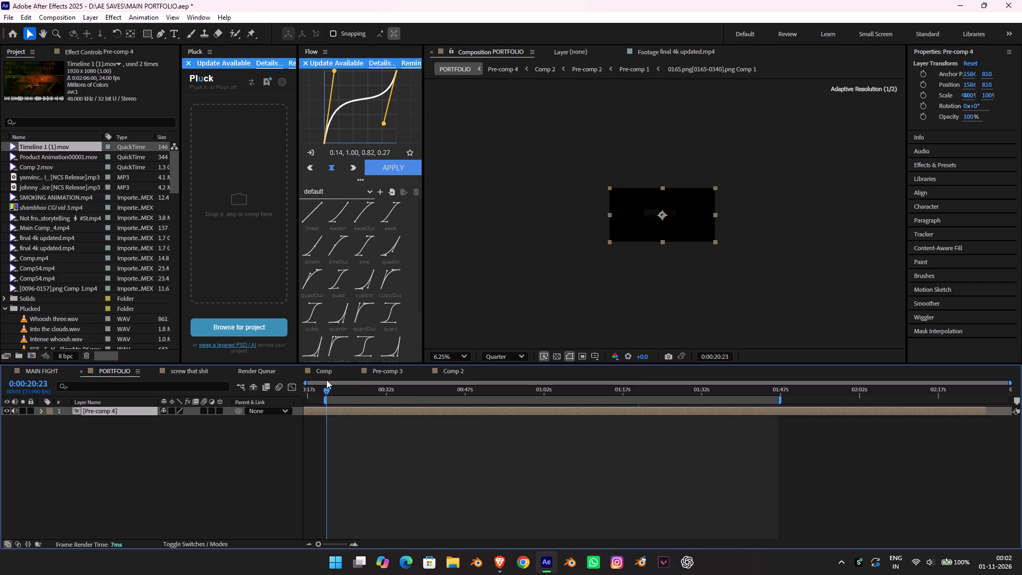
drag(326, 380, 673, 404)
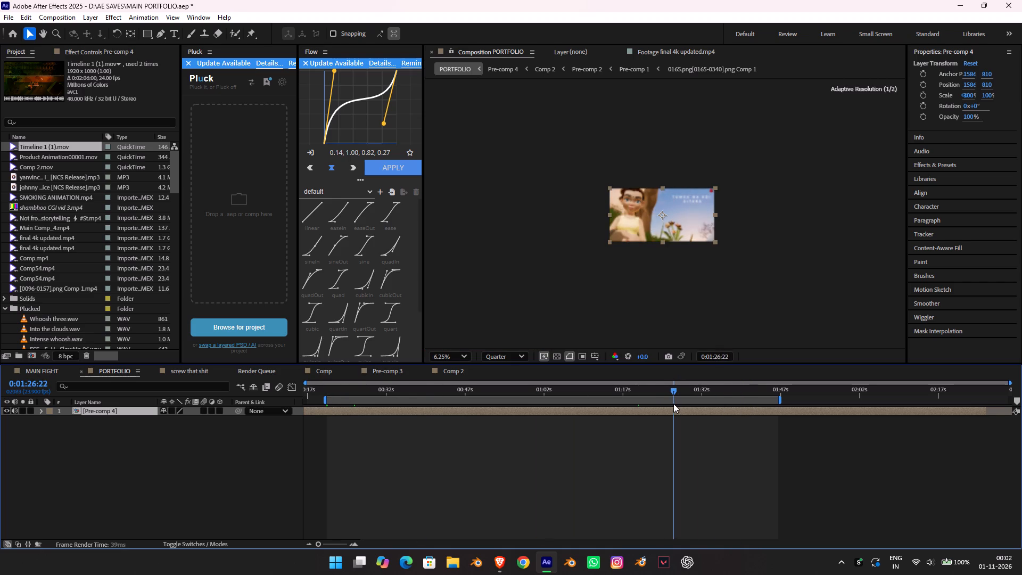
drag(673, 404, 673, 404)
key(ctrl+m)
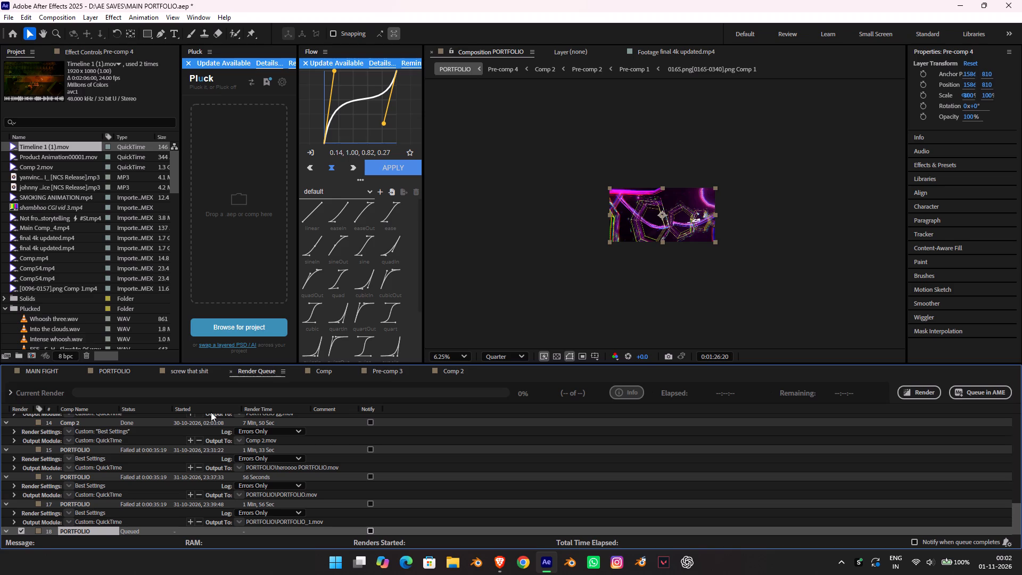
scroll(208, 423, down, 5)
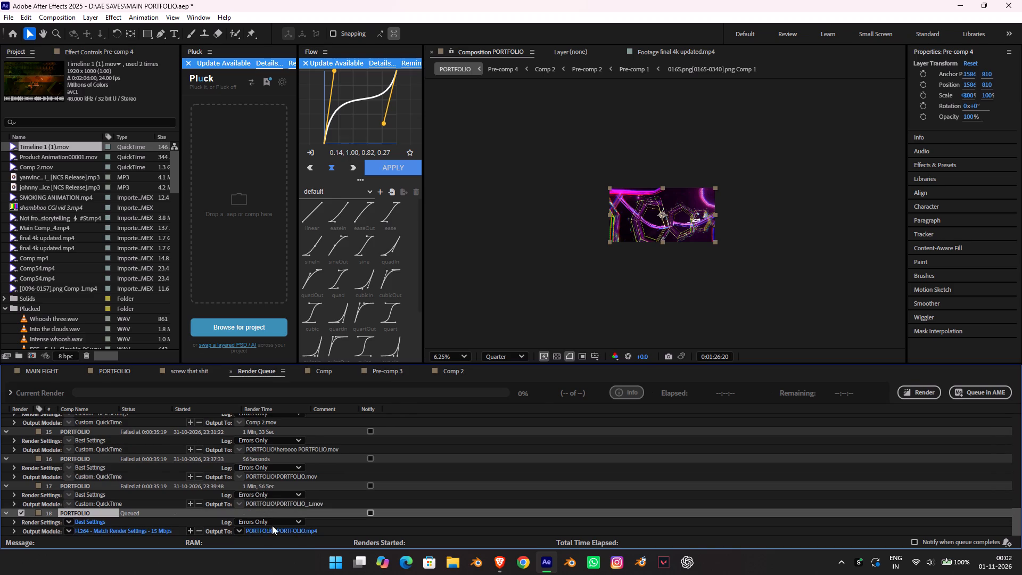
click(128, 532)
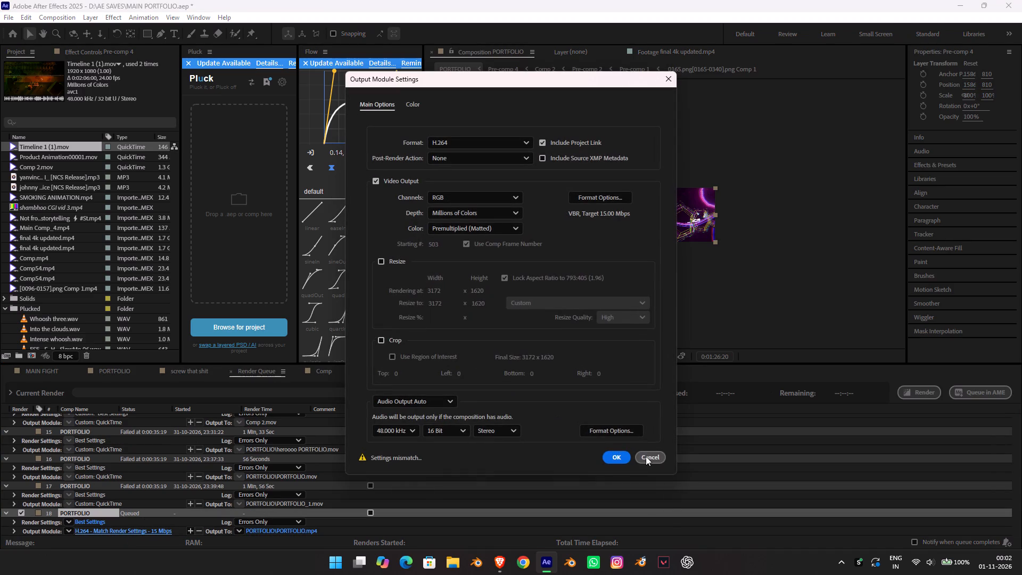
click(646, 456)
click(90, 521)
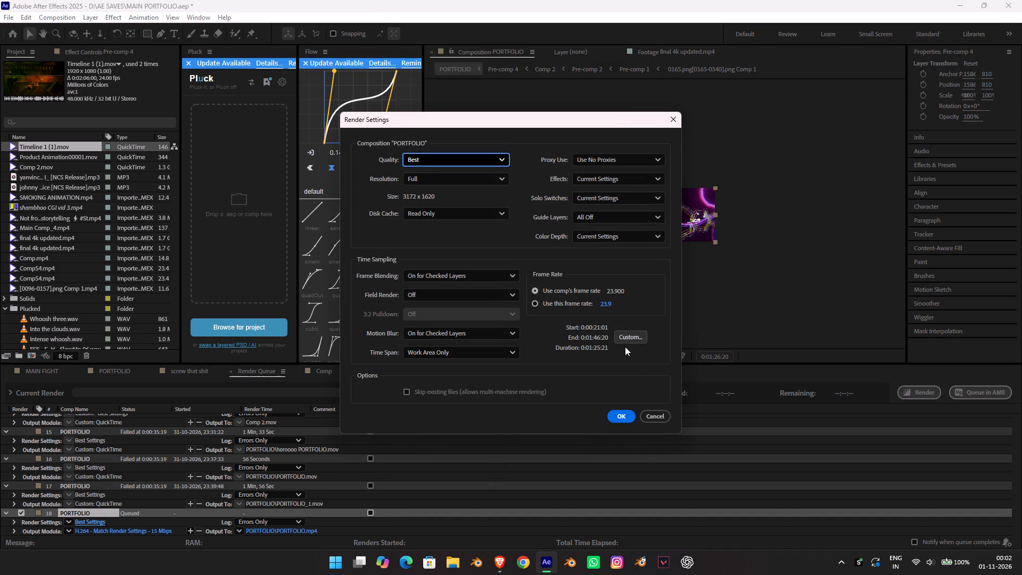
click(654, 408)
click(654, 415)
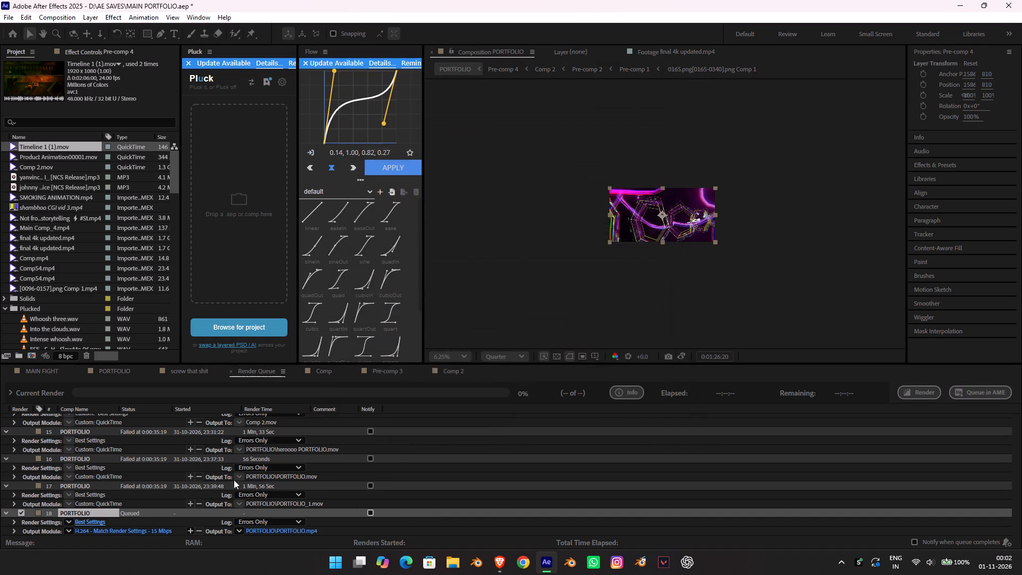
Set the queued PORTFOLIO item's H.264 target bitrate to 1.88 Mbps in its output module, accepting the frame rate adjustment.
click(137, 531)
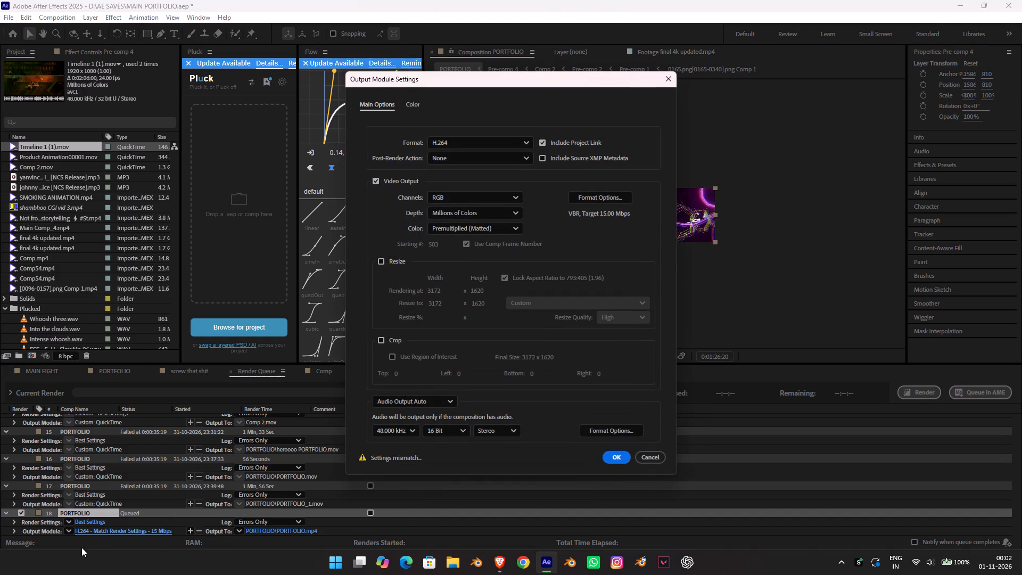
click(505, 138)
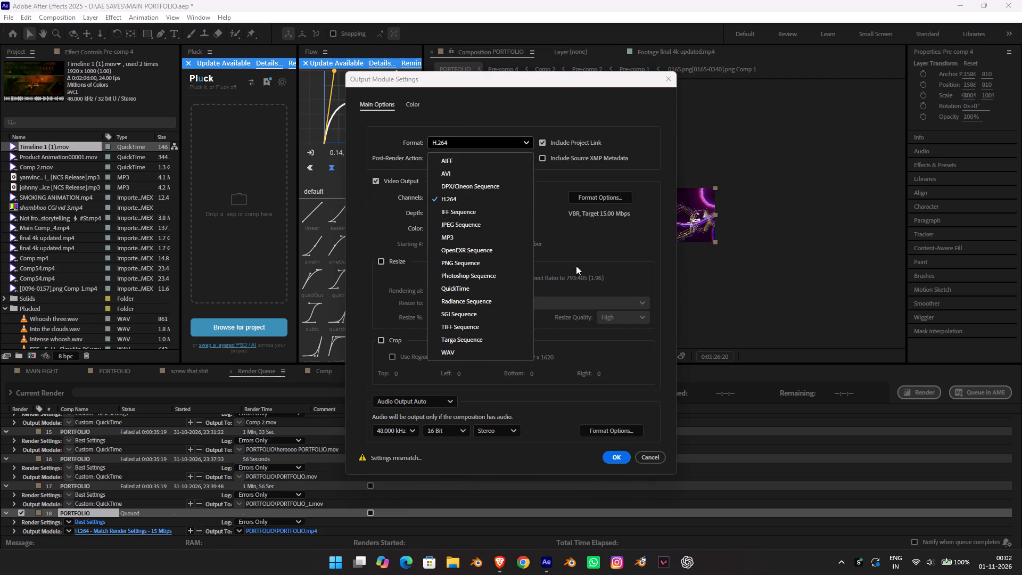
click(615, 248)
click(597, 193)
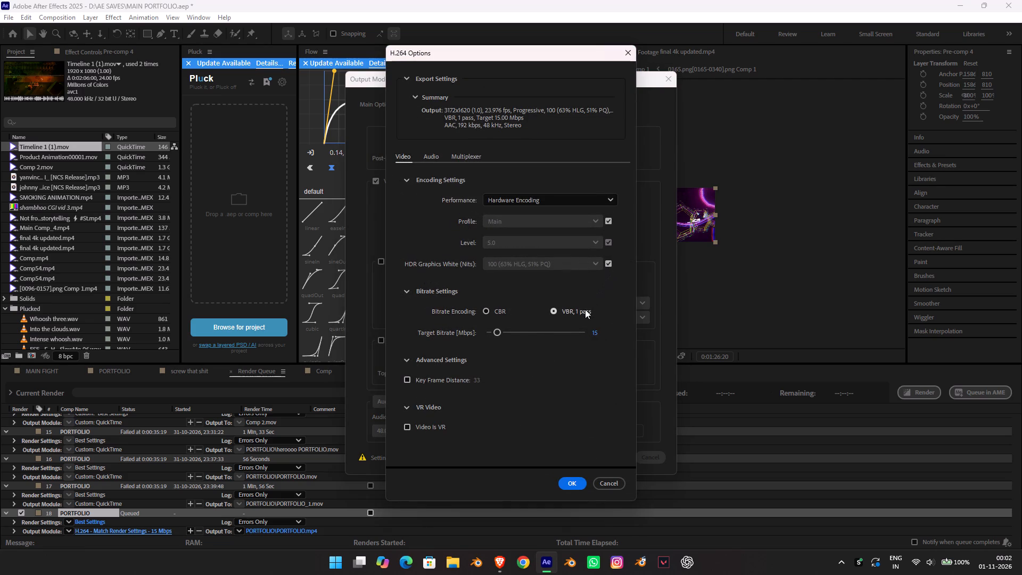
drag(495, 330, 484, 331)
drag(484, 331, 485, 333)
drag(485, 333, 485, 333)
drag(485, 333, 486, 332)
drag(486, 332, 485, 332)
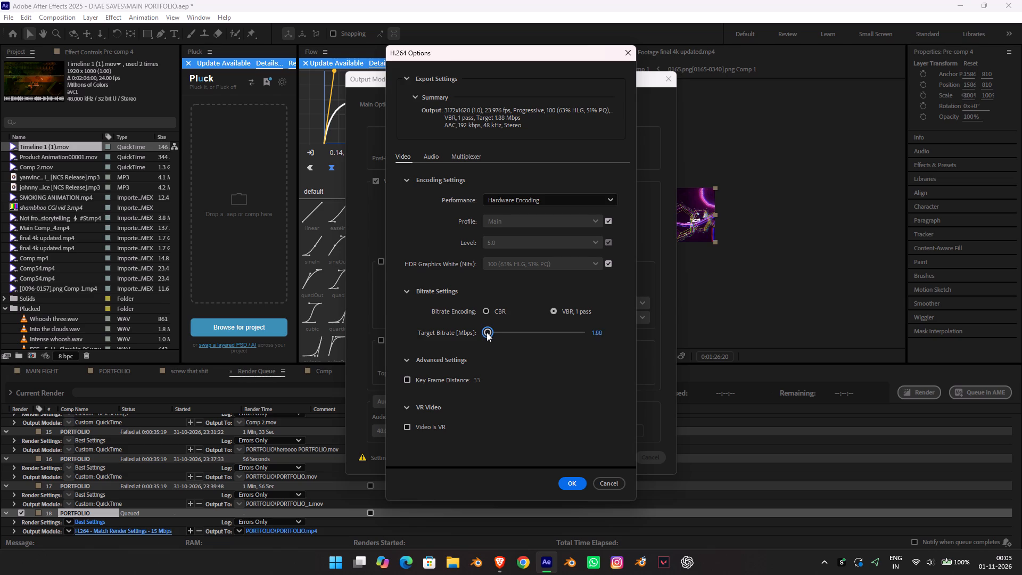
click(561, 481)
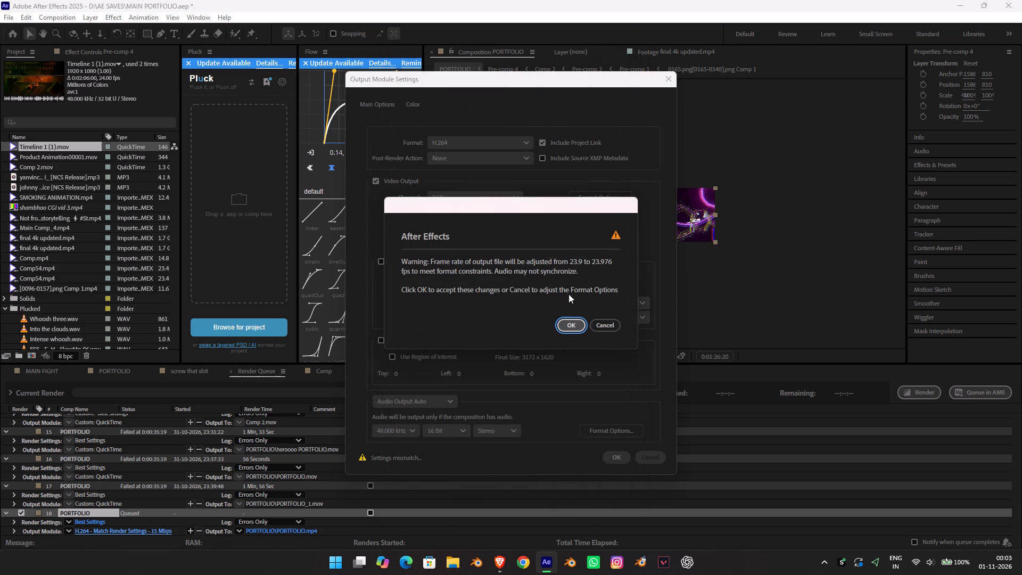
click(574, 322)
click(611, 461)
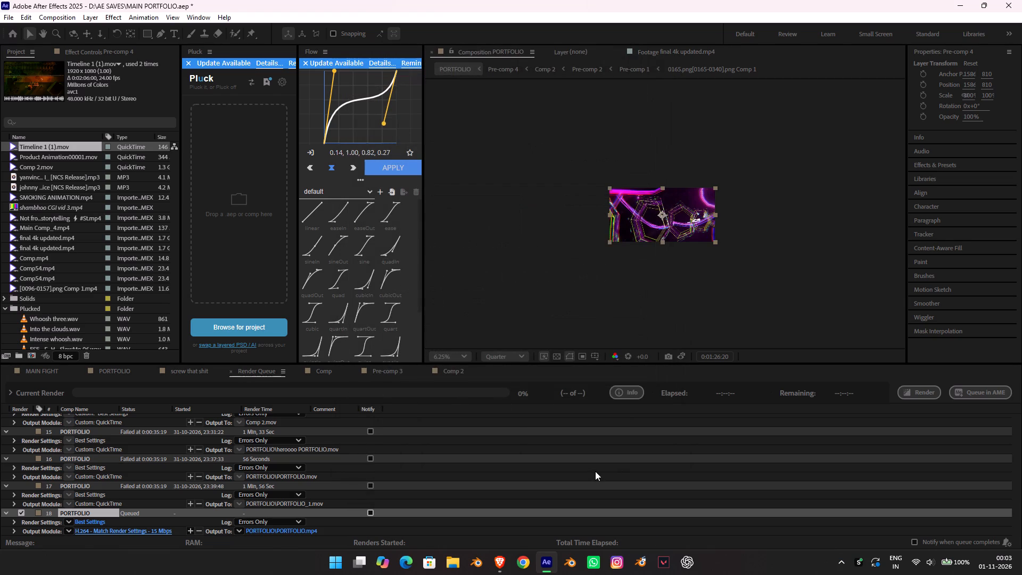
Start rendering the queued PORTFOLIO composition to PORTFOLIO.mp4, proceeding despite the missing footage.
scroll(36, 489, down, 4)
click(299, 530)
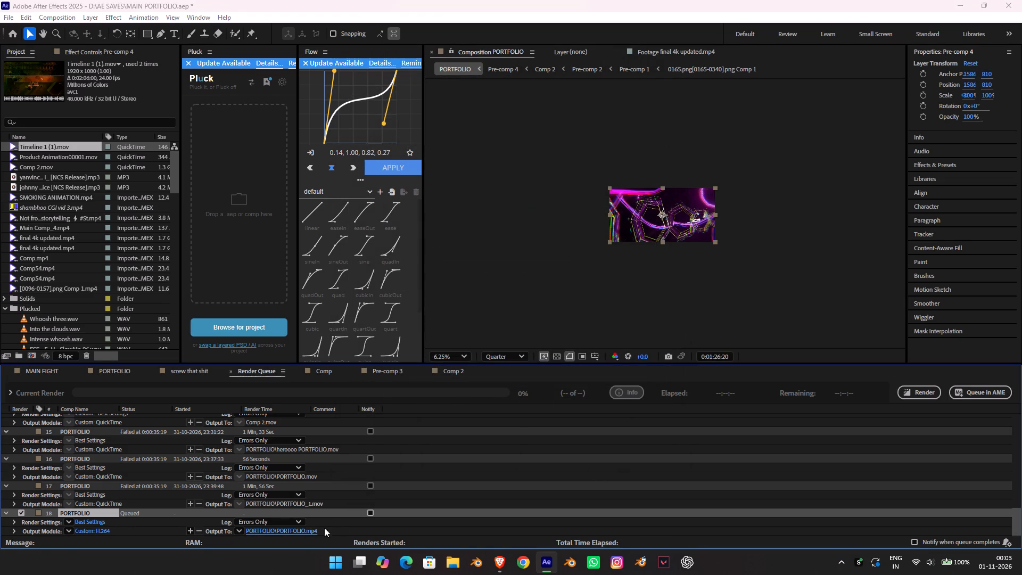
click(402, 319)
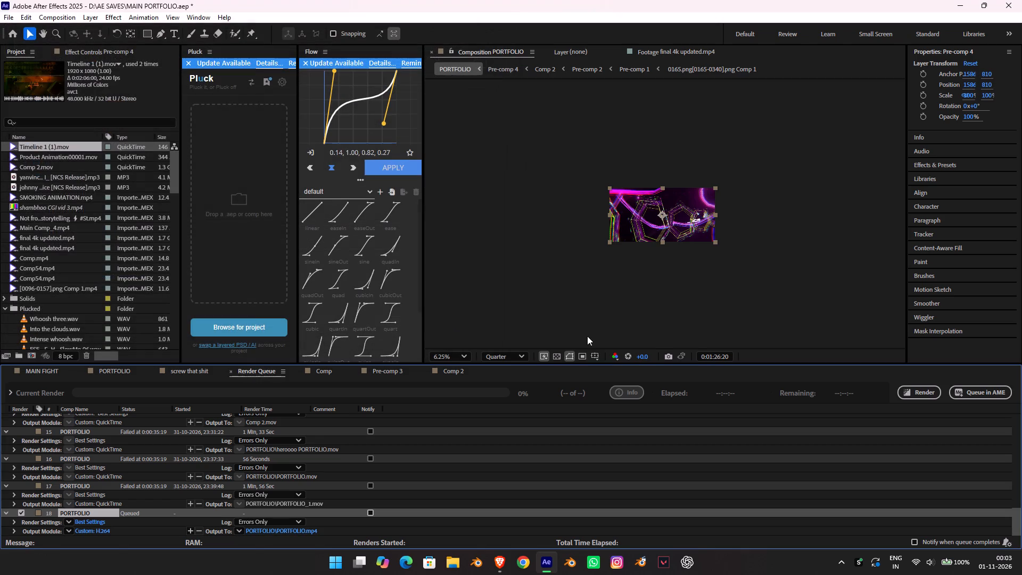
click(913, 389)
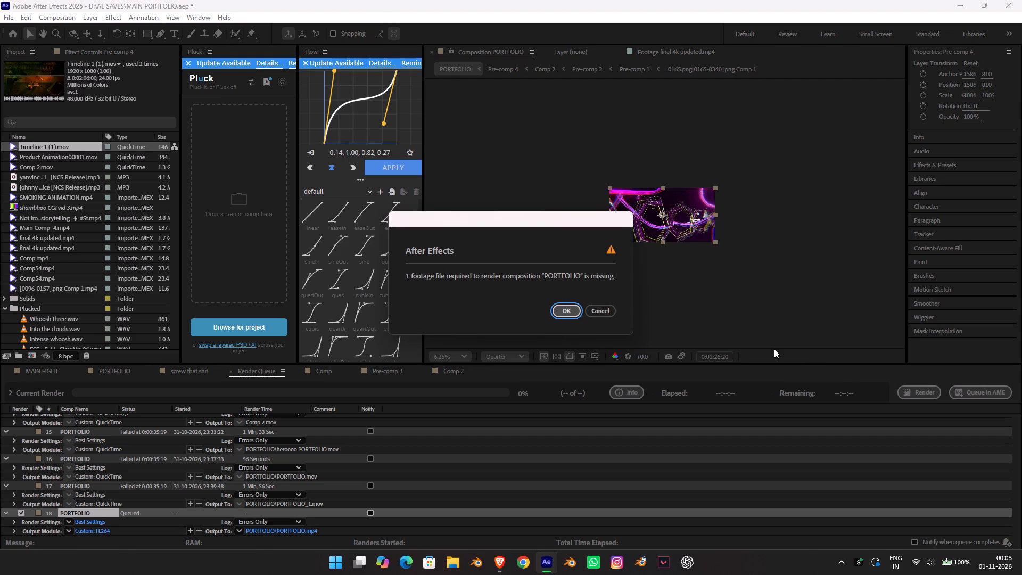
key(Return)
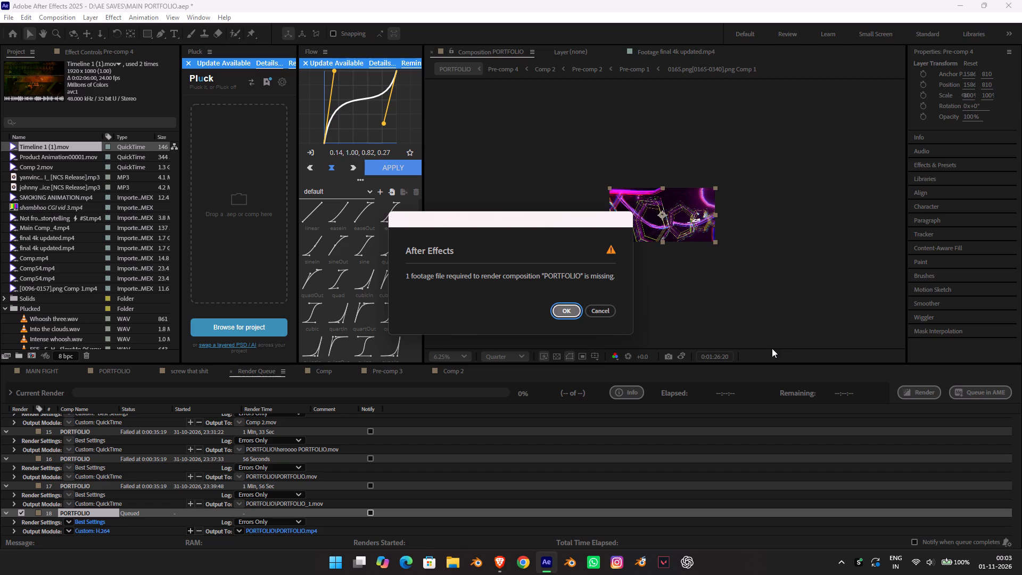
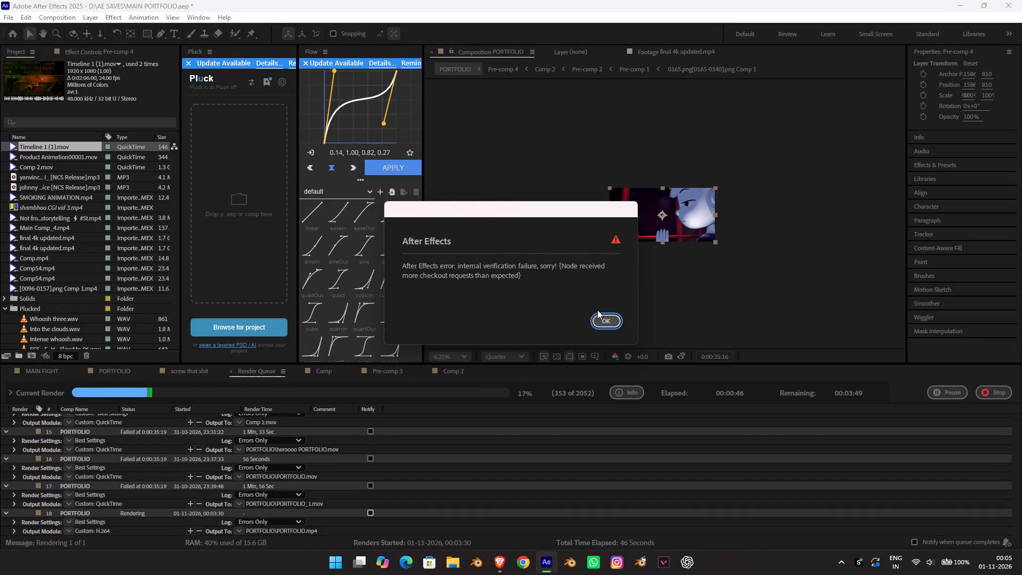
Dismiss all the error messages raised by the PORTFOLIO render.
click(604, 326)
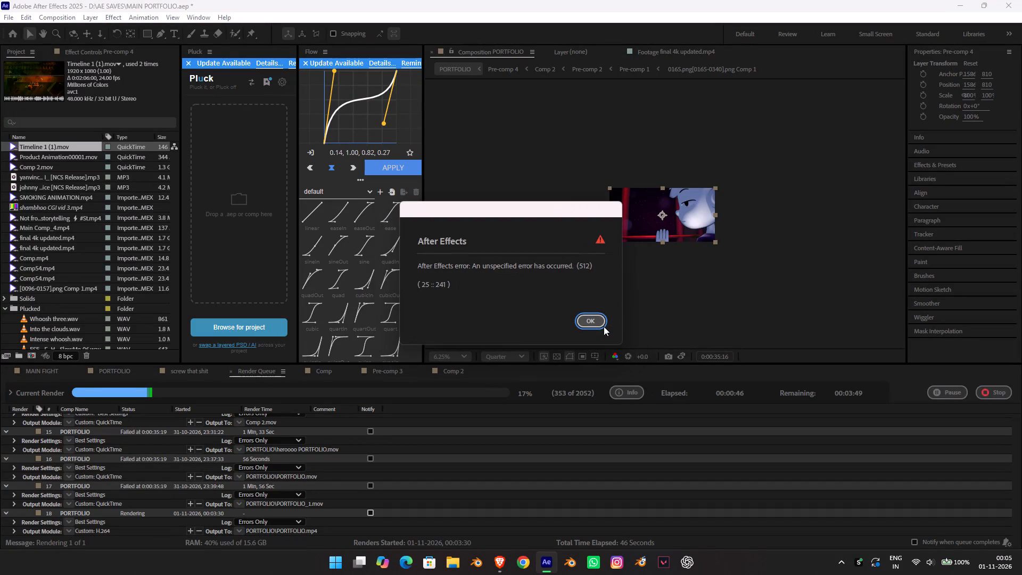
click(600, 325)
click(600, 325)
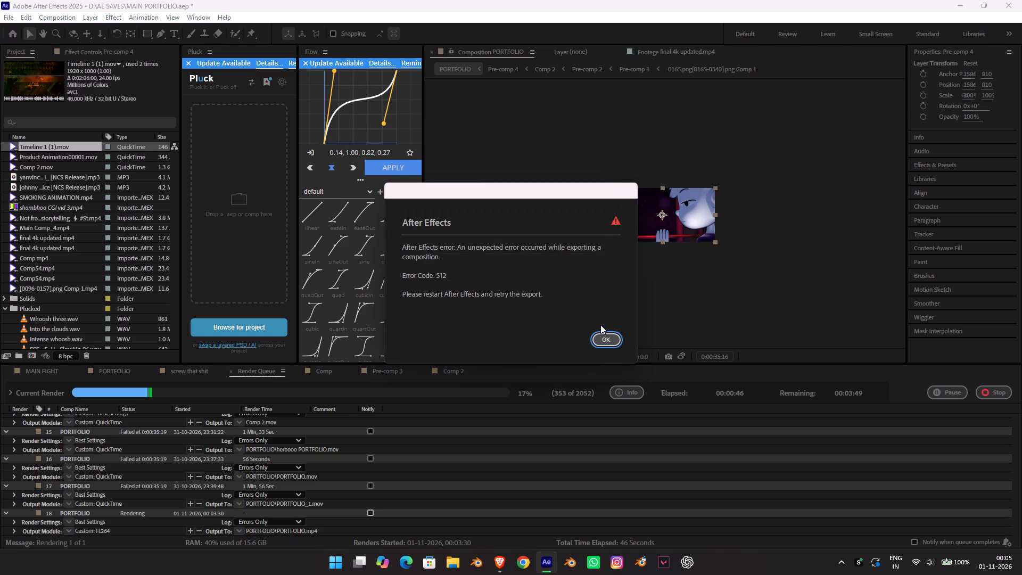
click(606, 338)
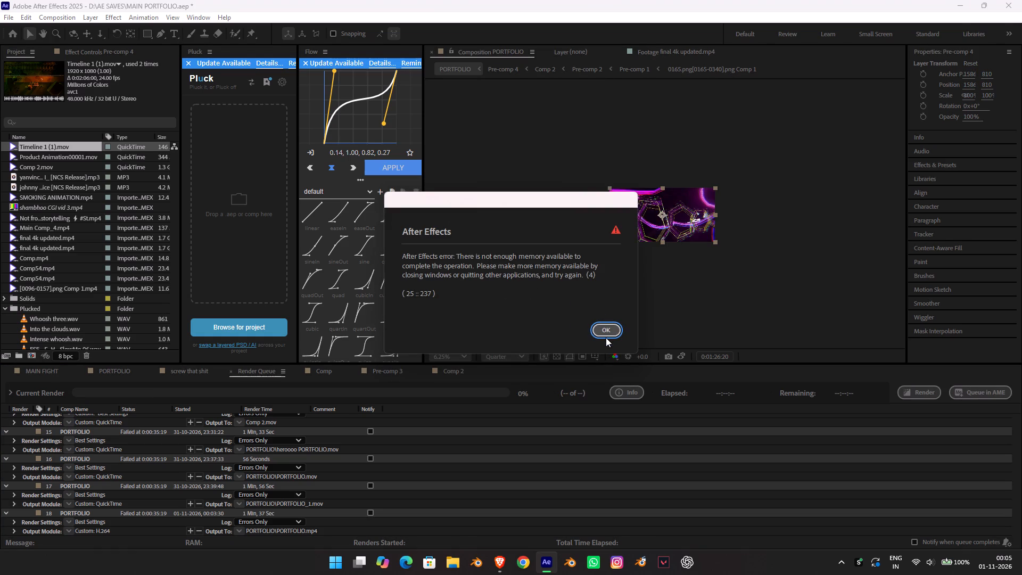
click(606, 338)
click(606, 338)
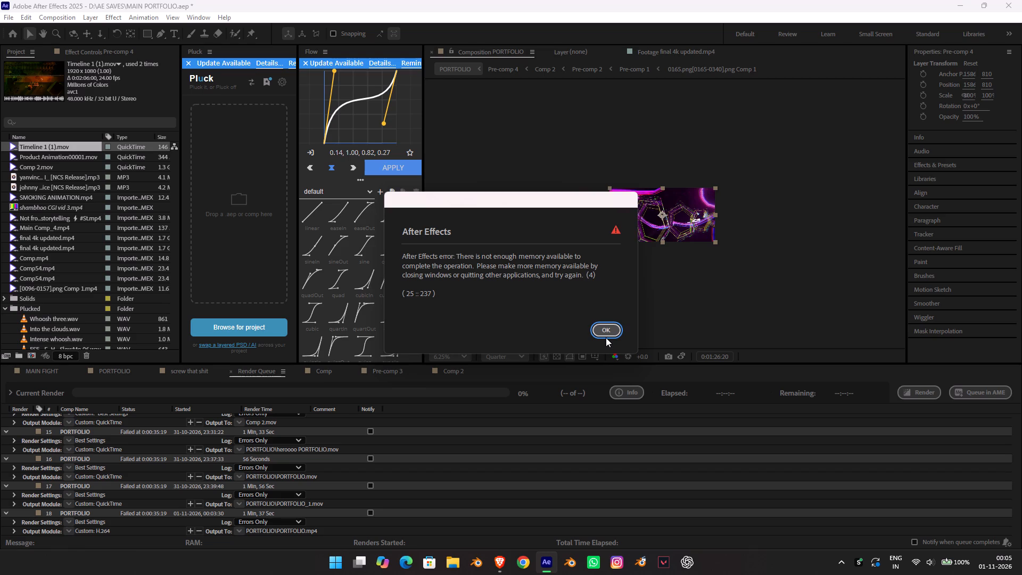
click(606, 332)
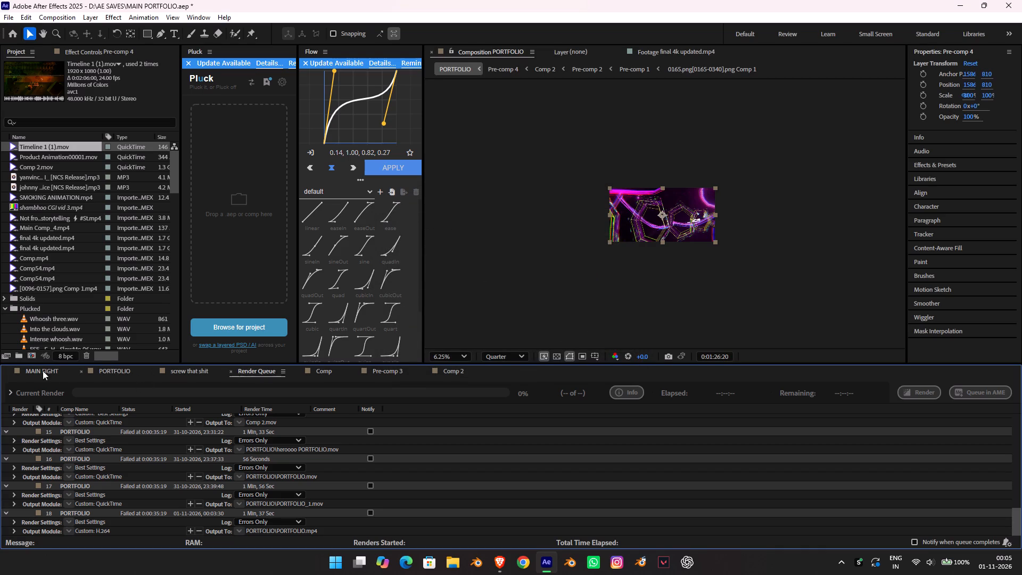
Switch to File Explorer, open the RENDERS\PORTFOLIO folder, and review heroooo PORTFOLIO.mov at several points in the player before closing it.
click(463, 560)
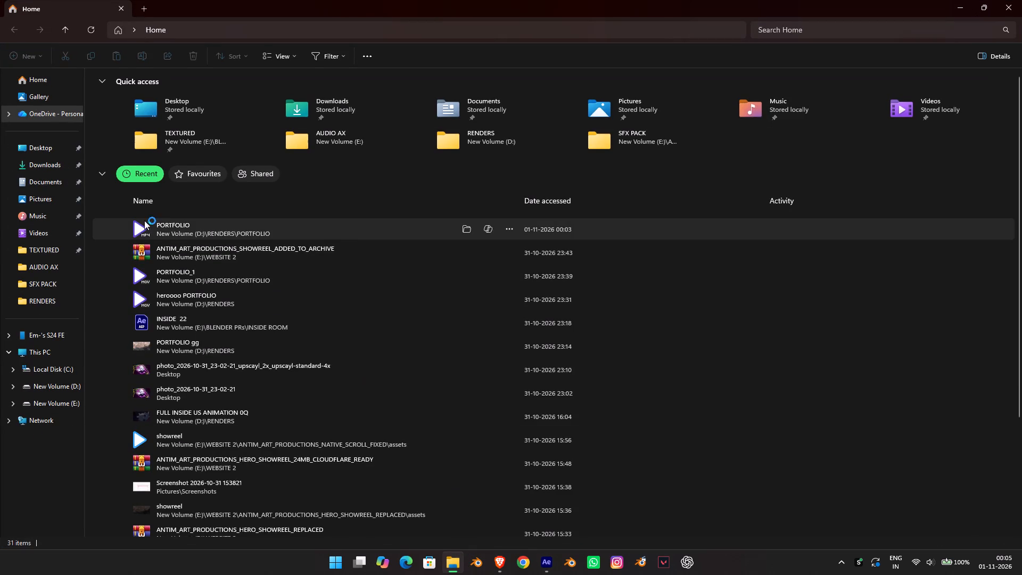
click(472, 229)
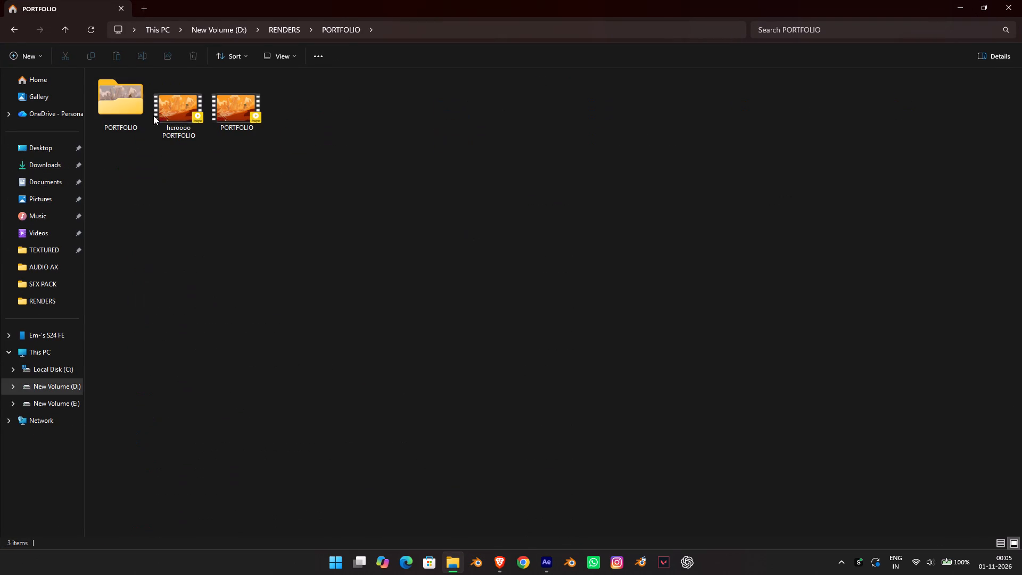
click(192, 119)
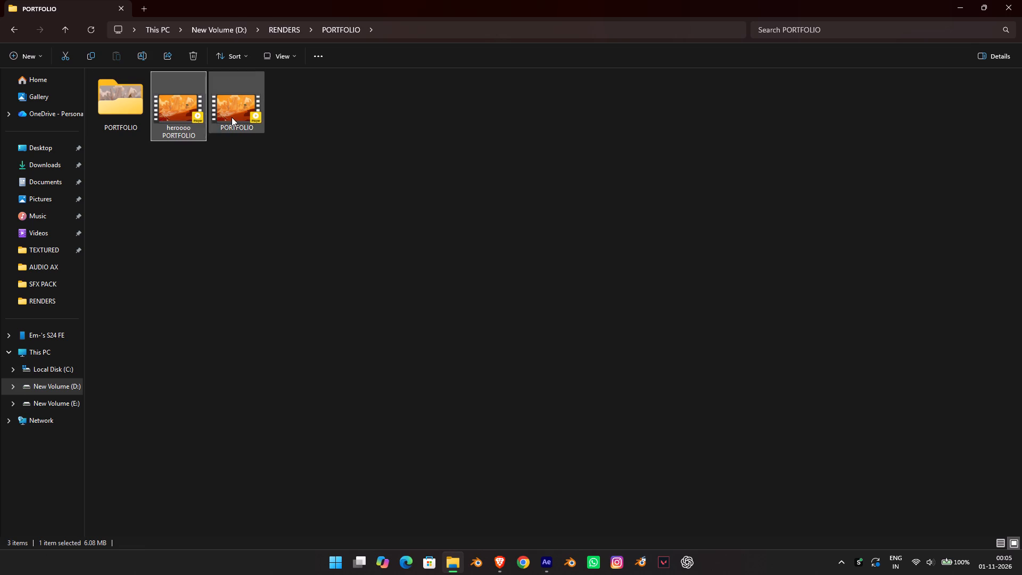
click(232, 117)
double_click(179, 106)
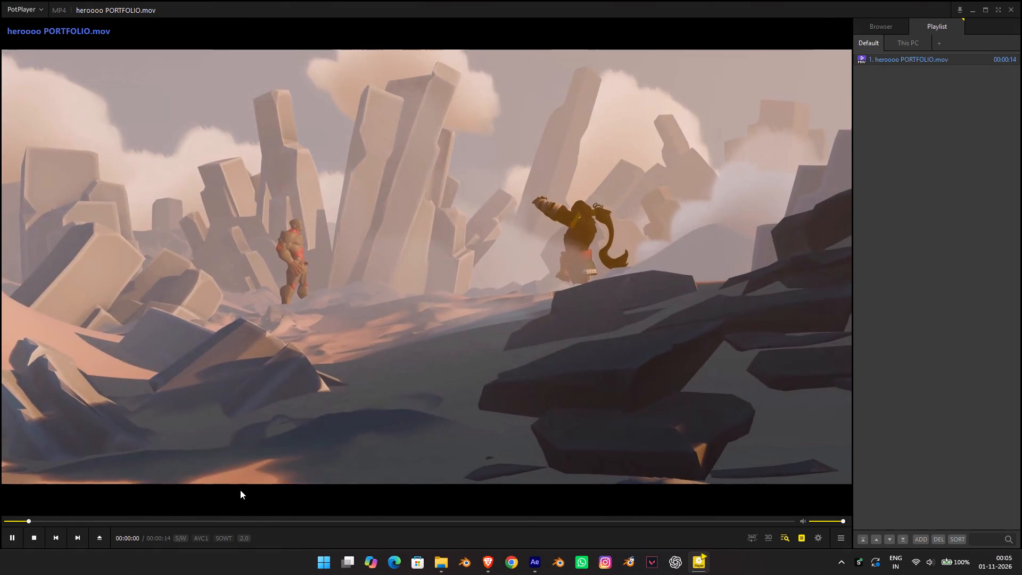
click(251, 522)
click(345, 523)
click(525, 518)
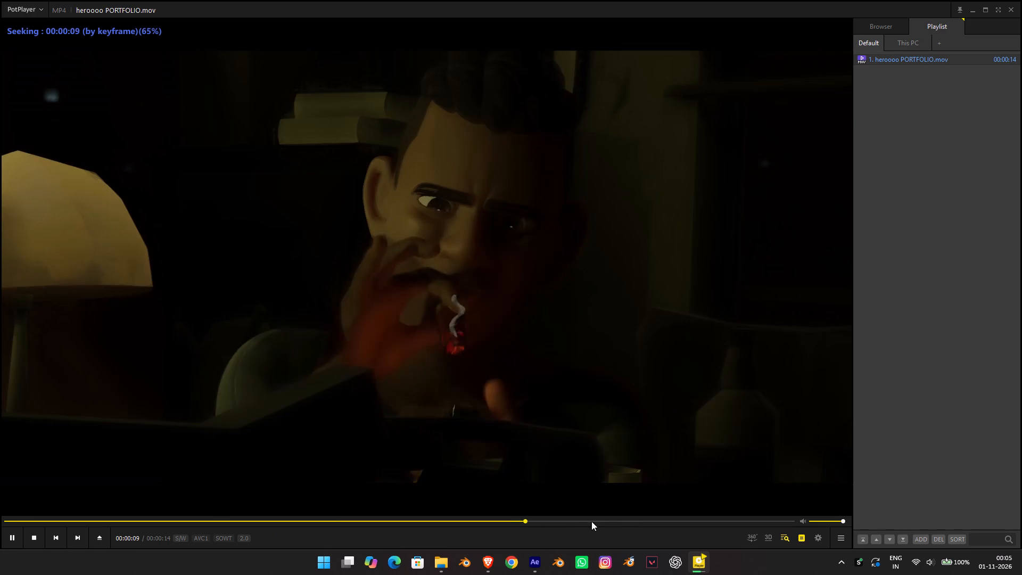
click(641, 524)
click(736, 523)
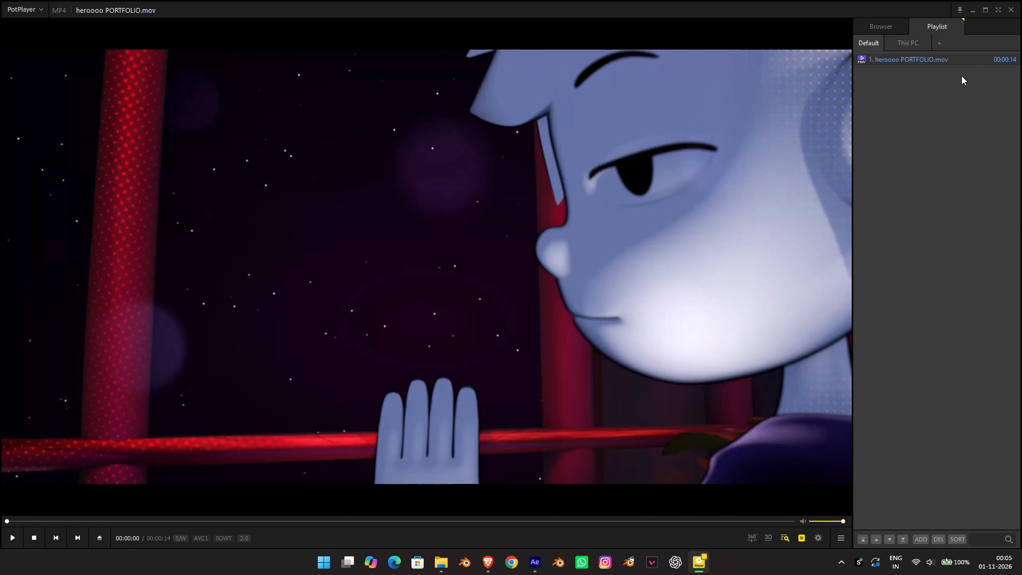
click(1012, 5)
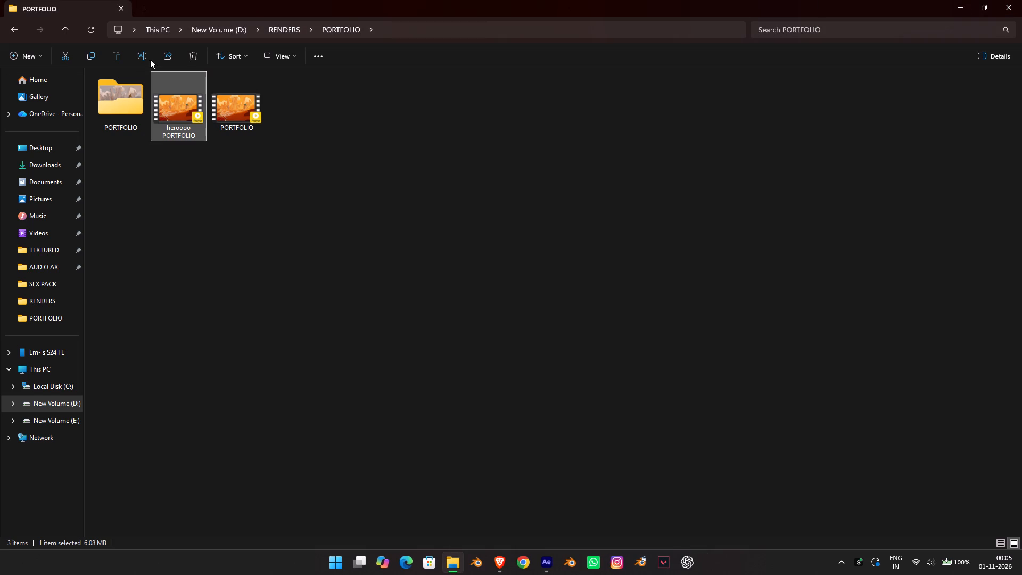
Play PORTFOLIO.mp4 from the nested PORTFOLIO folder to check it, and close the player and File Explorer.
double_click(132, 106)
click(203, 102)
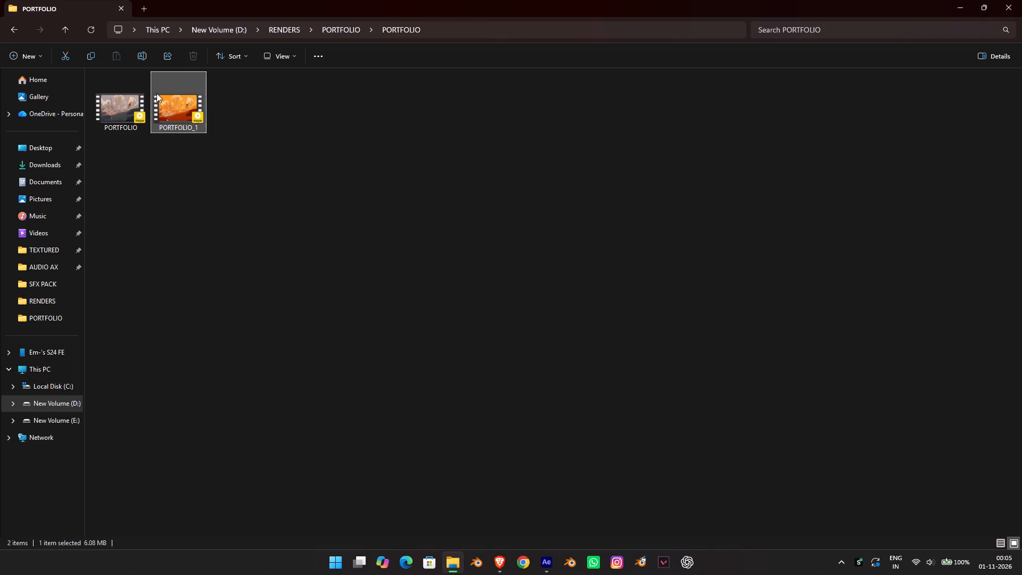
double_click(139, 97)
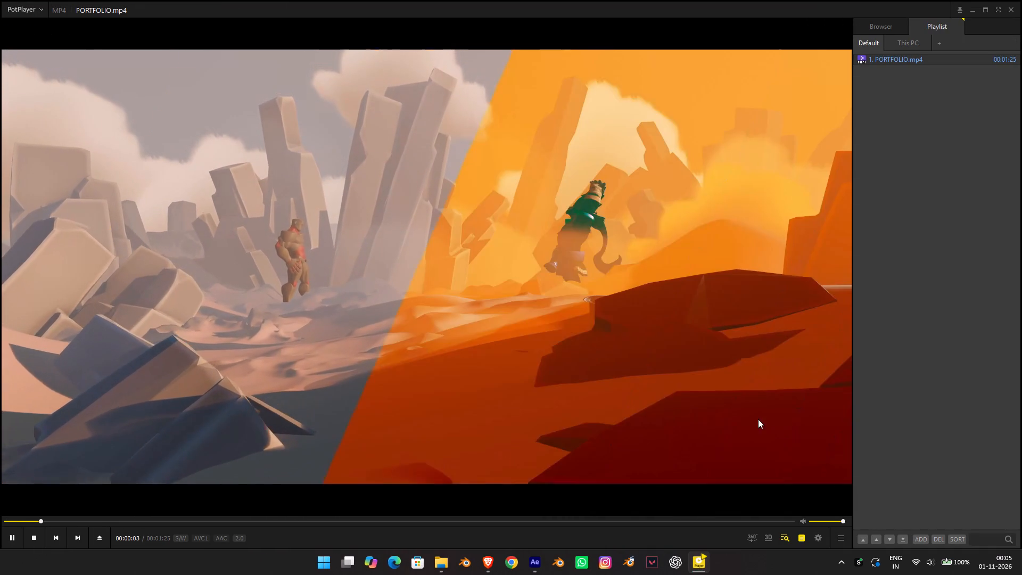
click(1019, 9)
click(1013, 10)
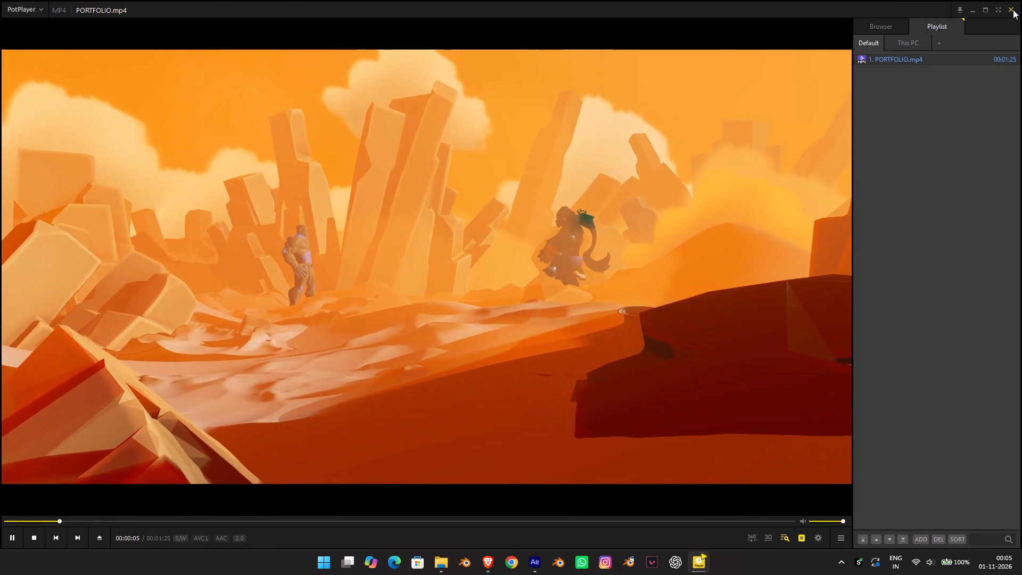
drag(325, 250, 317, 245)
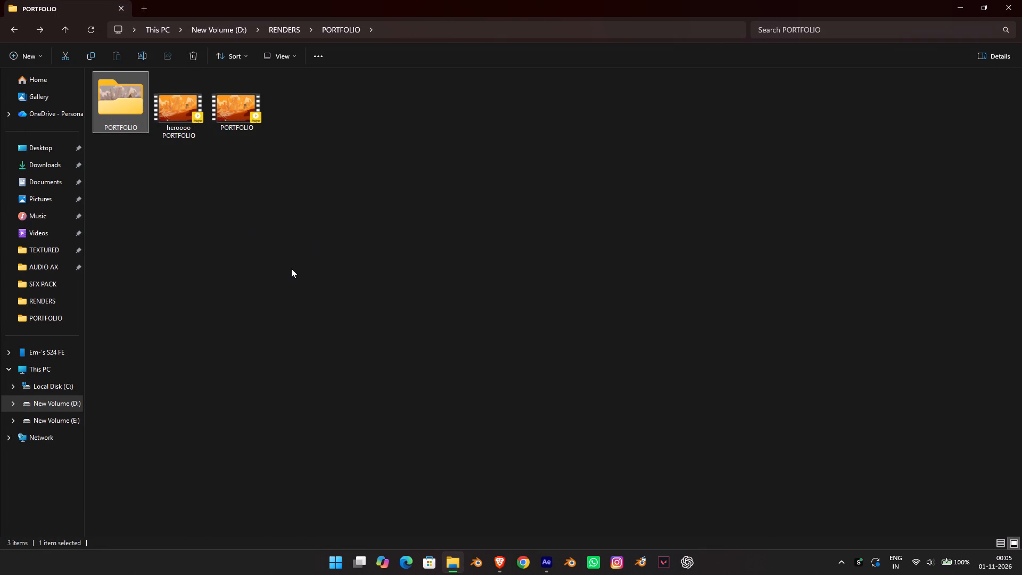
drag(187, 259, 78, 238)
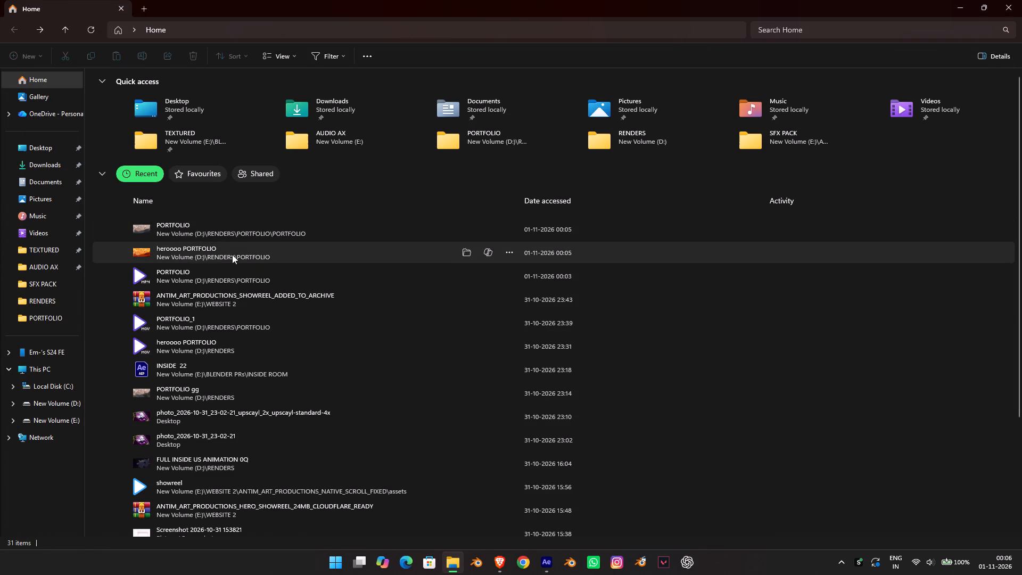
click(1019, 0)
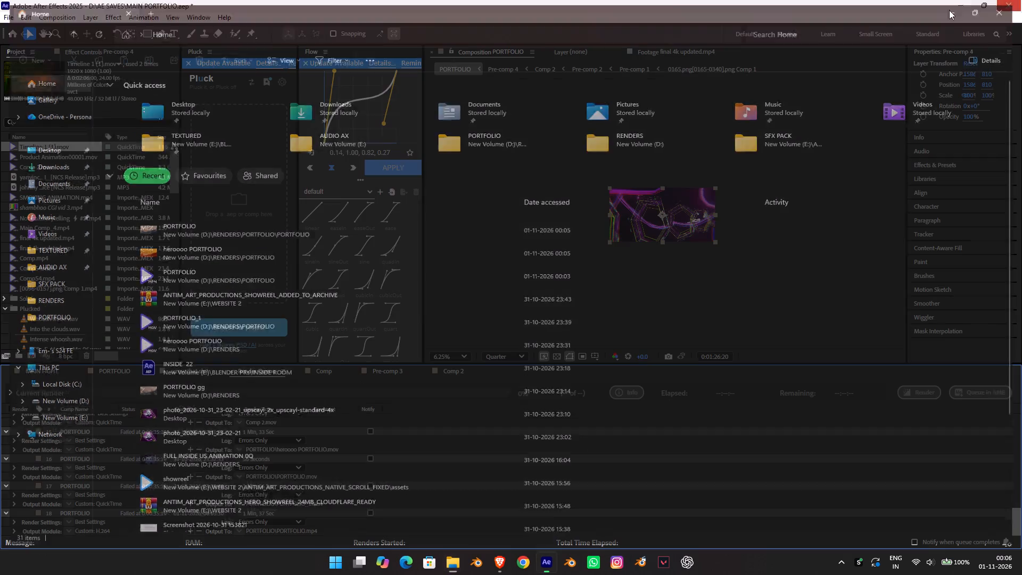
Open the recent project INSIDE 22 from the After Effects home screen.
click(23, 33)
click(15, 32)
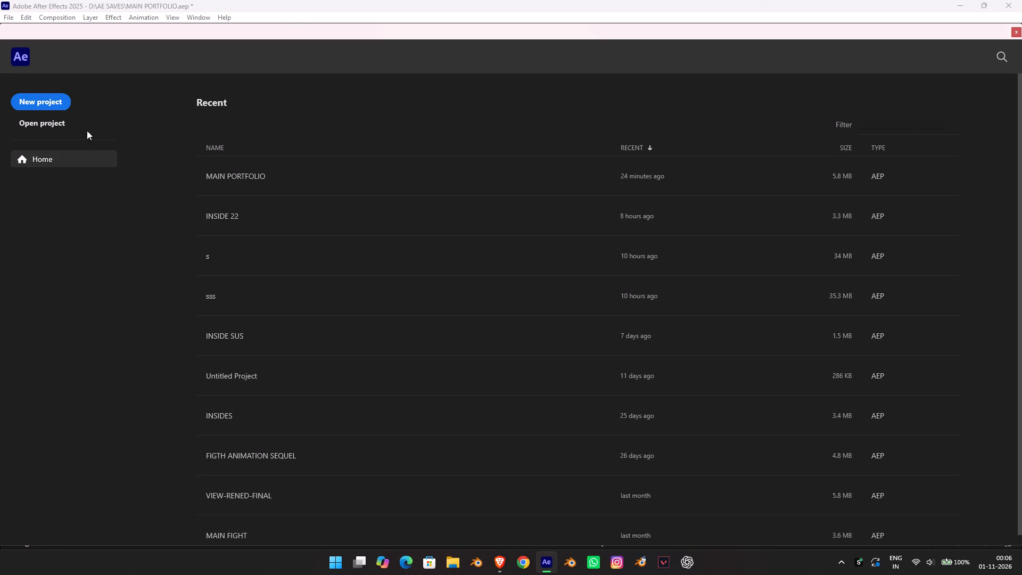
click(263, 219)
click(537, 308)
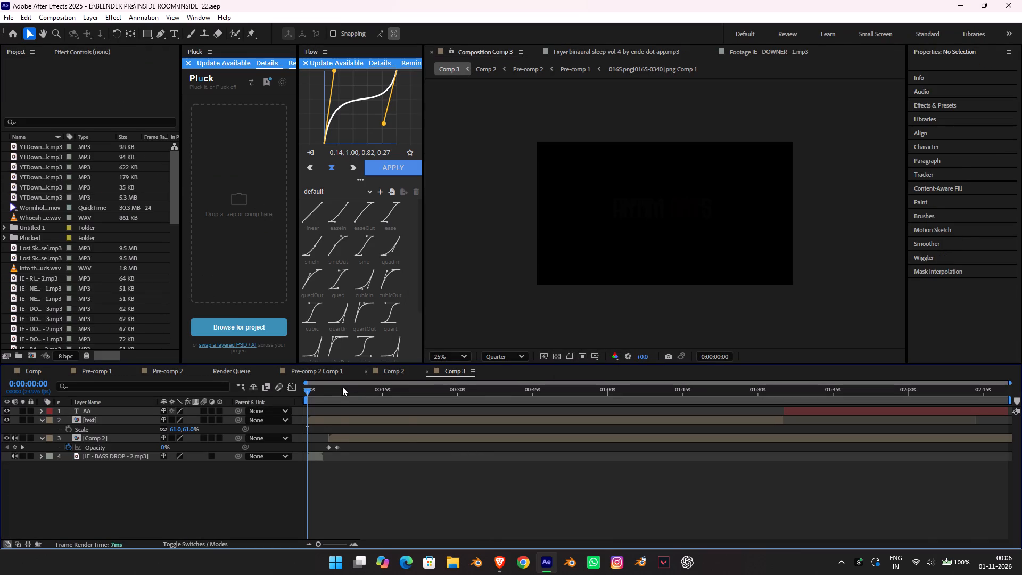
Scrub back and forth through the Comp 3 timeline to examine the animation's shots.
drag(340, 387, 741, 423)
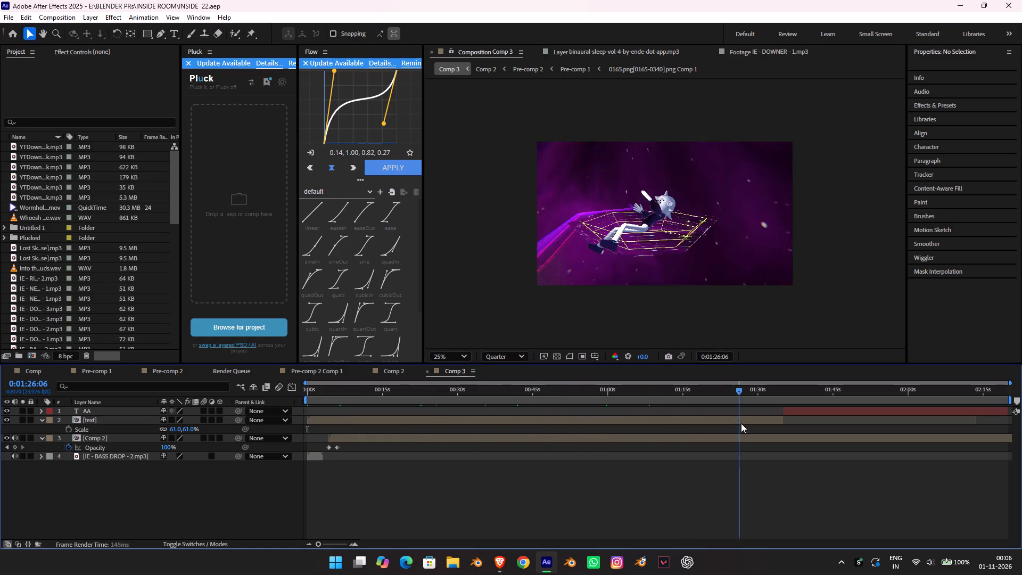
drag(741, 423, 720, 411)
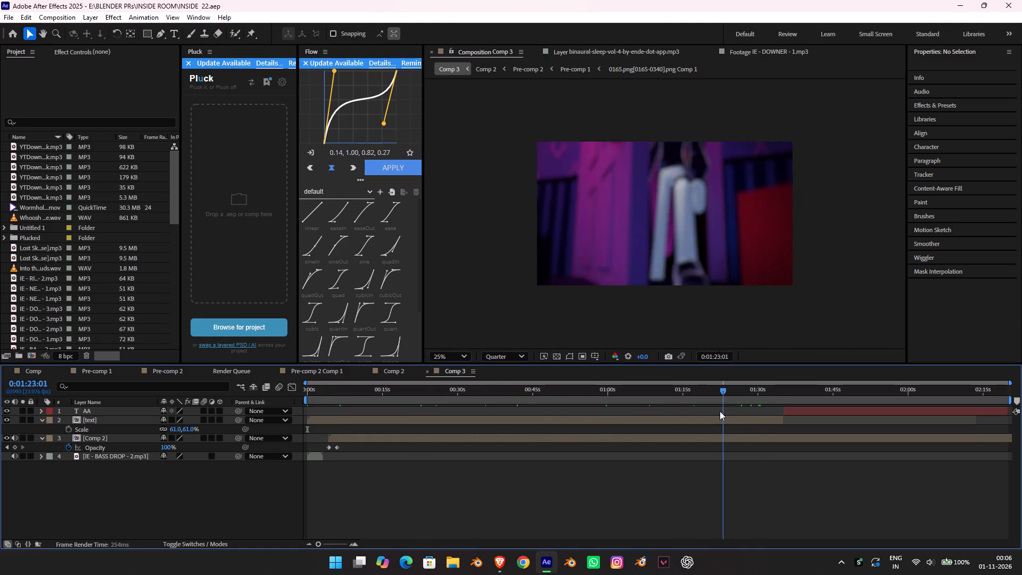
drag(720, 411, 591, 394)
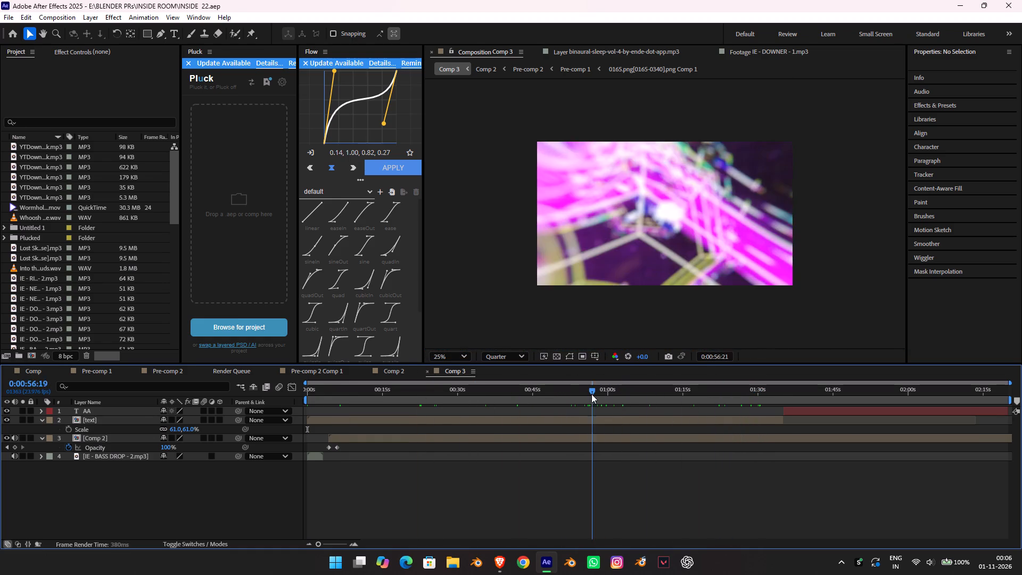
drag(591, 394, 497, 388)
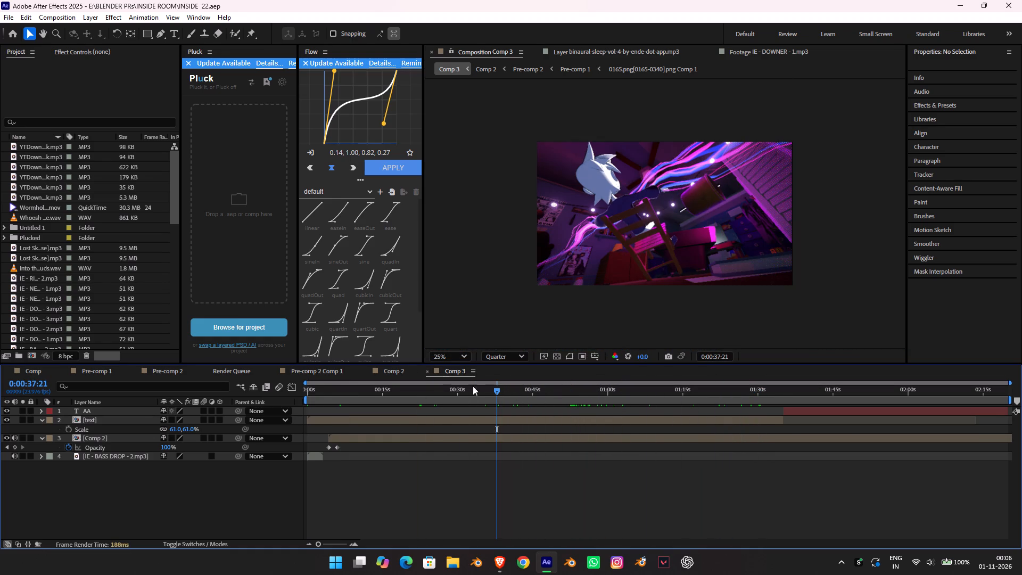
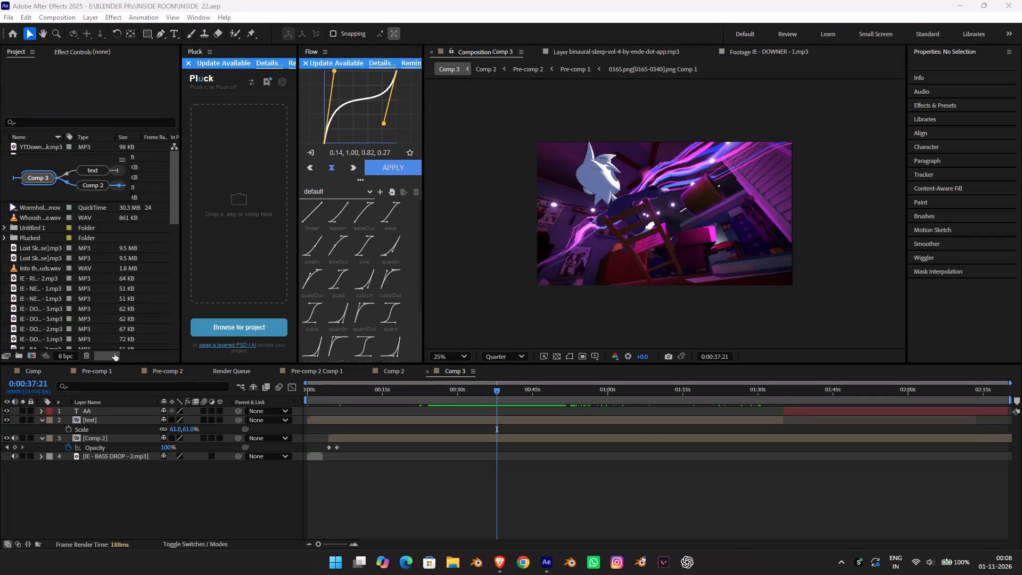
Return to the start of Comp 3 and play its opening title section.
drag(483, 391, 180, 366)
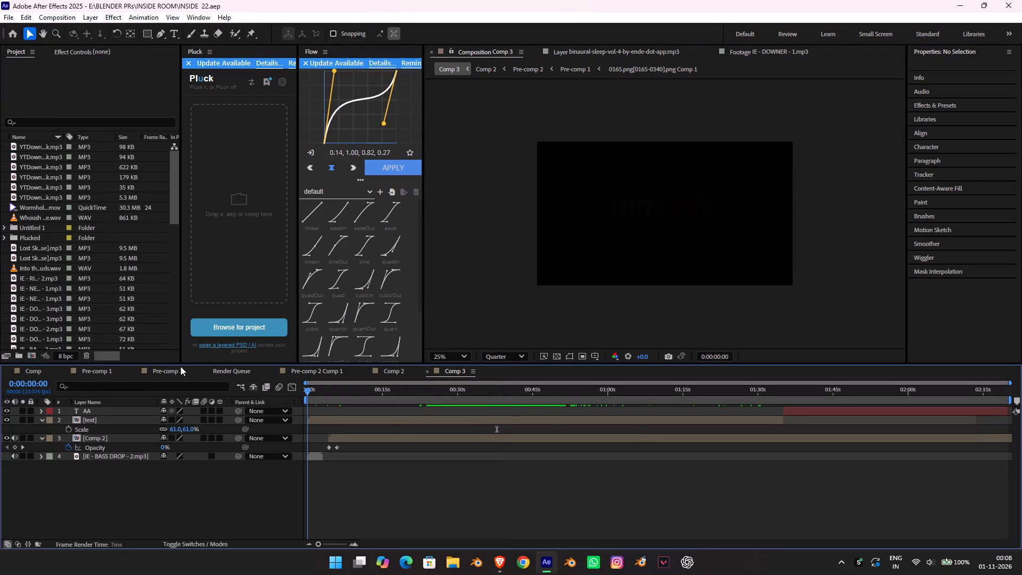
drag(180, 366, 274, 381)
key(space)
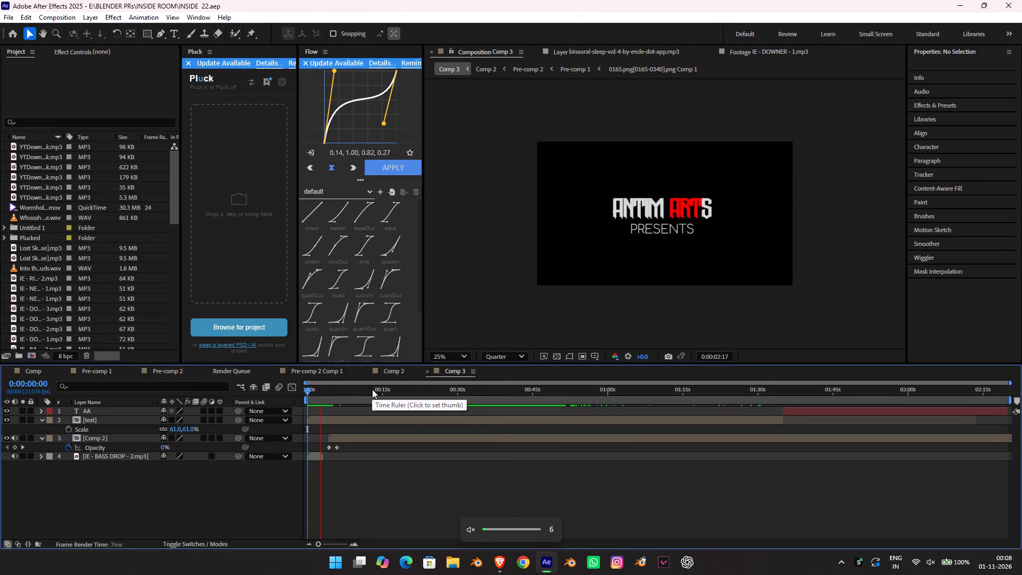
key(space)
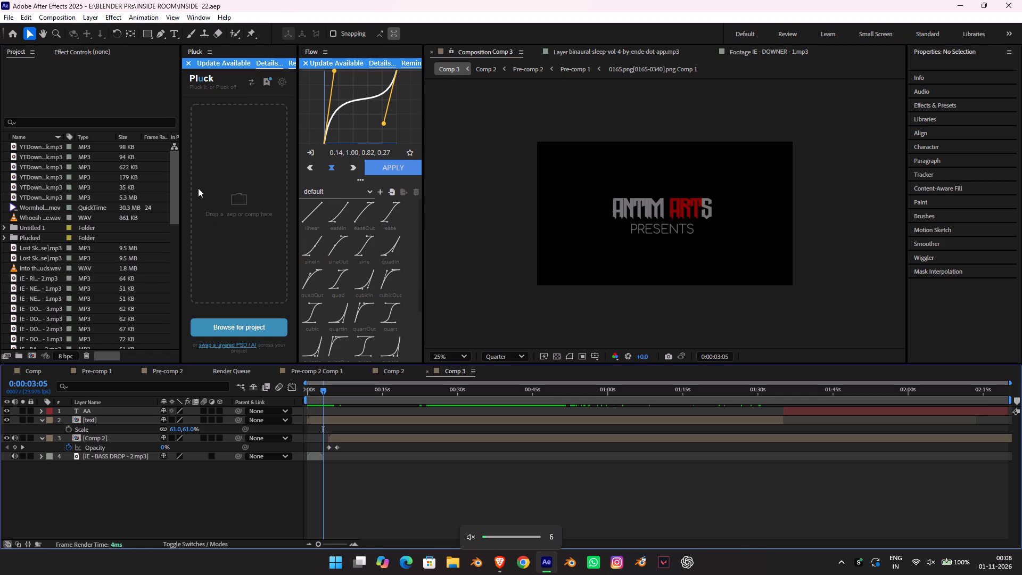
Load the MAIN PORTFOLIO project from the AE SAVES folder into Pluck.
click(198, 188)
double_click(198, 184)
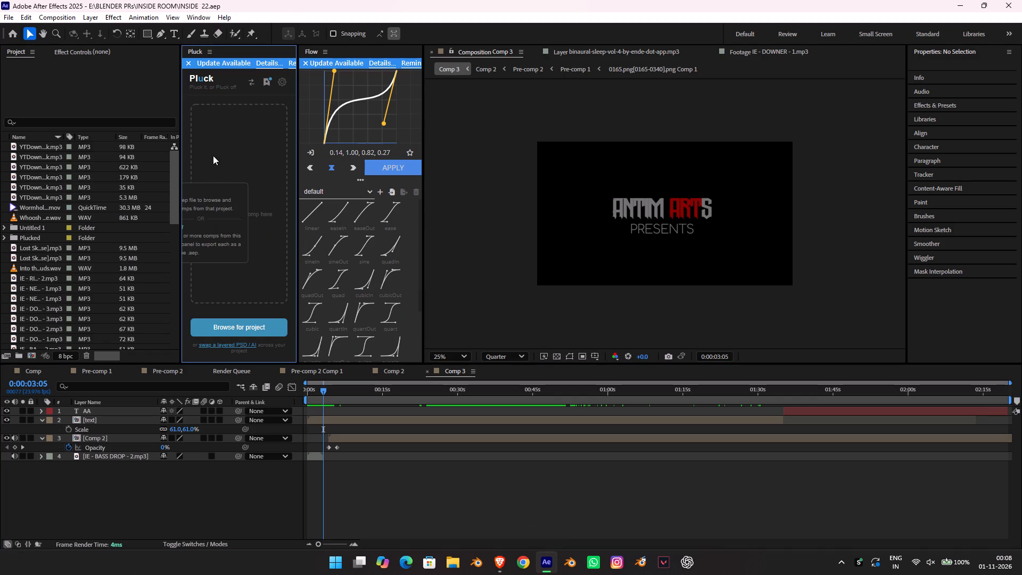
click(225, 129)
triple_click(225, 129)
click(224, 331)
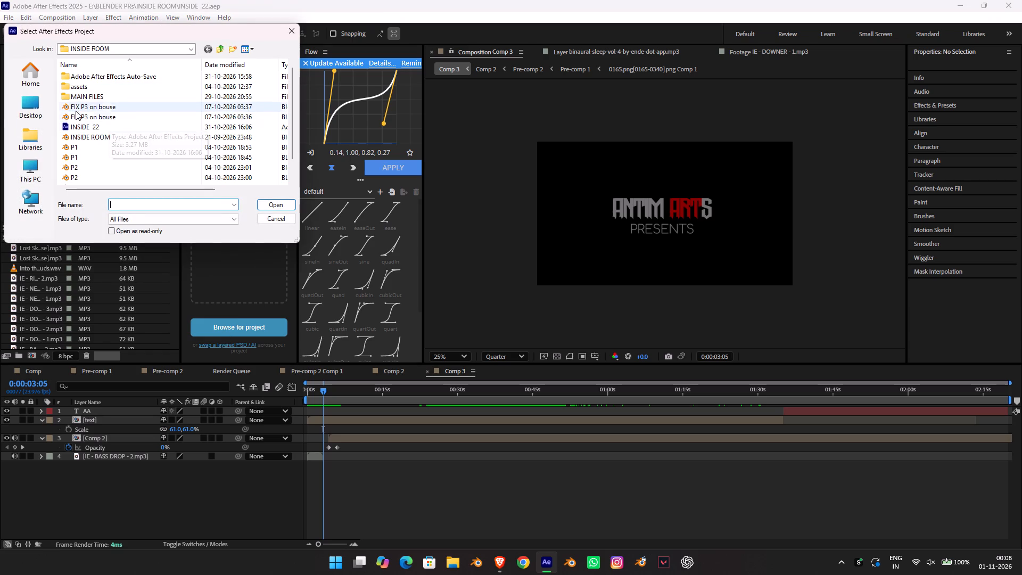
scroll(87, 125, down, 7)
scroll(45, 106, up, 4)
click(37, 172)
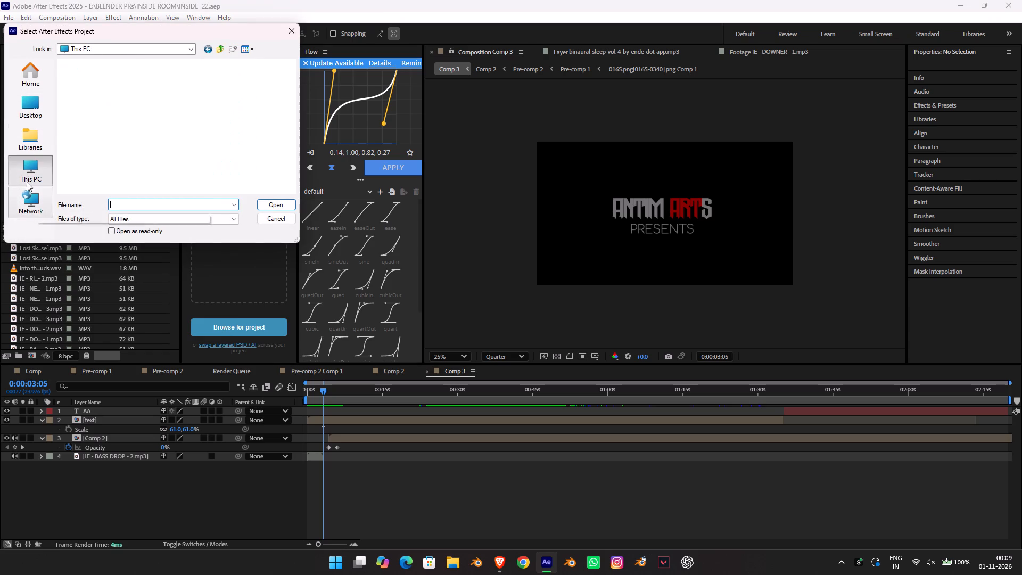
double_click(82, 116)
double_click(139, 90)
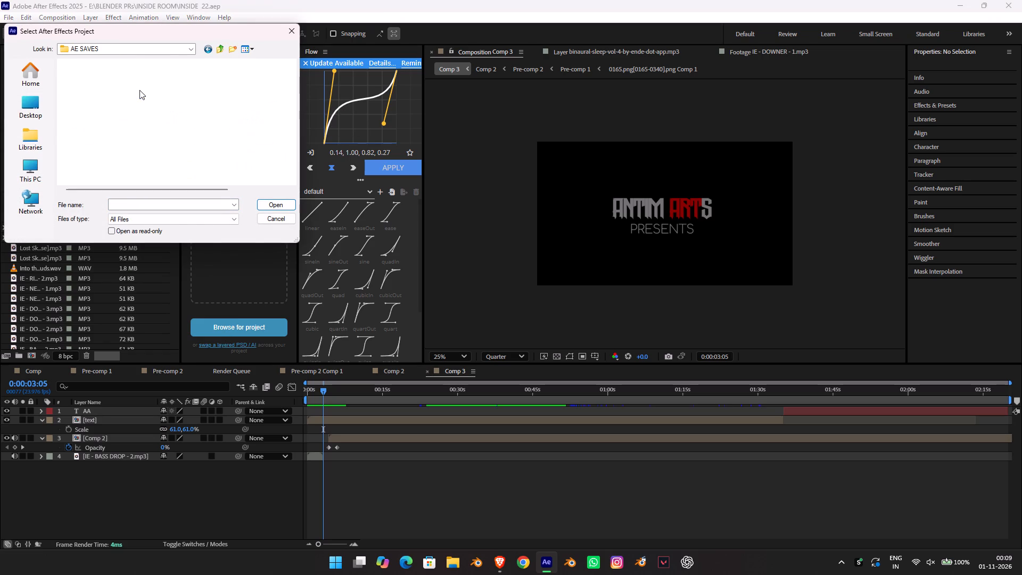
double_click(124, 120)
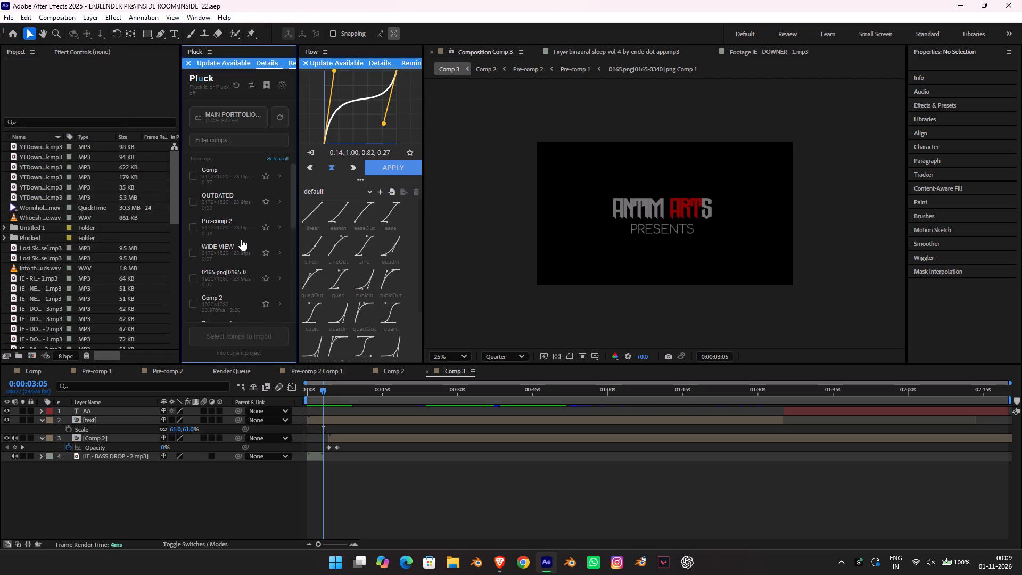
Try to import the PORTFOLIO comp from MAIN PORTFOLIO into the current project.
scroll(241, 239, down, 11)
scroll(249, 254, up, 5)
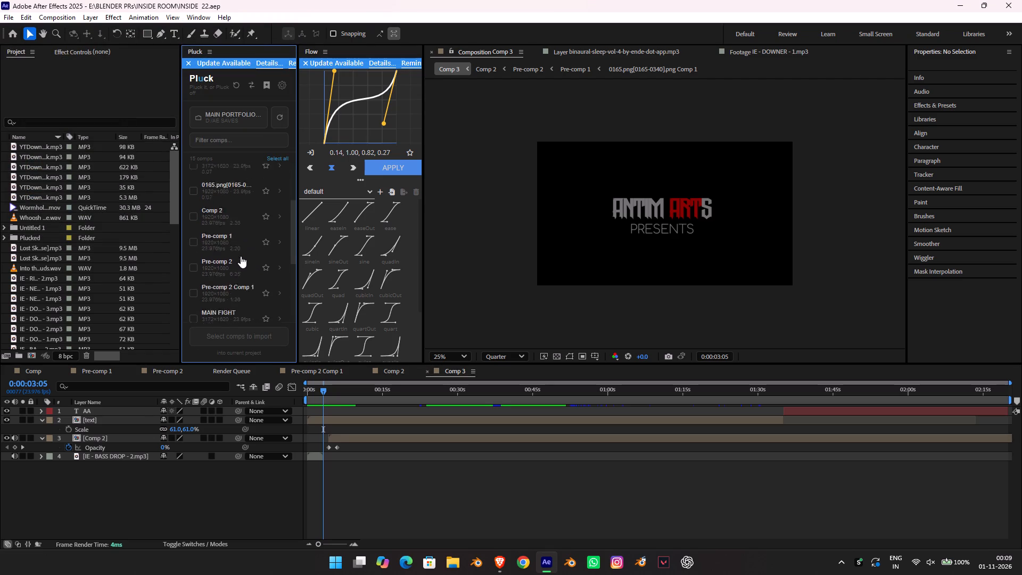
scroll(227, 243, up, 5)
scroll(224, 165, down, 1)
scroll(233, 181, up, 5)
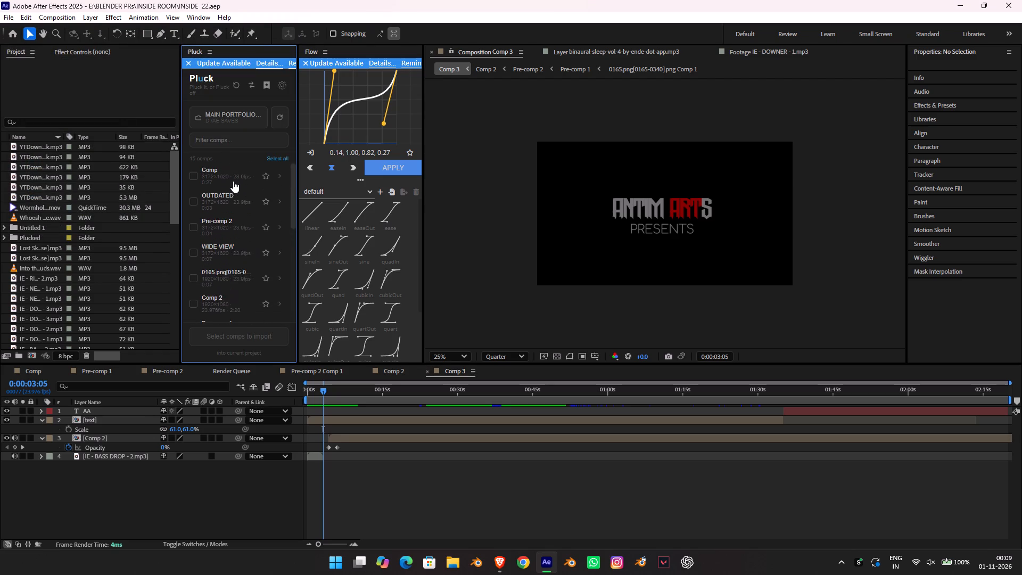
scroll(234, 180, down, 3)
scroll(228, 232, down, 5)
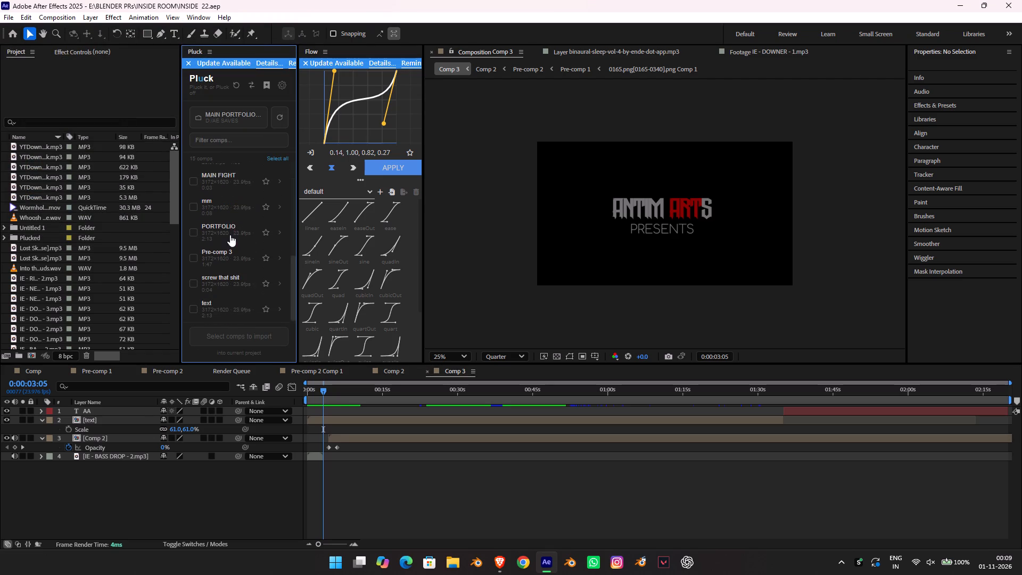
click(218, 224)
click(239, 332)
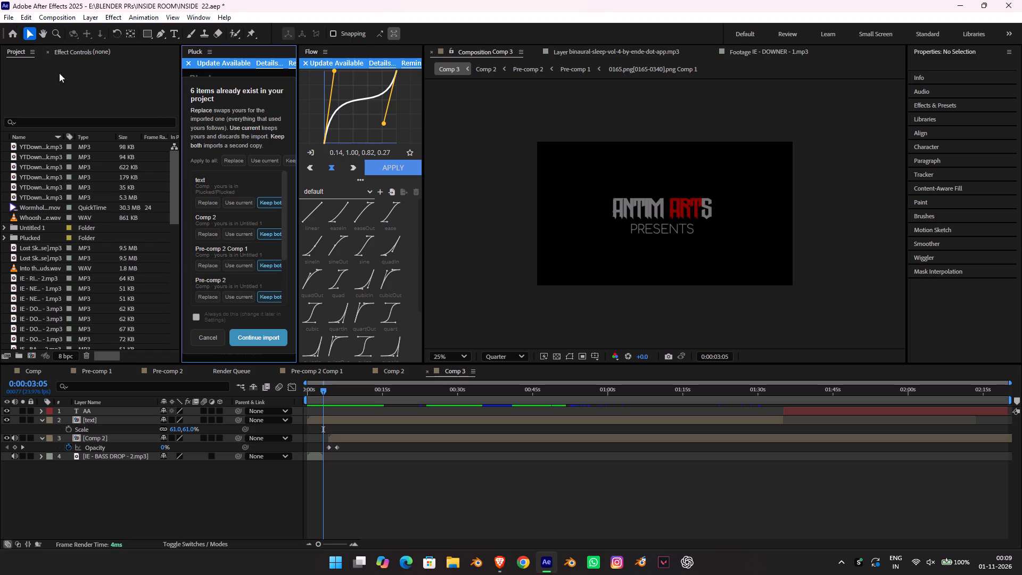
Filter the project items by "pl" and inspect the text comp in the nested Plucked folder.
scroll(46, 124, down, 7)
scroll(3, 232, down, 17)
scroll(1, 254, up, 10)
scroll(51, 146, up, 6)
click(53, 127)
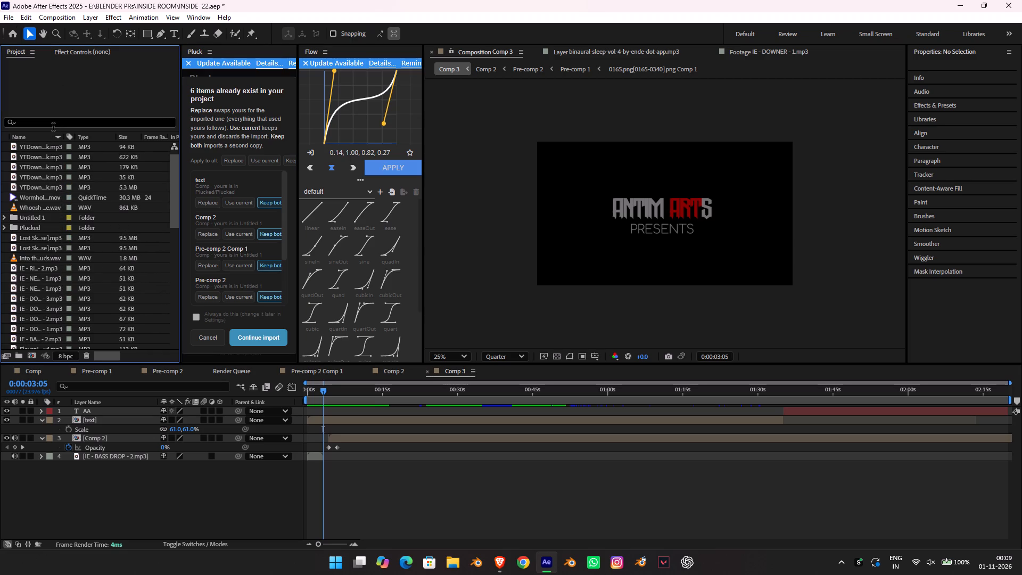
click(55, 123)
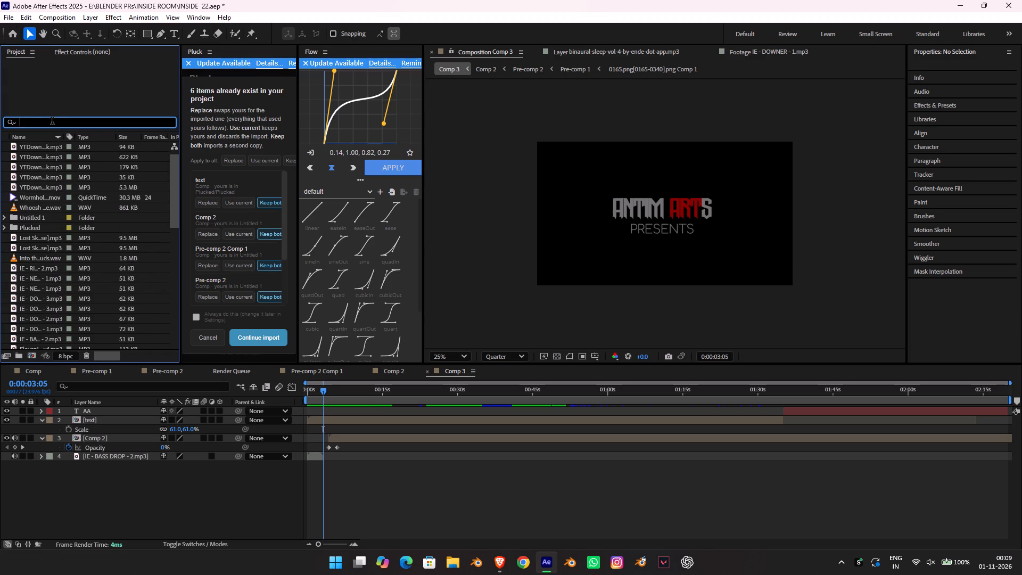
text(pl)
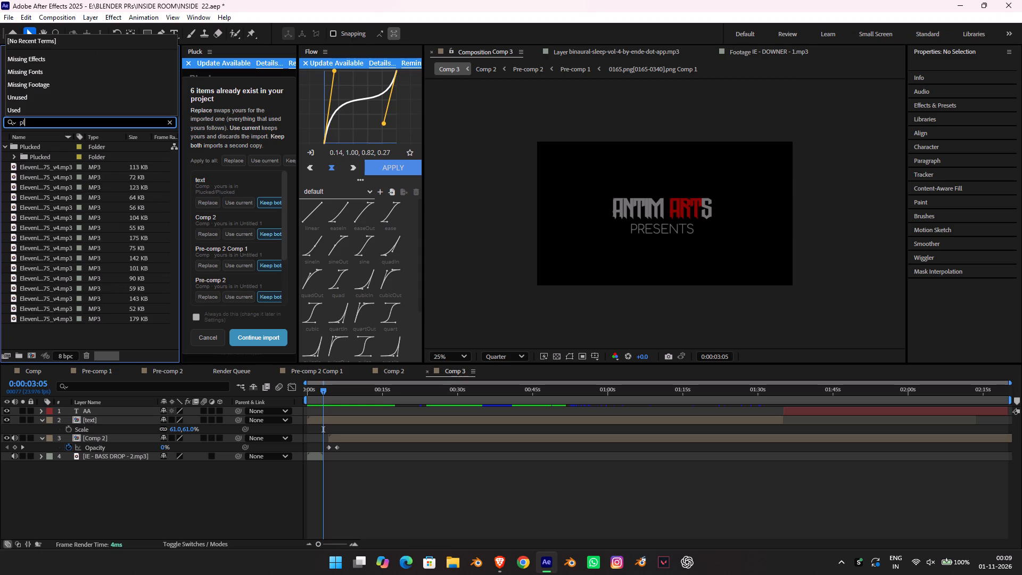
click(14, 157)
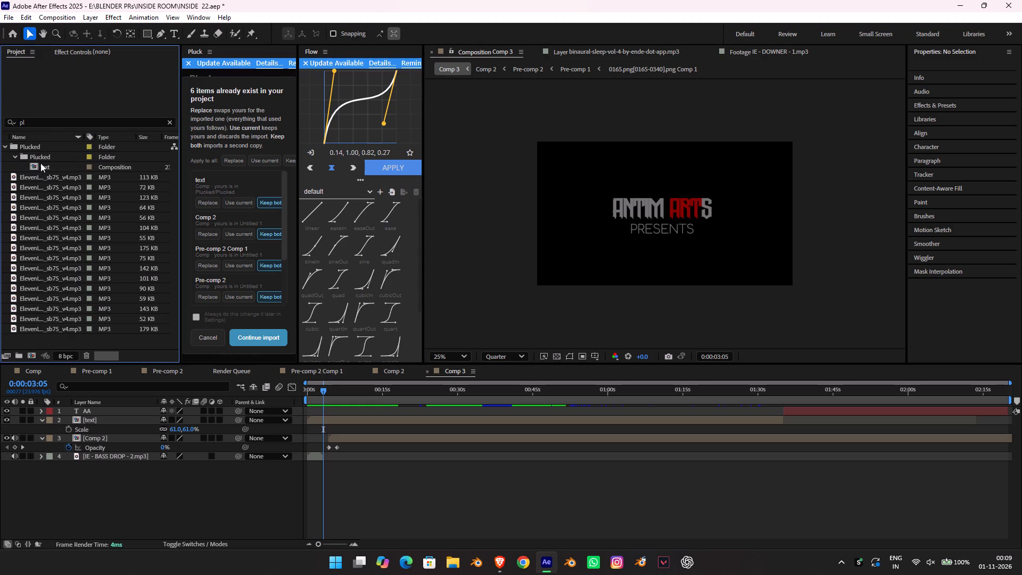
click(40, 163)
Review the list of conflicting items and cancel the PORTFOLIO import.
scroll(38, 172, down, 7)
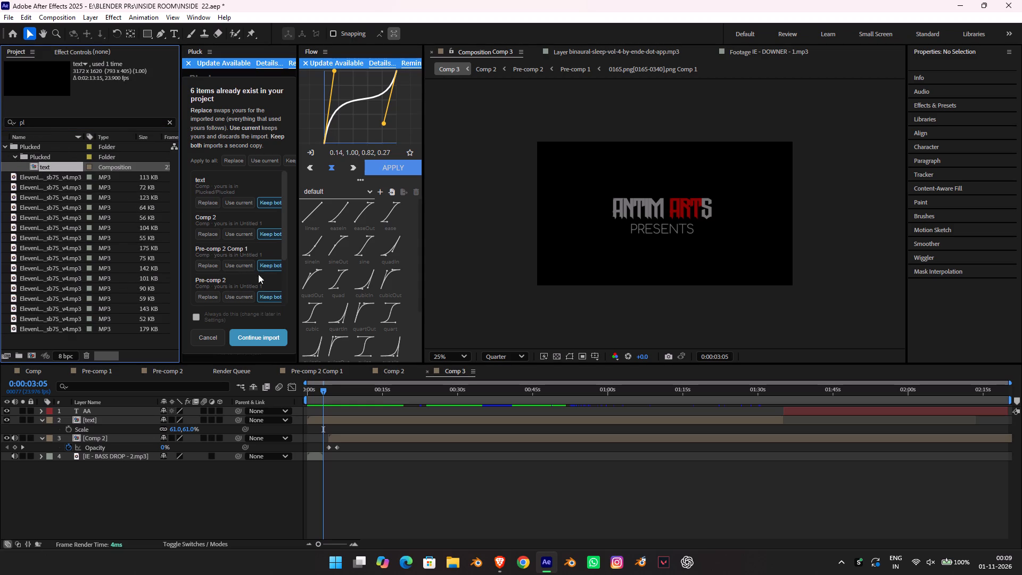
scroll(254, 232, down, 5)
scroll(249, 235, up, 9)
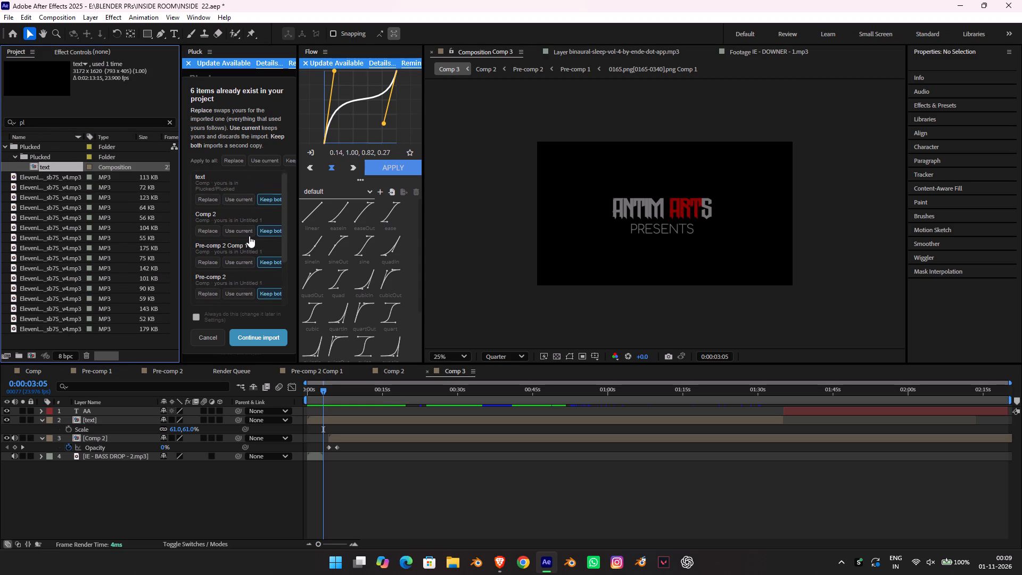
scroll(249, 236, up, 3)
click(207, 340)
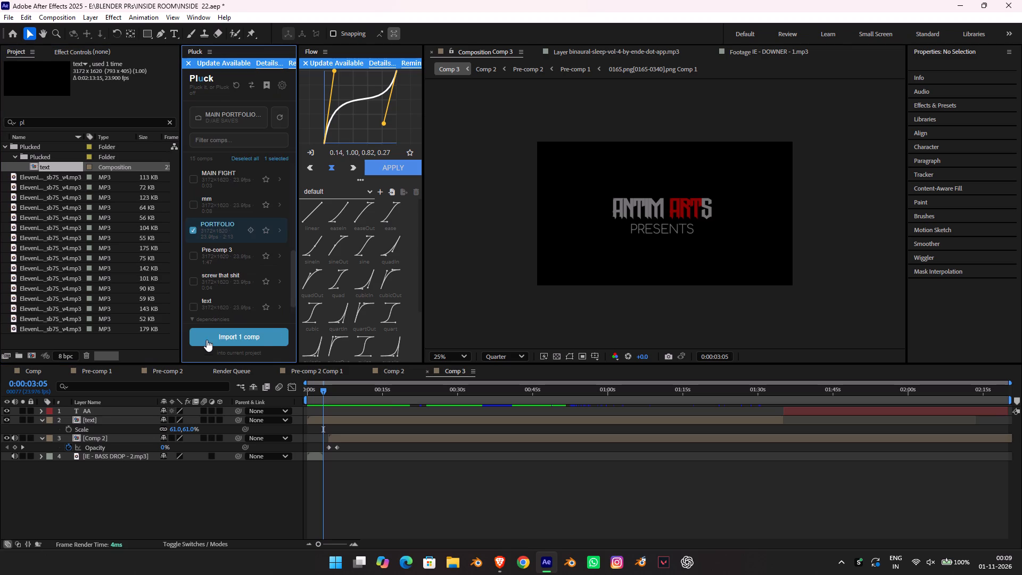
Import the PORTFOLIO comp with Pluck, using current for text and 0165.png[0165-0340].png Comp 1 and keeping both for the other conflicts.
scroll(211, 275, down, 6)
scroll(213, 271, up, 6)
scroll(214, 272, down, 7)
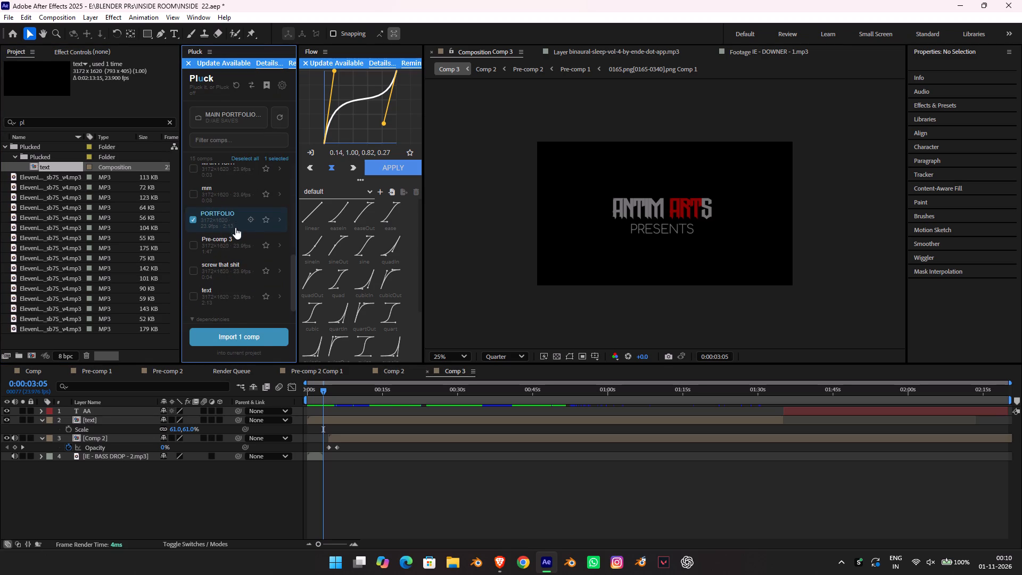
double_click(218, 219)
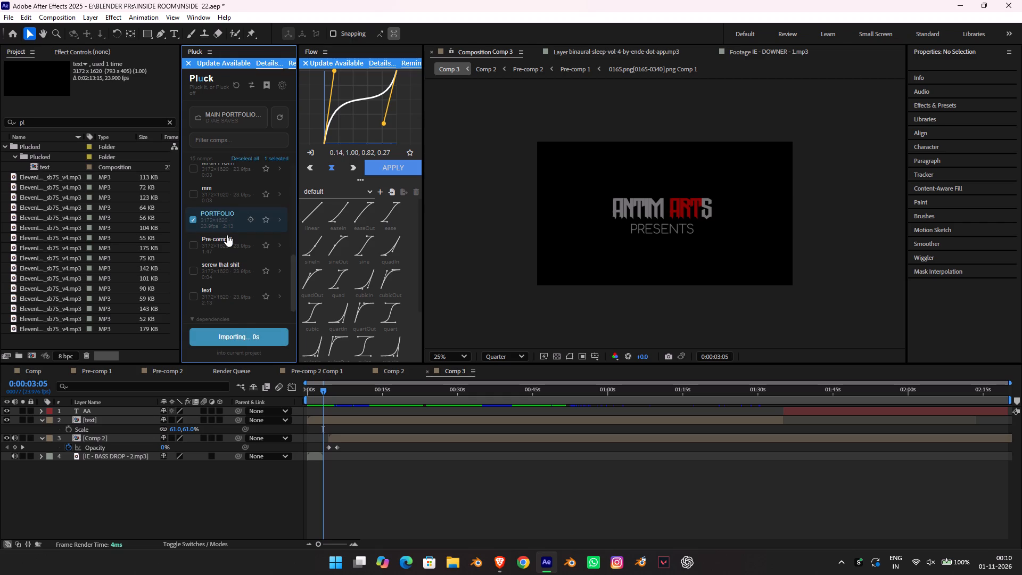
scroll(220, 242, down, 6)
scroll(218, 256, up, 6)
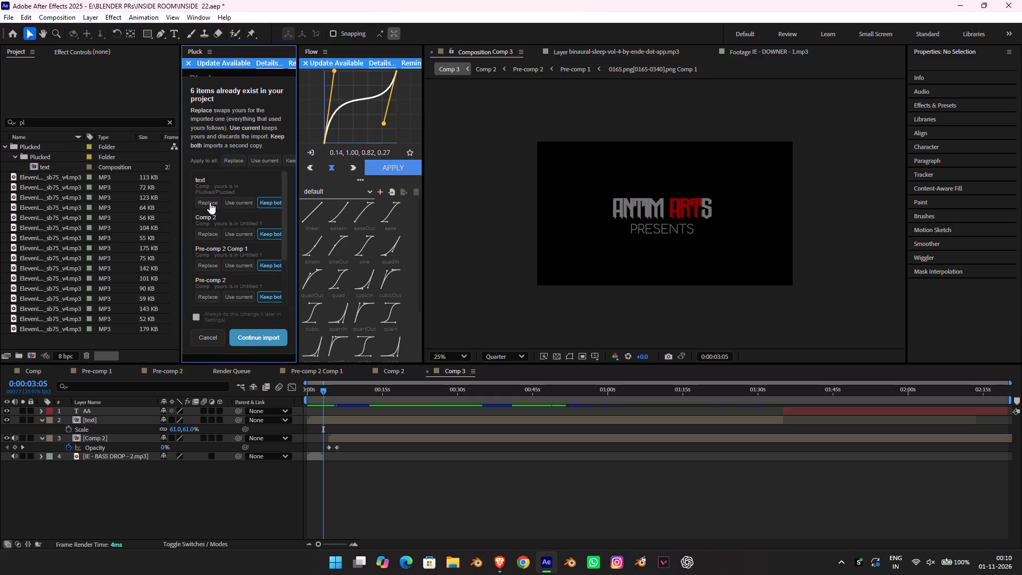
click(244, 203)
scroll(240, 244, down, 6)
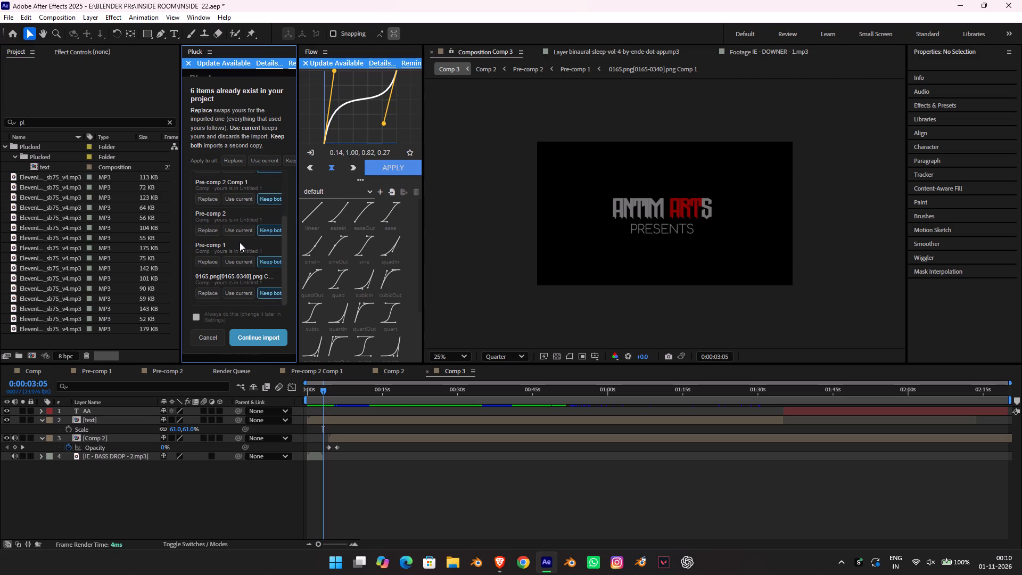
click(228, 295)
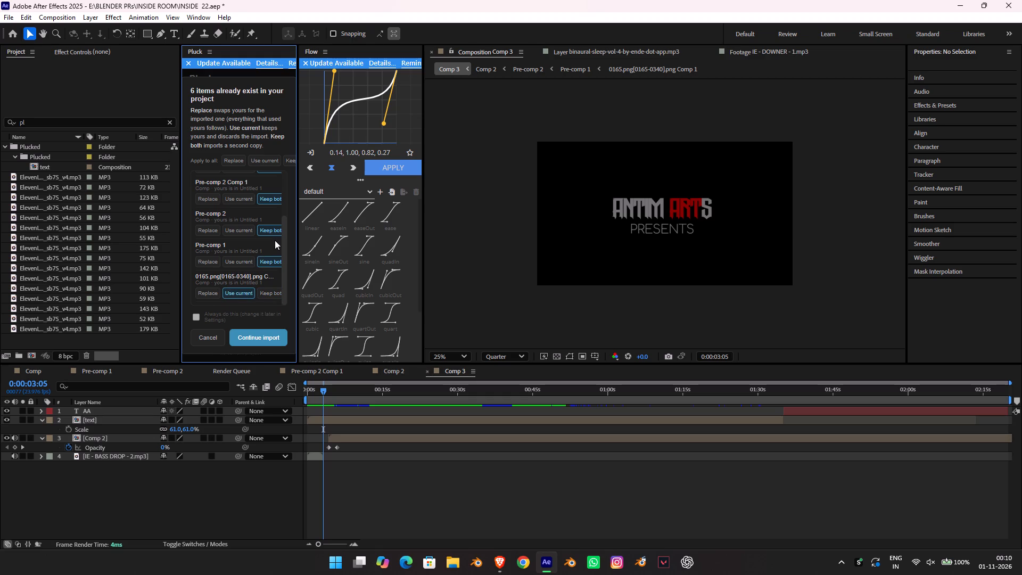
scroll(252, 255, up, 2)
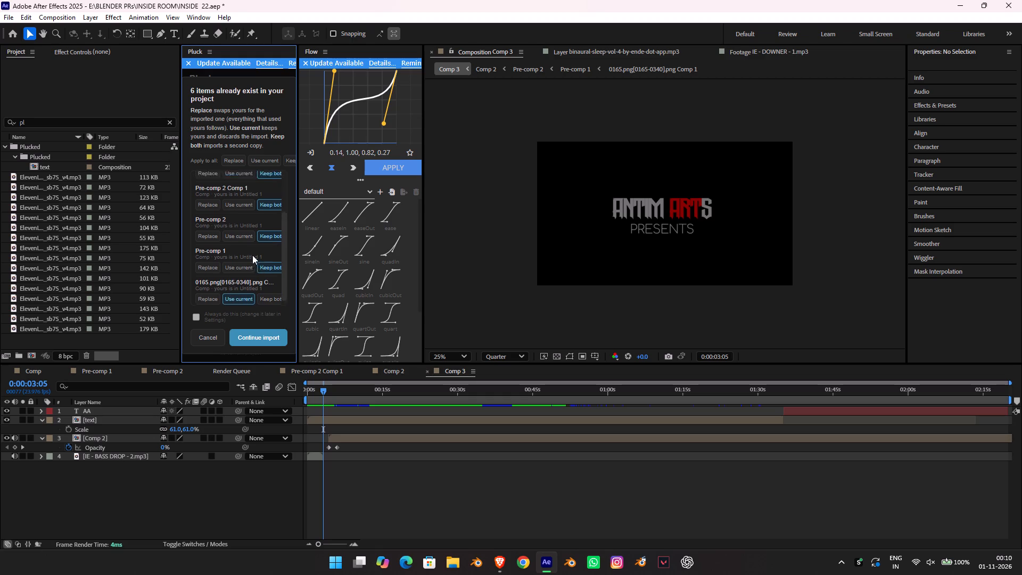
scroll(252, 255, up, 1)
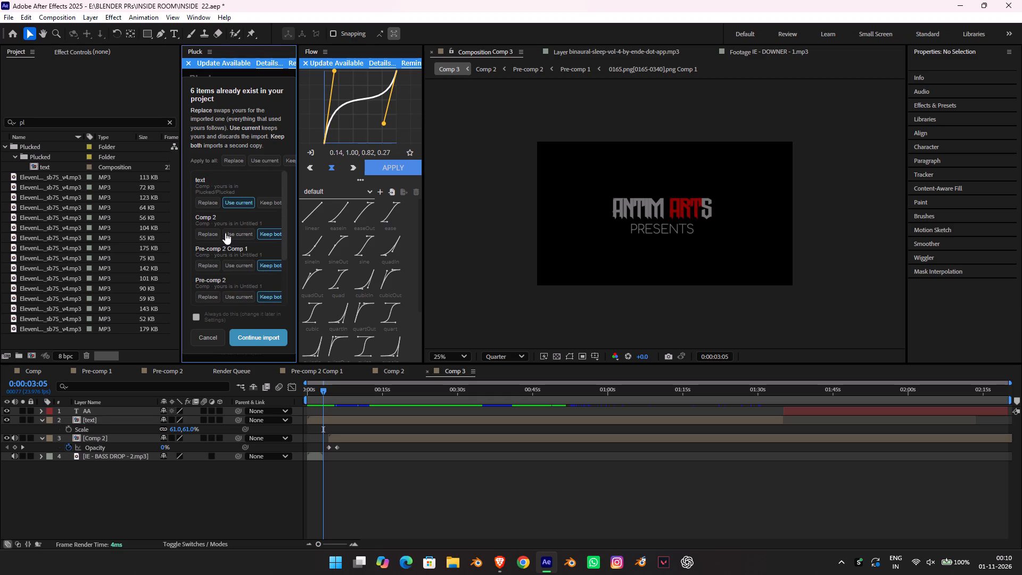
scroll(225, 233, down, 6)
click(242, 338)
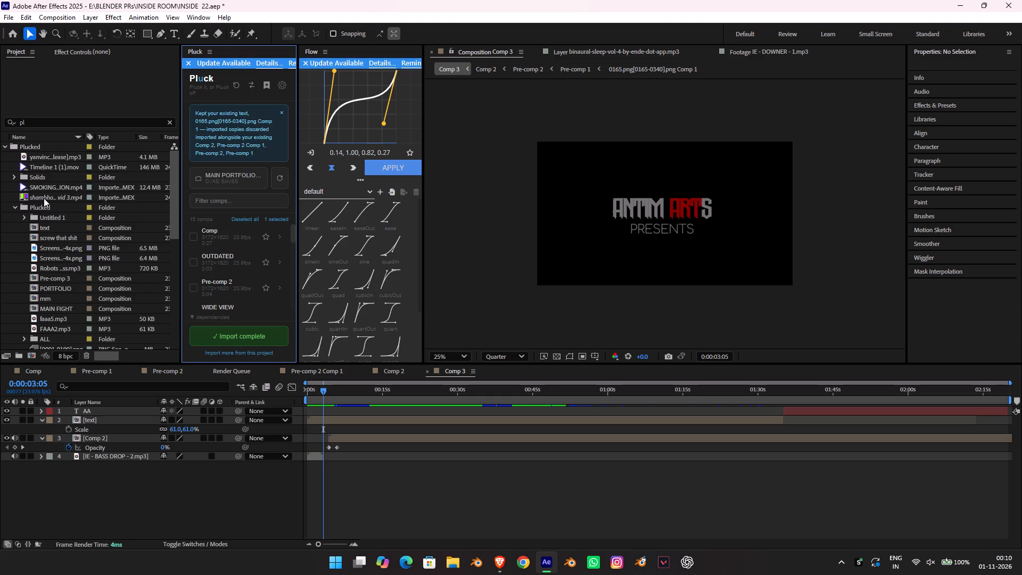
Open the imported PORTFOLIO composition from the nested Plucked folder.
scroll(44, 198, down, 5)
scroll(44, 198, up, 10)
click(50, 198)
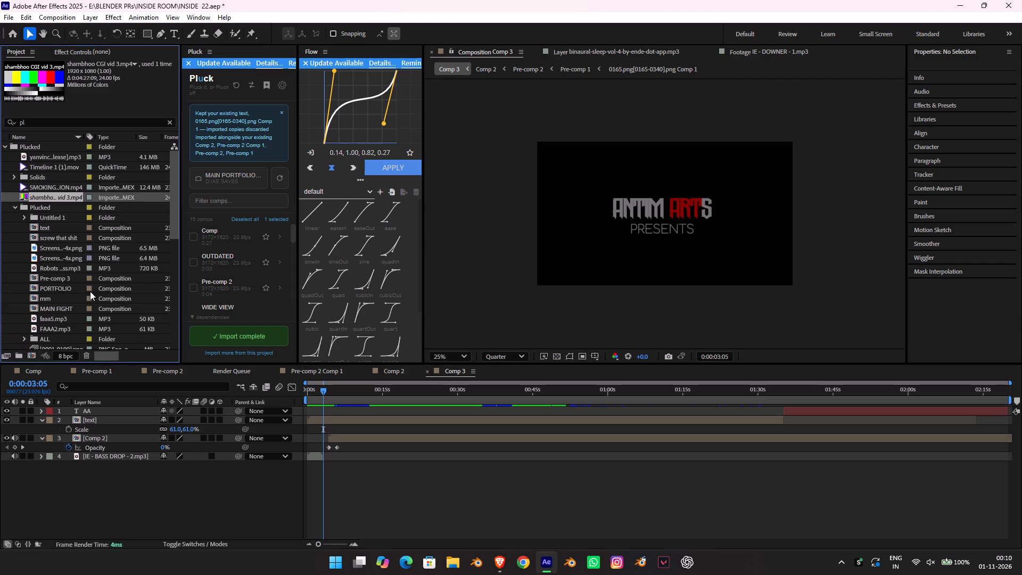
scroll(90, 292, down, 7)
scroll(85, 292, up, 5)
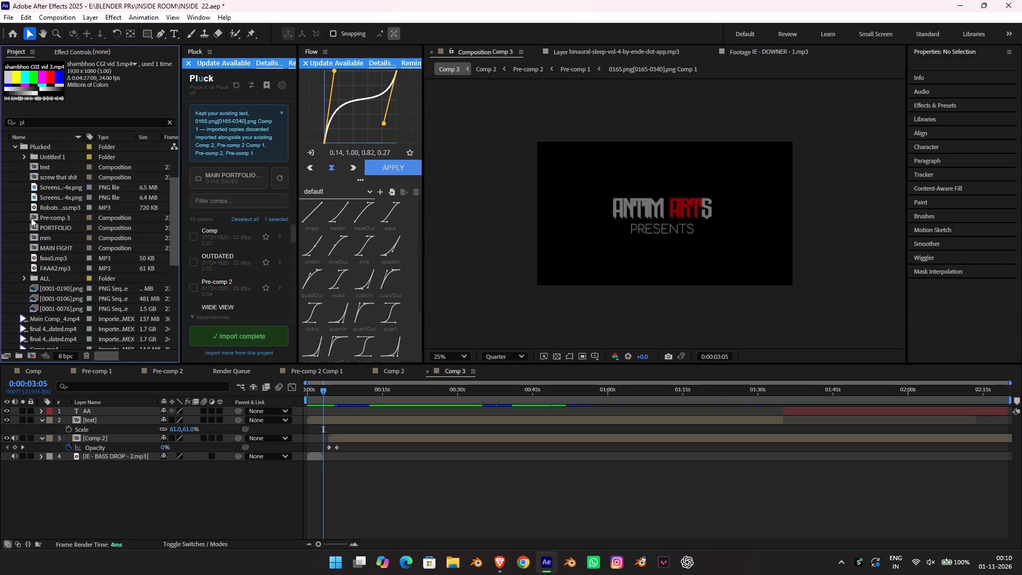
double_click(32, 229)
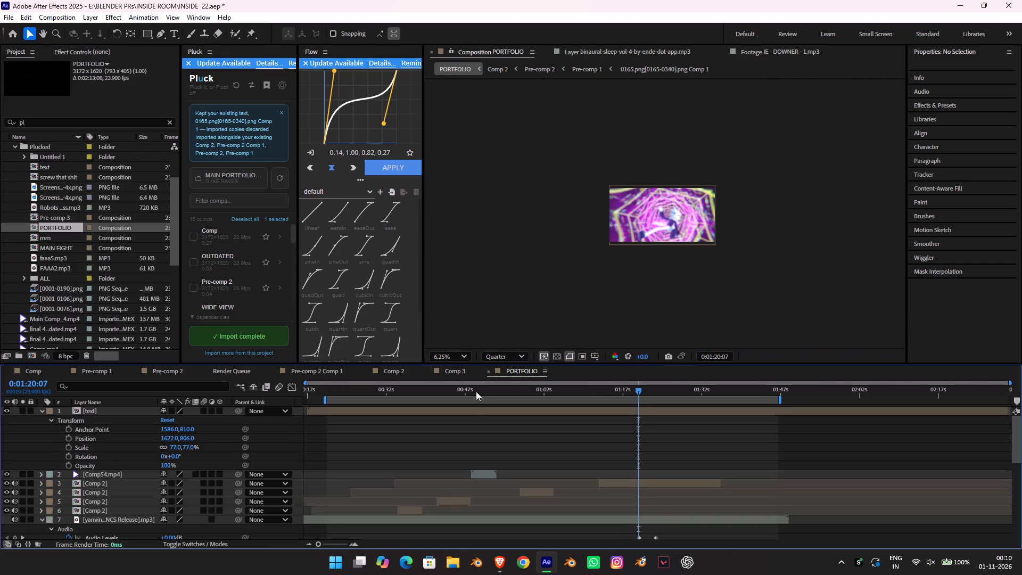
Scrub the early part of the PORTFOLIO timeline to 0:00:23:14 and examine the frame up close.
drag(476, 391, 284, 367)
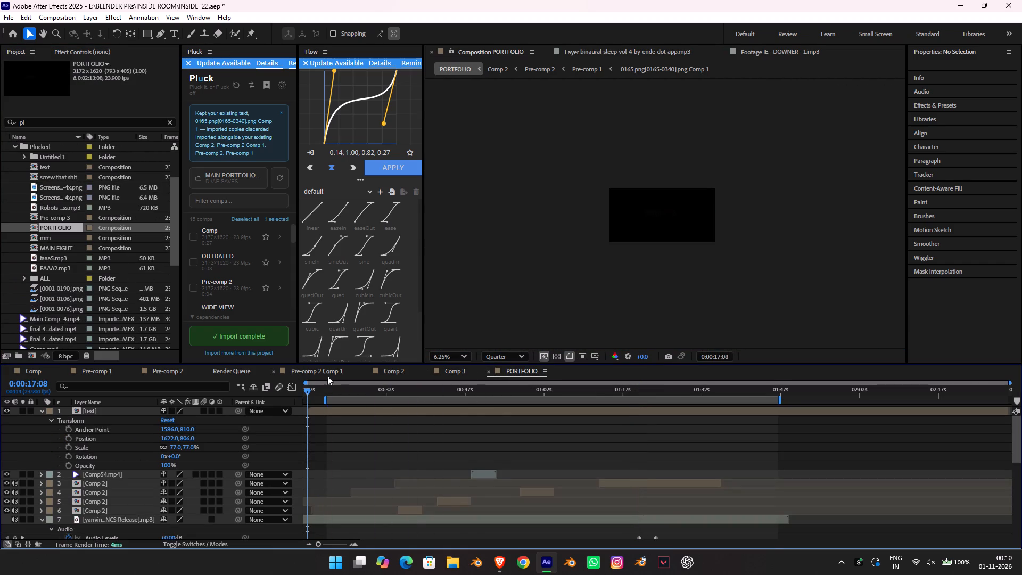
click(334, 383)
click(343, 388)
click(343, 388)
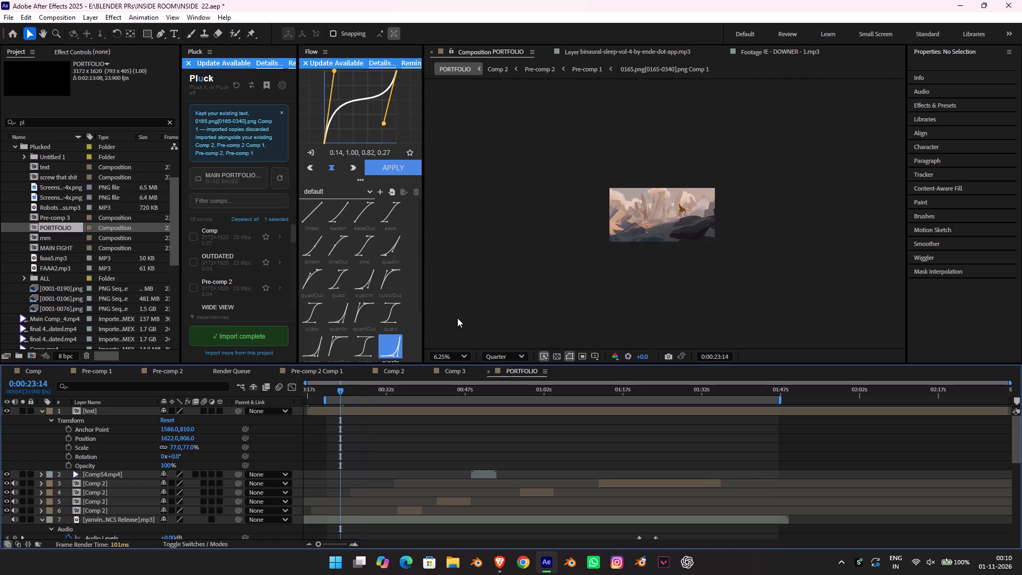
scroll(672, 257, up, 4)
scroll(665, 257, down, 1)
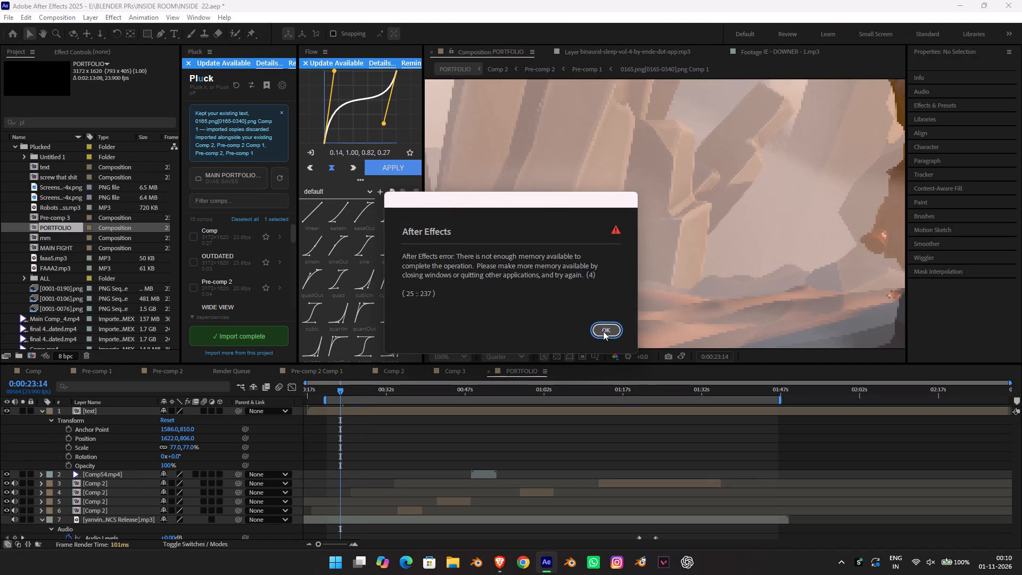
Dismiss the memory error and close the Brave browser window to free up memory.
click(603, 331)
scroll(558, 281, down, 2)
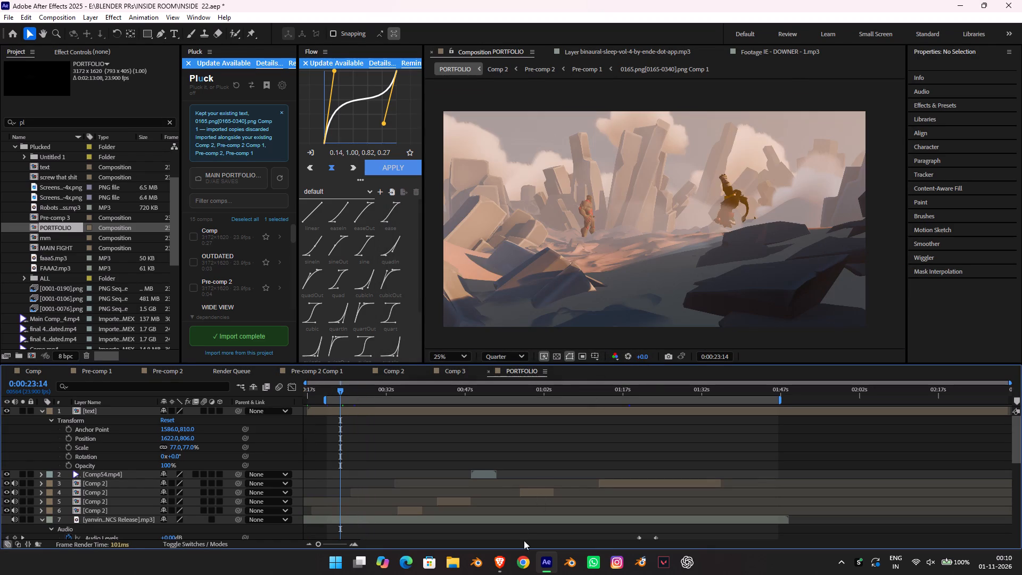
click(504, 555)
click(1017, 14)
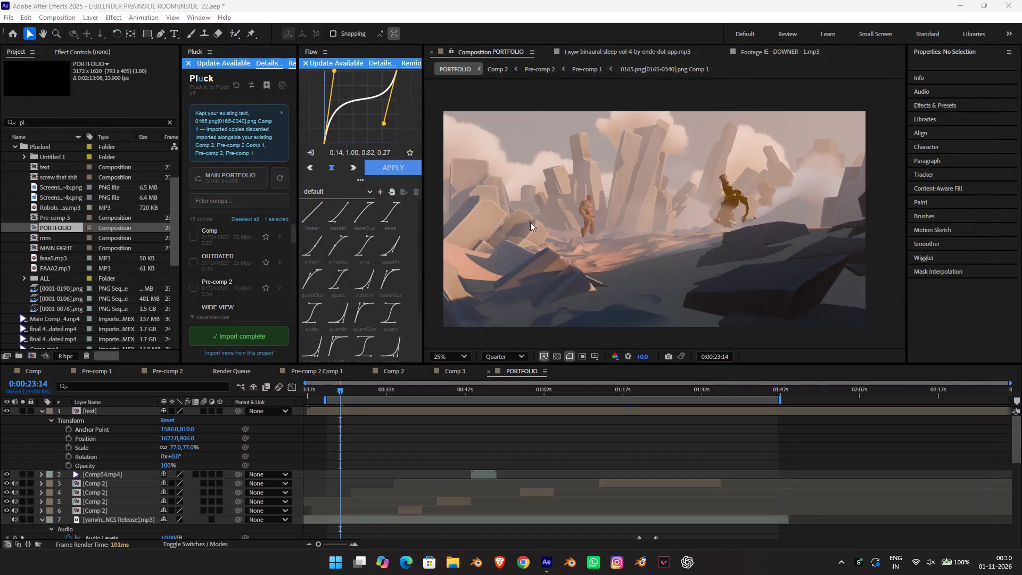
Set the RAM reserved for other applications to 3 GB in the Memory & Performance preferences.
click(30, 13)
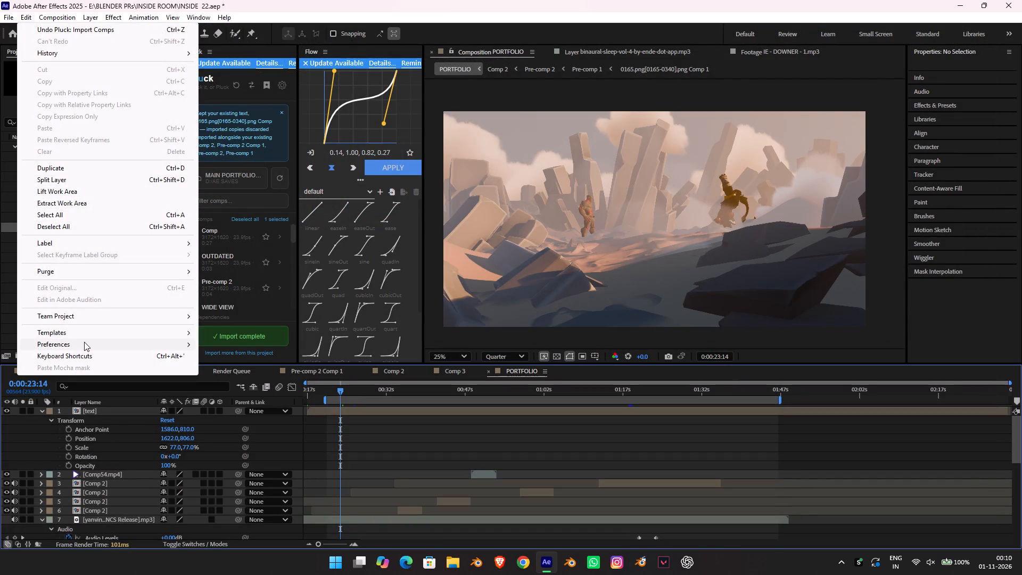
click(83, 347)
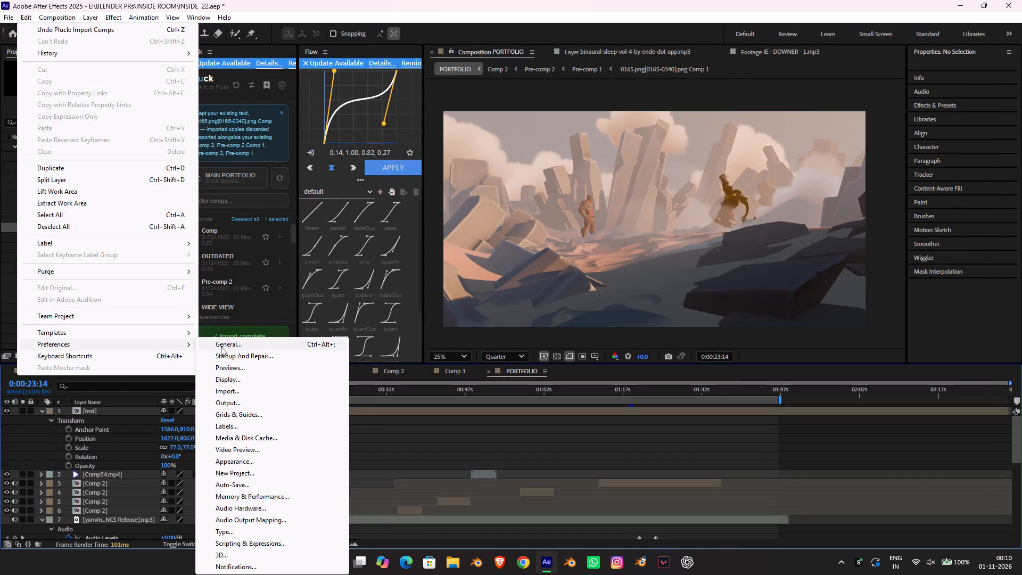
click(221, 347)
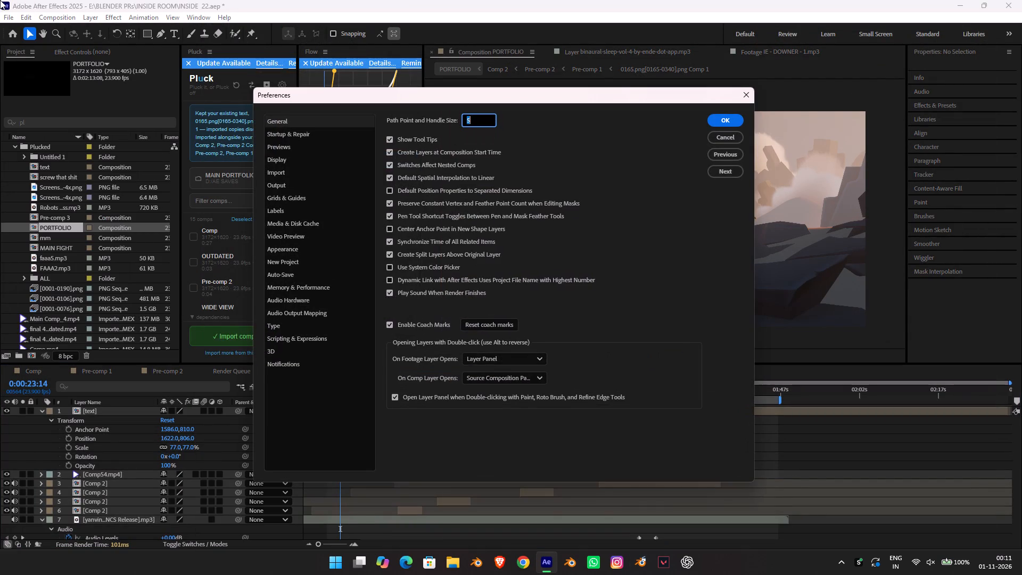
click(310, 326)
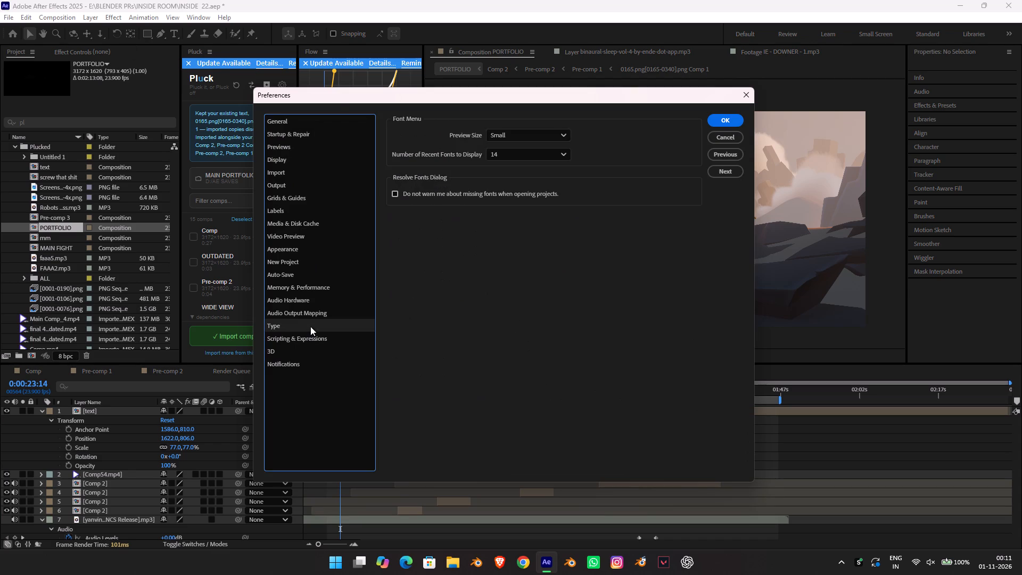
click(301, 341)
click(292, 355)
click(291, 366)
click(290, 348)
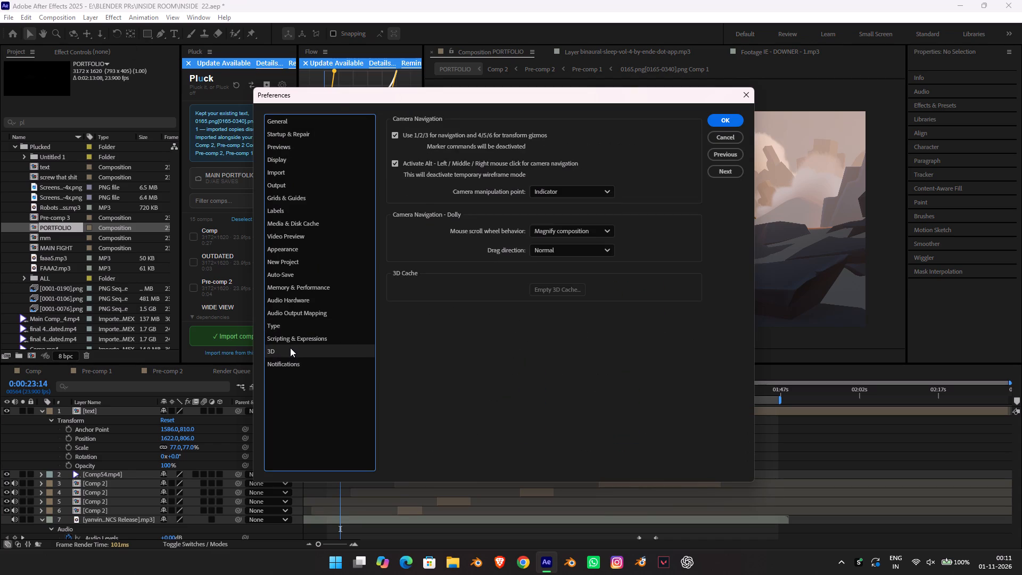
click(290, 342)
click(287, 326)
click(287, 318)
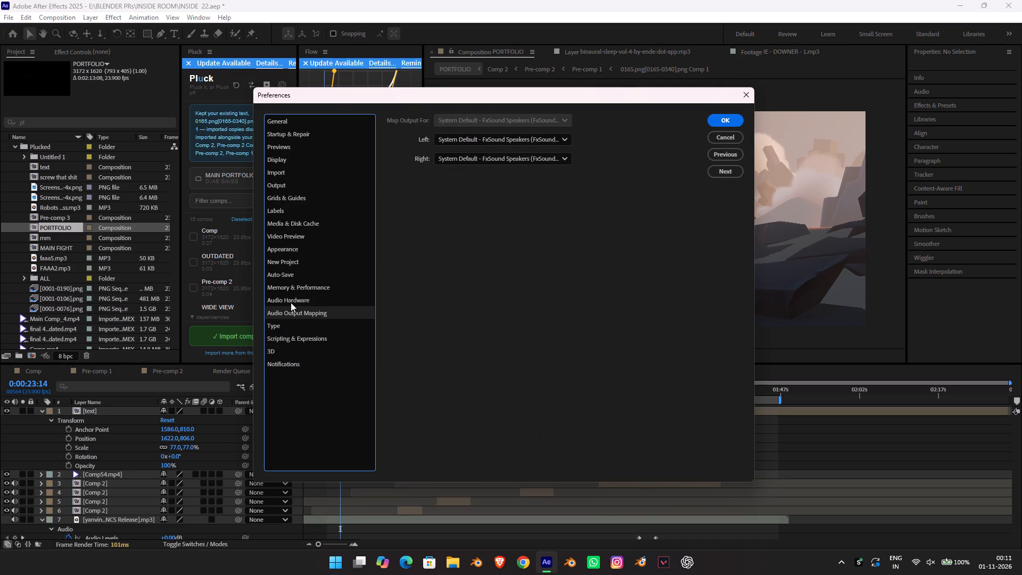
click(291, 302)
click(294, 297)
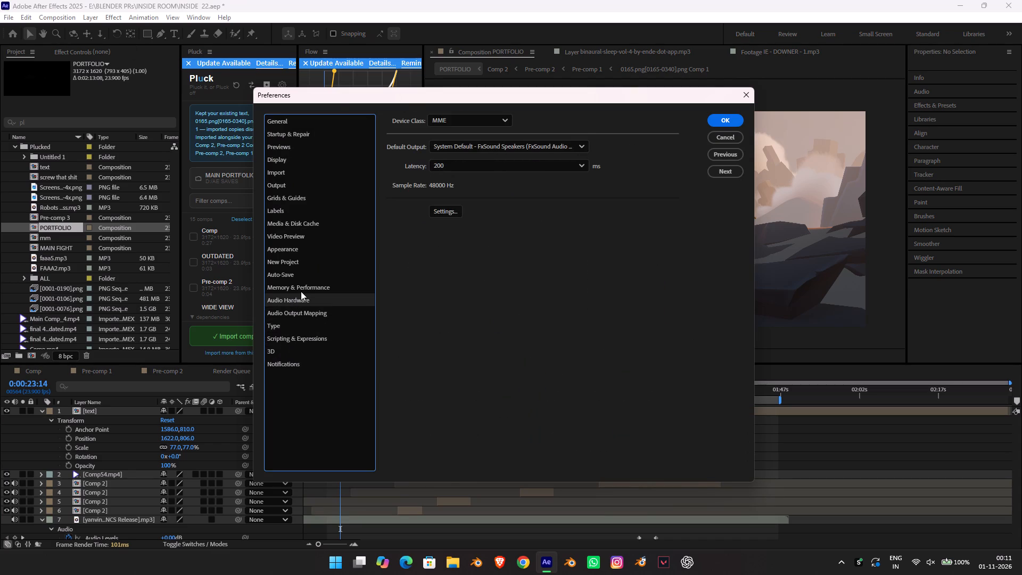
click(301, 291)
drag(541, 147, 501, 147)
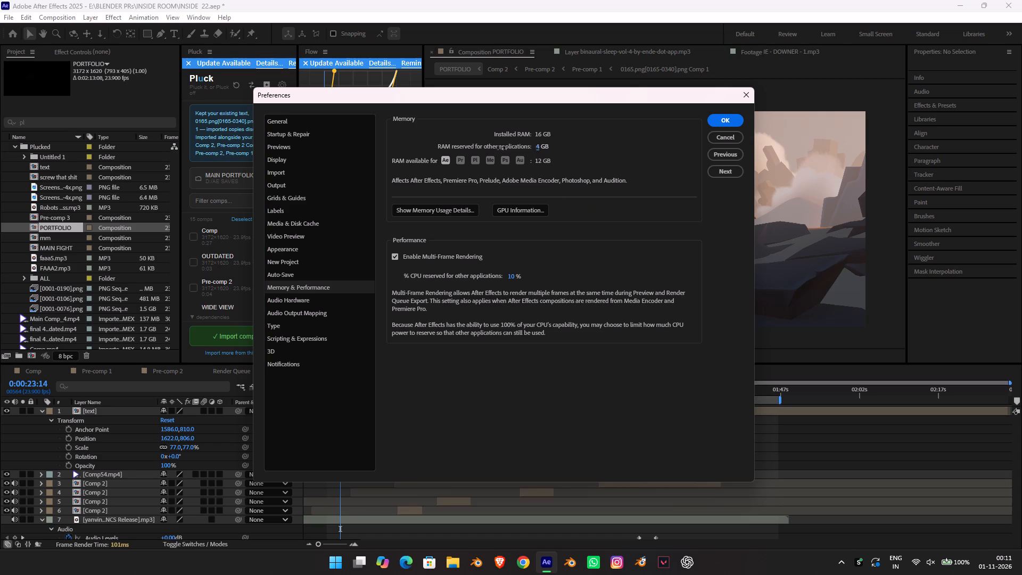
drag(501, 147, 423, 143)
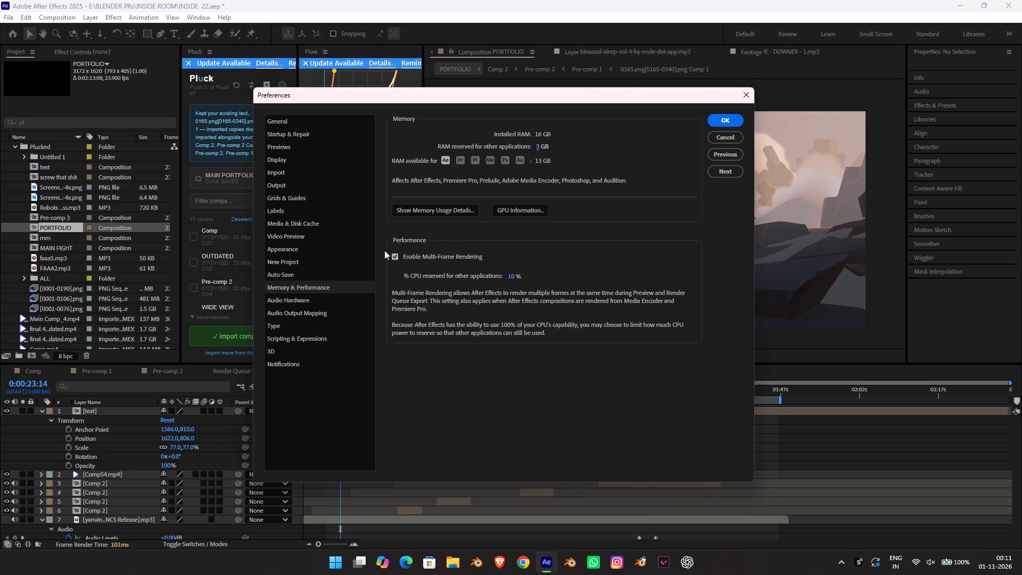
Empty the disk cache for all versions from the Media & Disk Cache preferences.
click(296, 280)
click(292, 266)
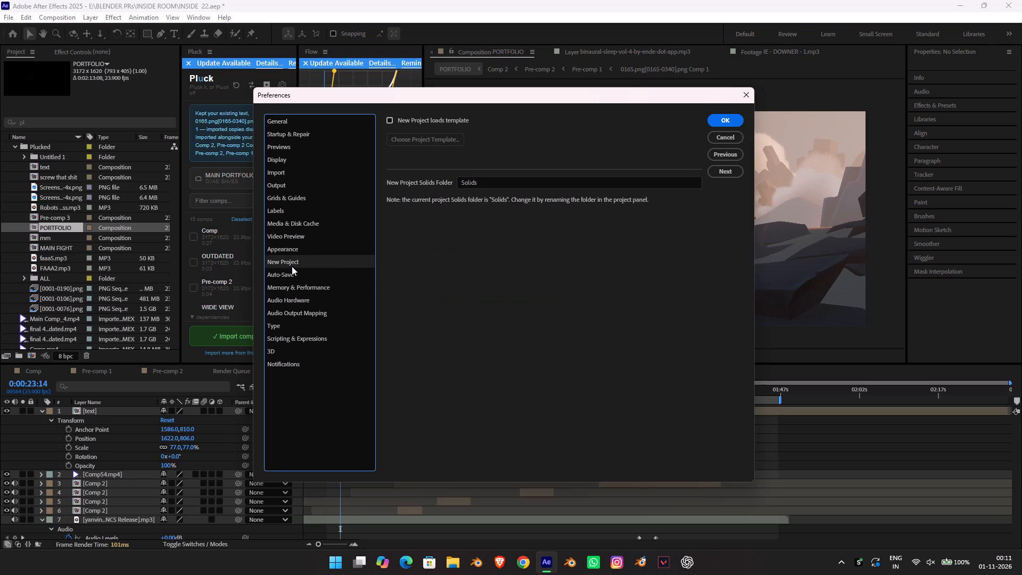
click(294, 248)
double_click(289, 244)
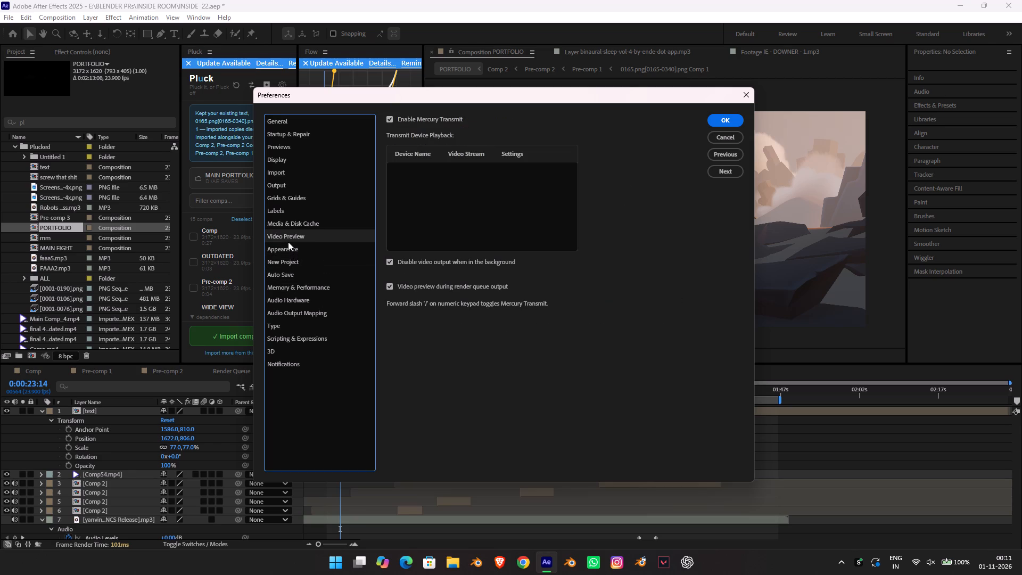
click(296, 227)
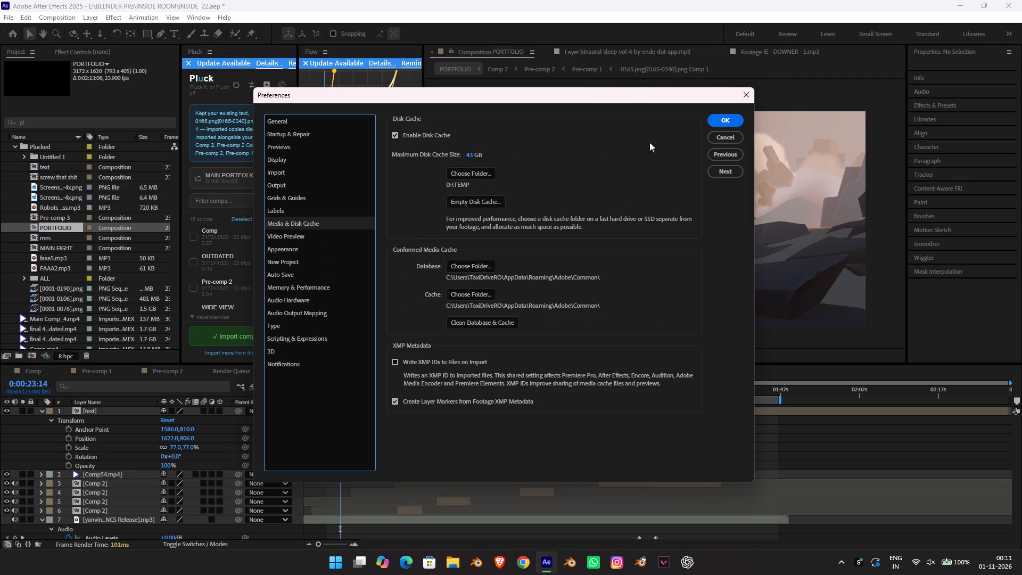
click(484, 202)
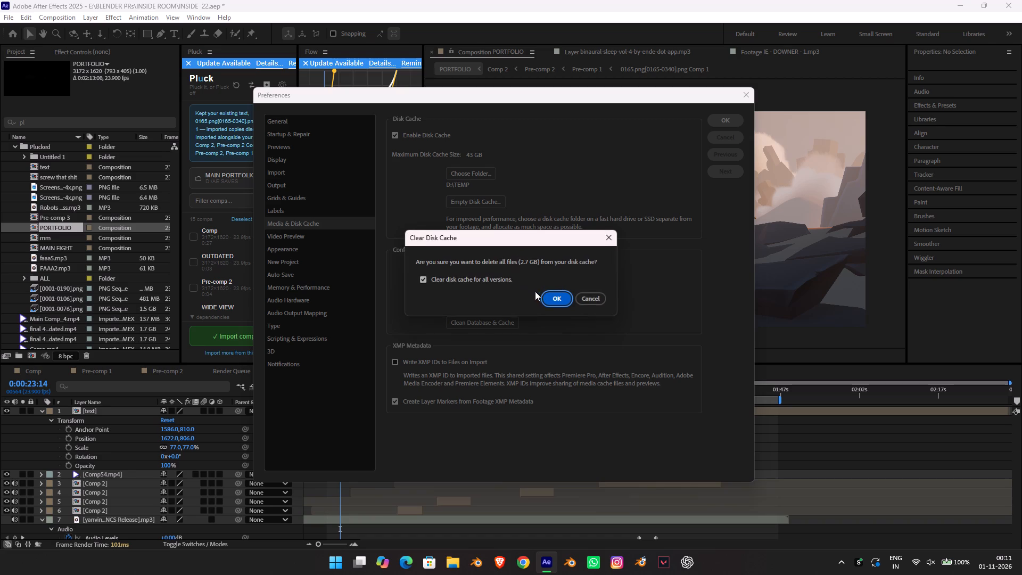
double_click(560, 303)
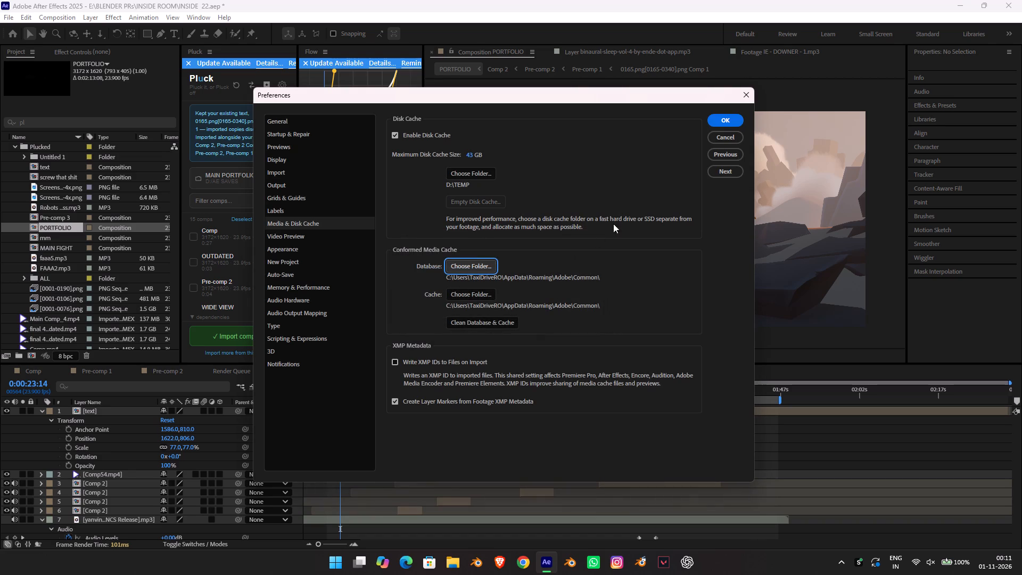
Clean the conformed media database and cache, and accept the preferences.
click(515, 320)
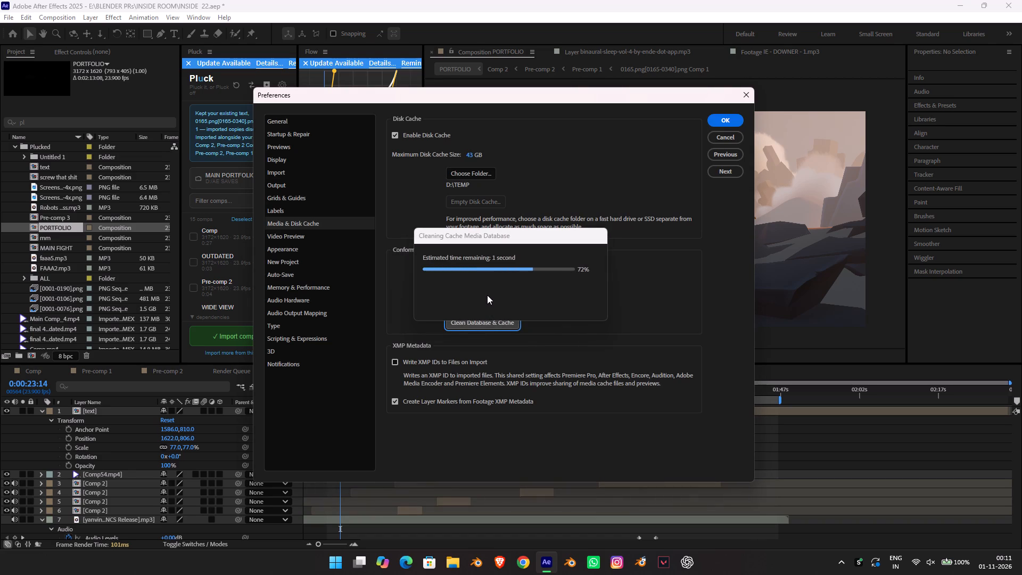
click(729, 127)
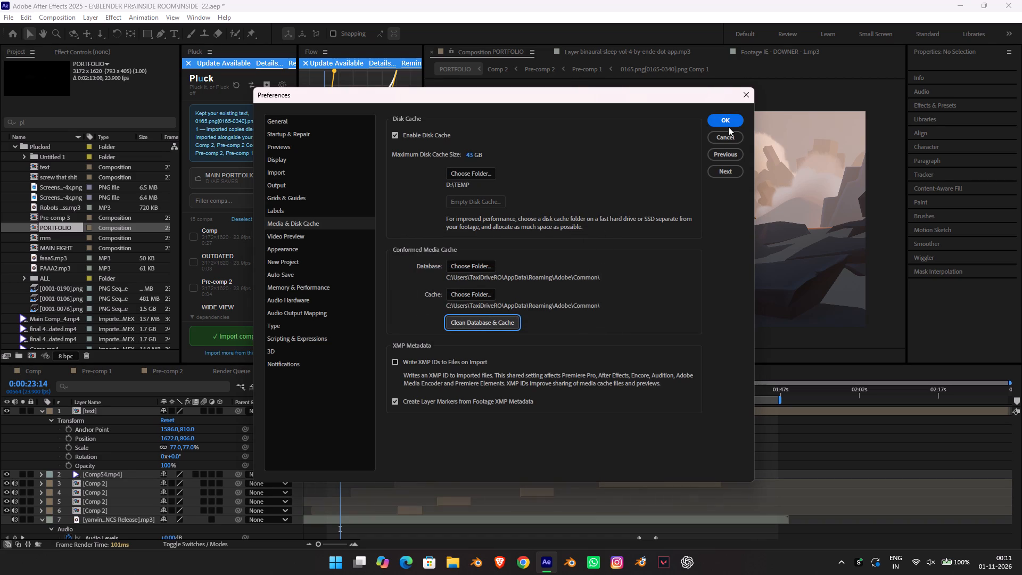
click(730, 122)
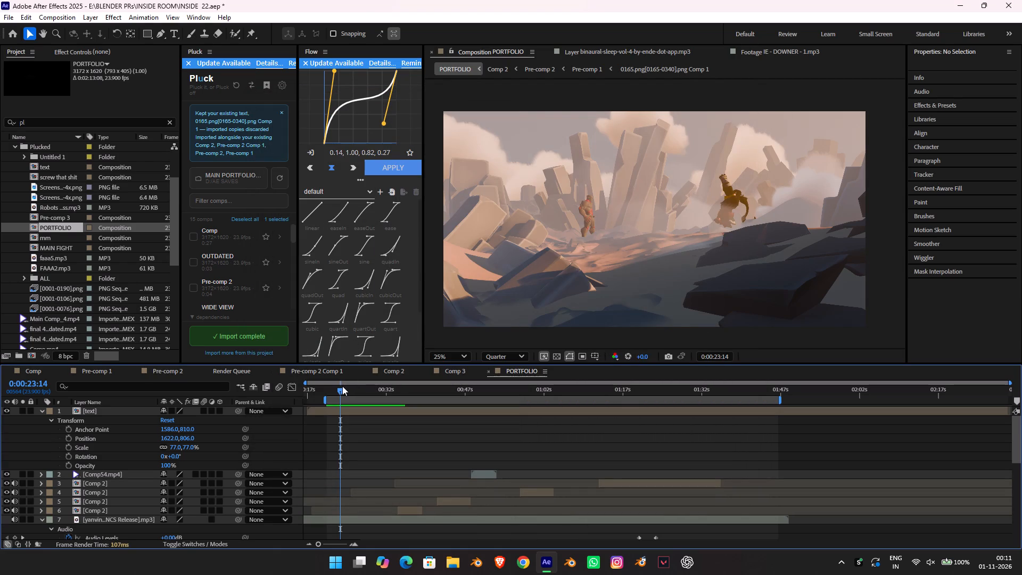
Scrub the PORTFOLIO timeline forward to 0:00:43:15 to check frame rendering, dismissing any errors.
drag(342, 389, 436, 397)
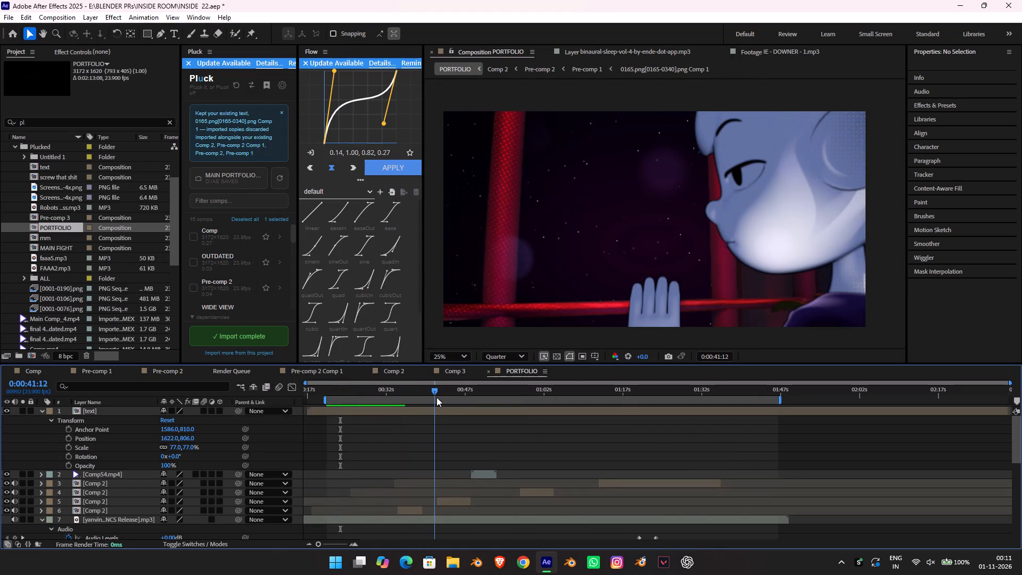
drag(436, 397, 458, 395)
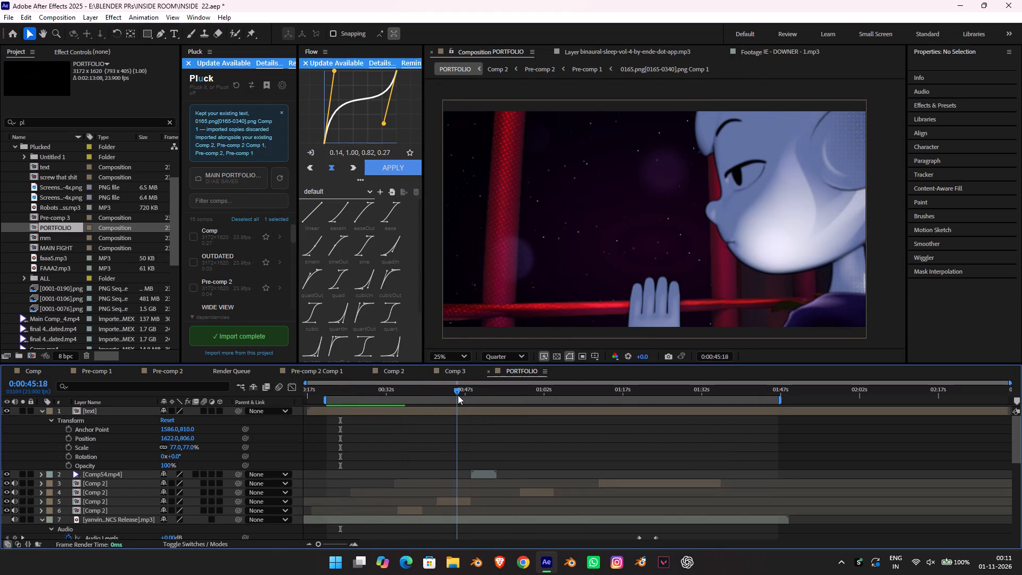
drag(458, 395, 448, 393)
click(613, 318)
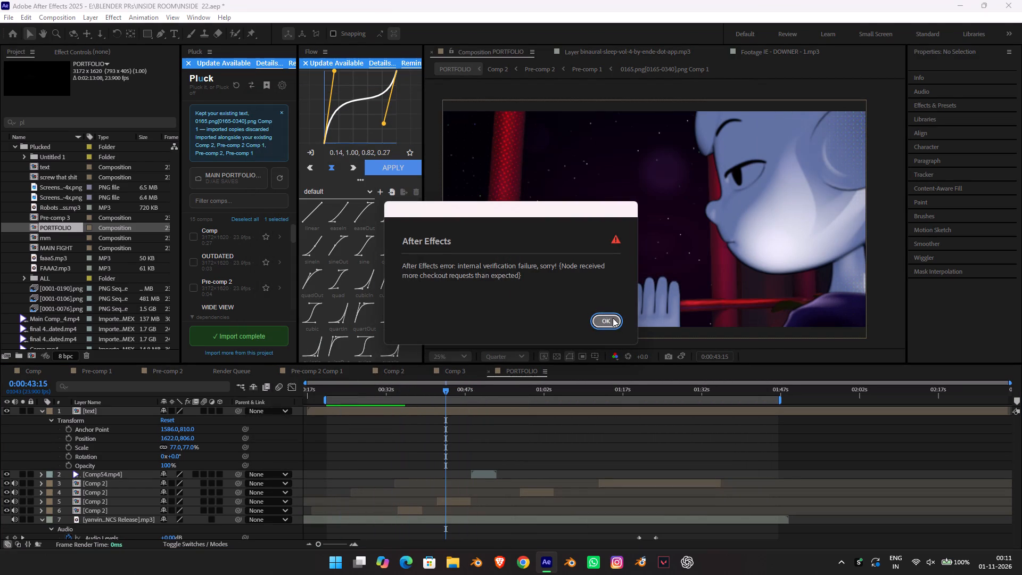
click(605, 321)
click(597, 319)
click(597, 319)
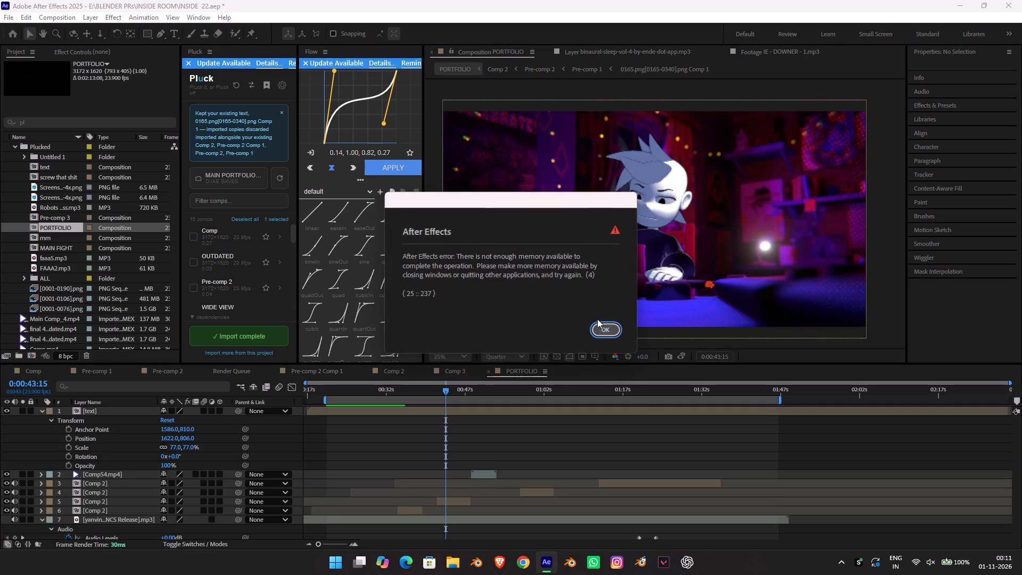
click(601, 332)
click(601, 332)
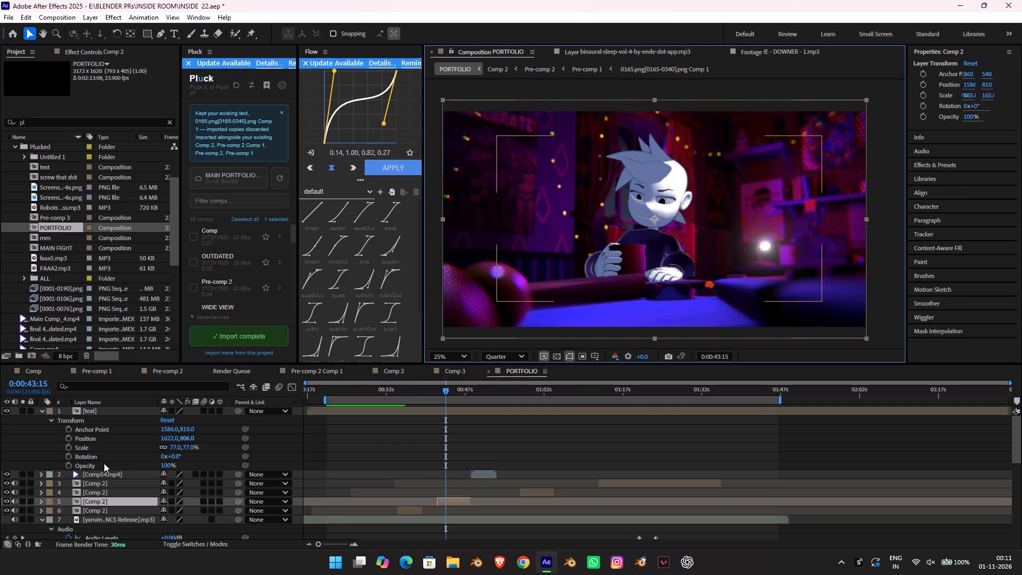
Delete all four Comp 2 layers from the PORTFOLIO composition.
click(96, 514)
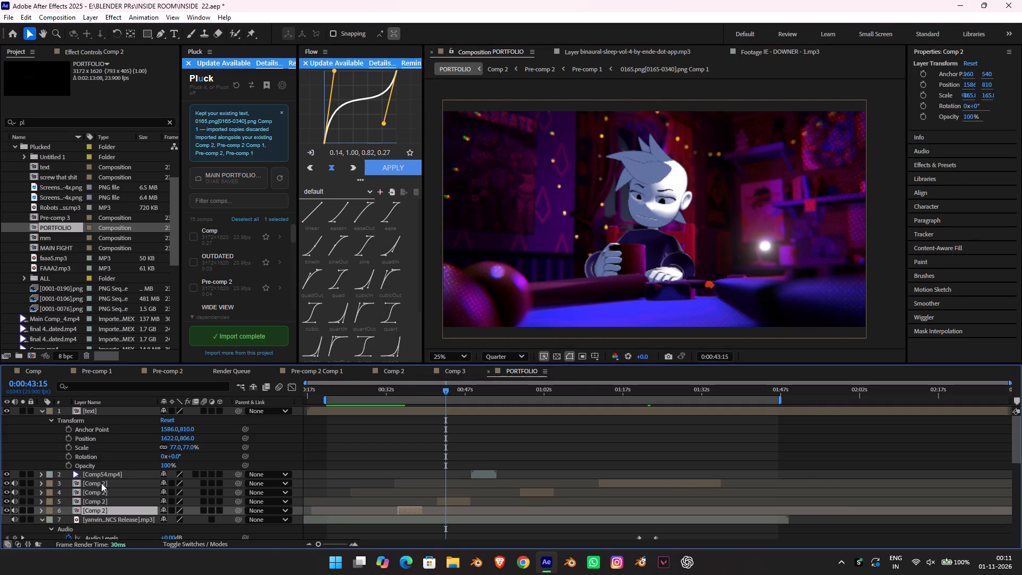
shift+click(101, 483)
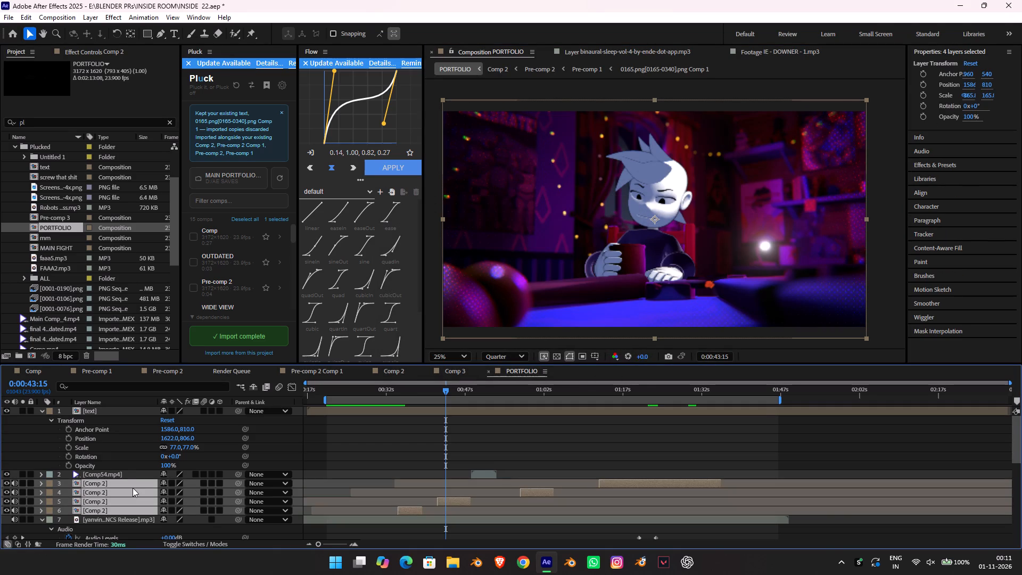
key(Delete)
Preview the PORTFOLIO composition and scrub its timeline to 0:01:05:04 to examine the remaining footage.
key(space)
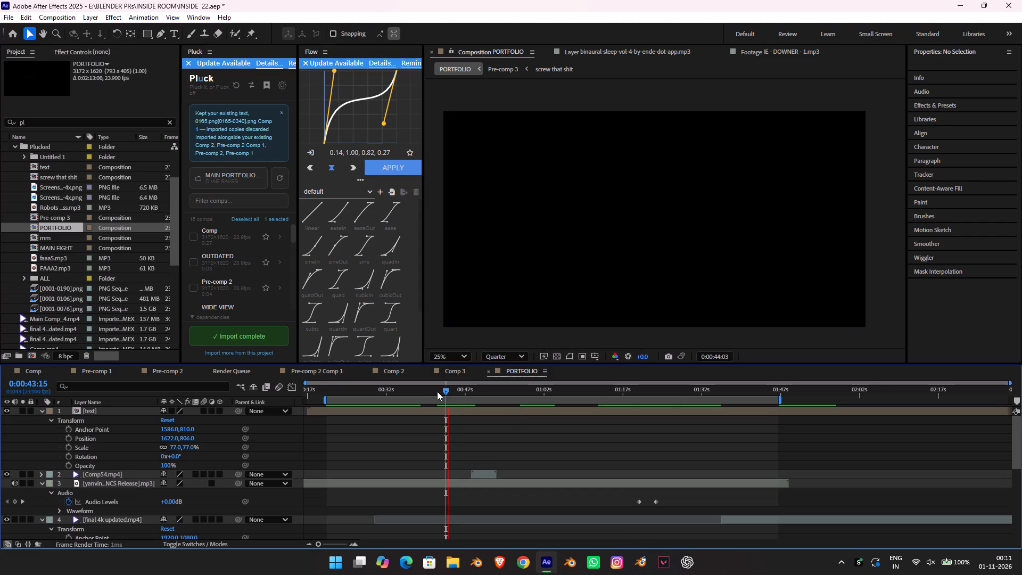
drag(441, 391, 729, 429)
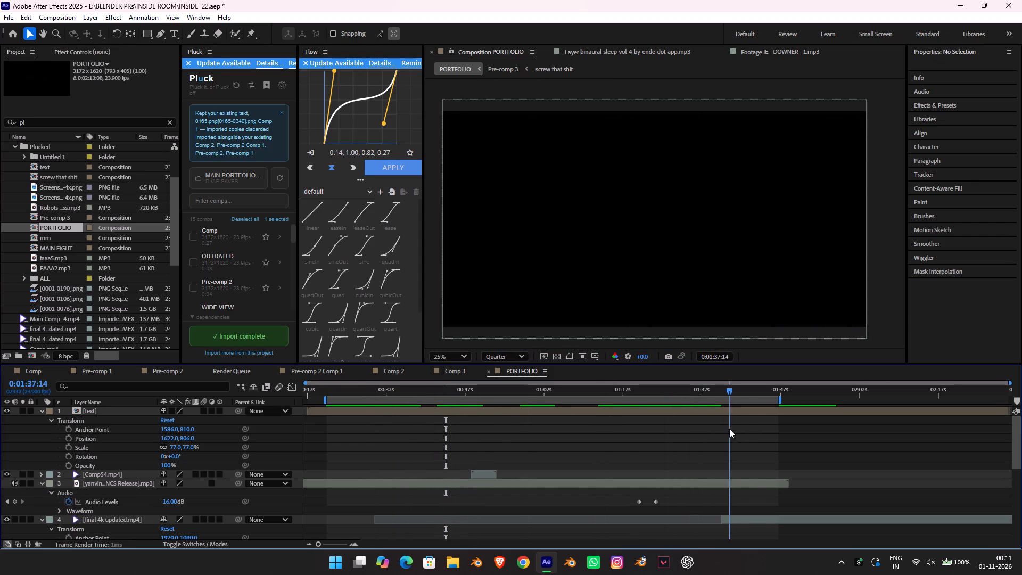
drag(729, 429, 550, 420)
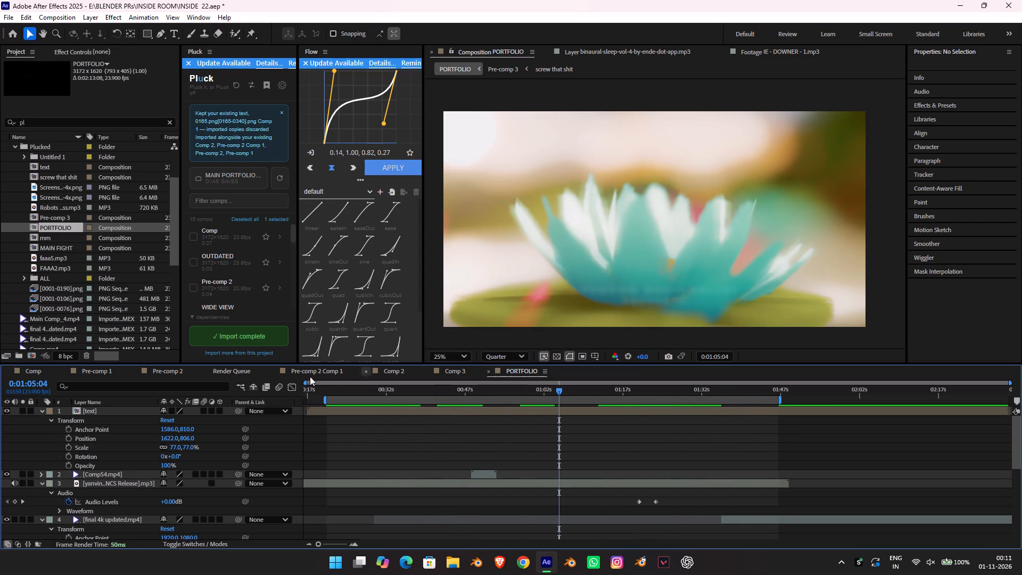
Close the Comp, Pre-comp 1, Pre-comp 2, Render Queue, Pre-comp 2 Comp 1 and Comp 3 timelines, leaving Comp 2 and PORTFOLIO open.
click(11, 373)
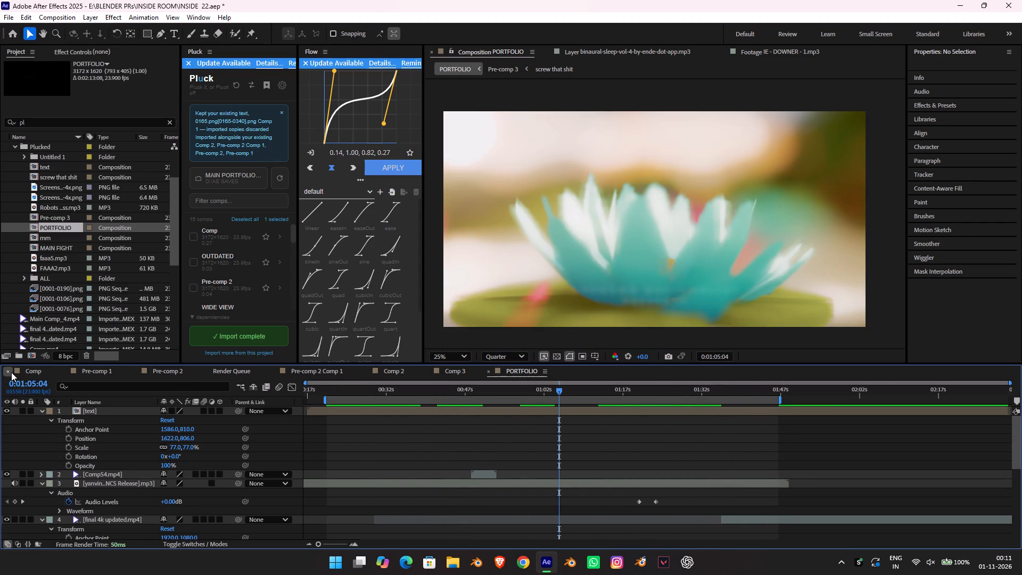
click(20, 372)
drag(500, 393, 276, 397)
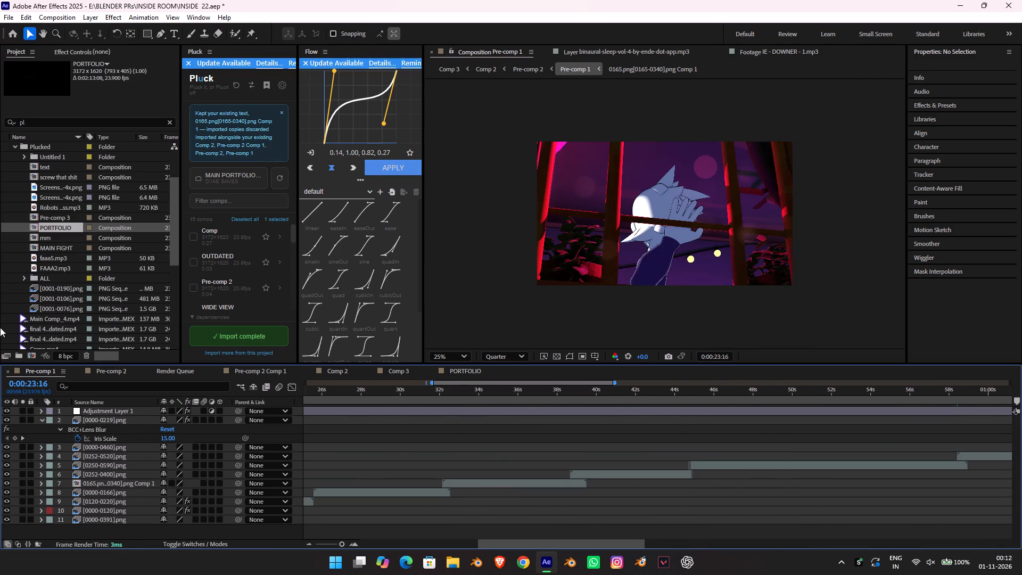
click(11, 368)
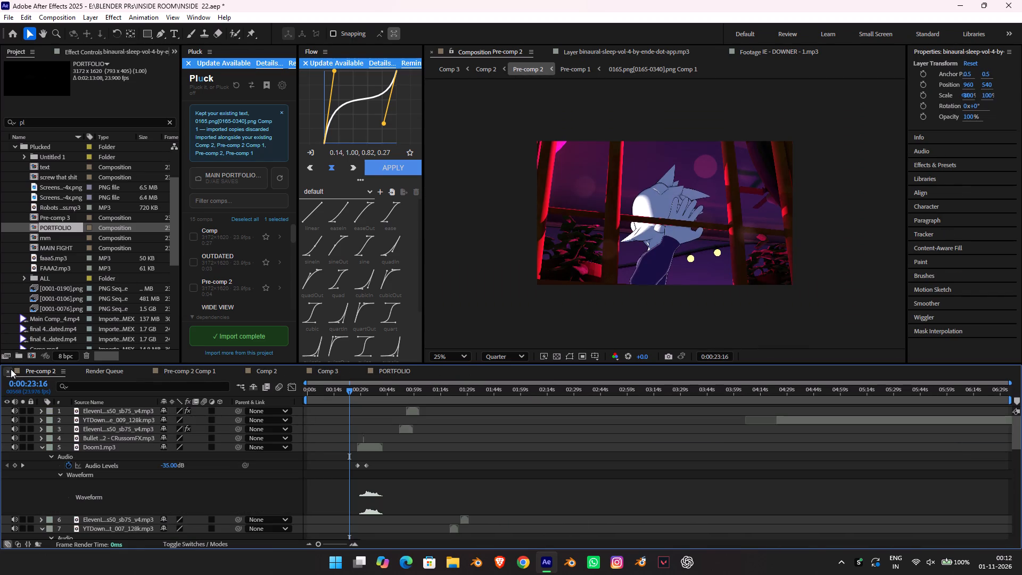
click(11, 369)
click(11, 369)
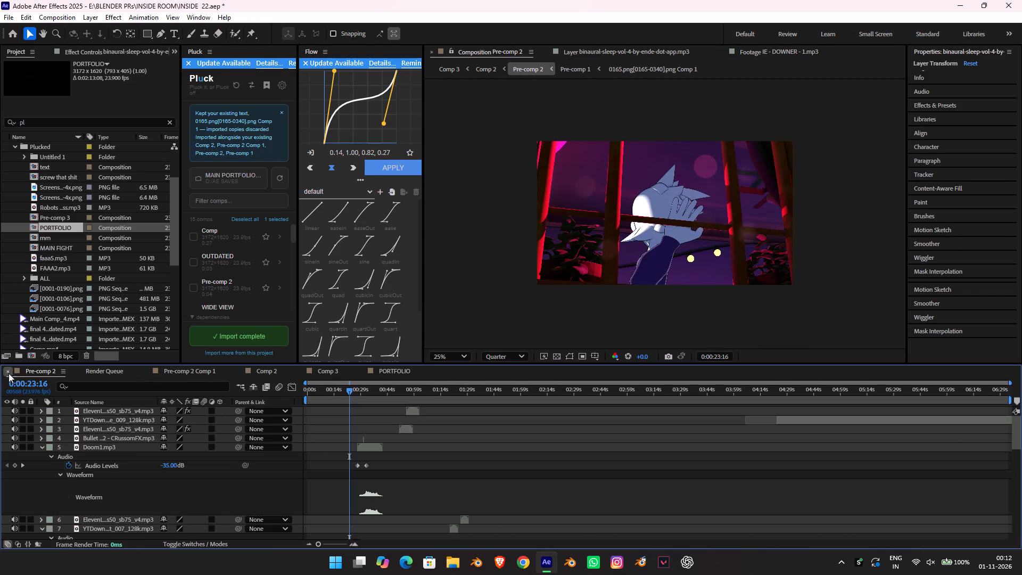
click(7, 368)
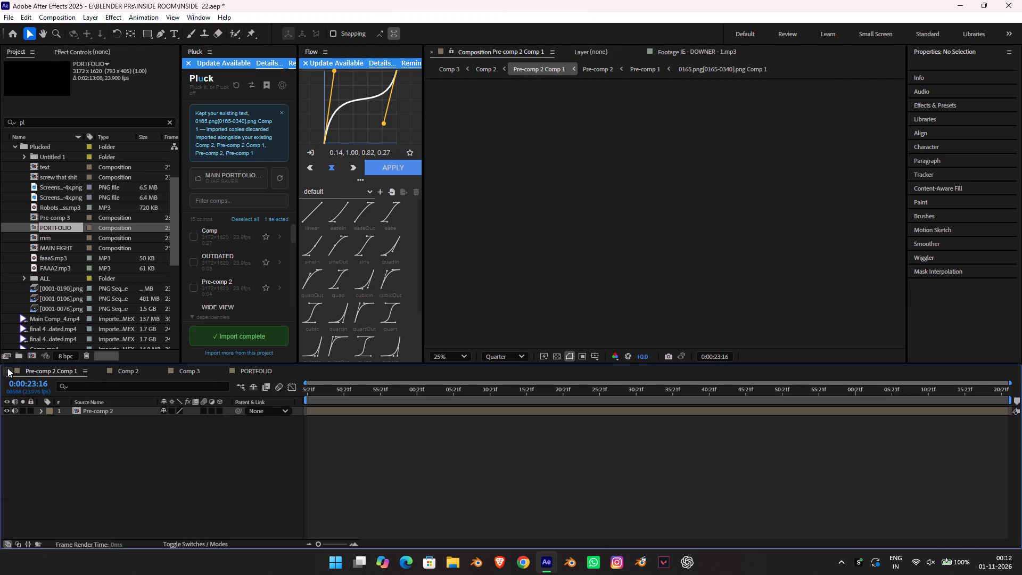
click(7, 368)
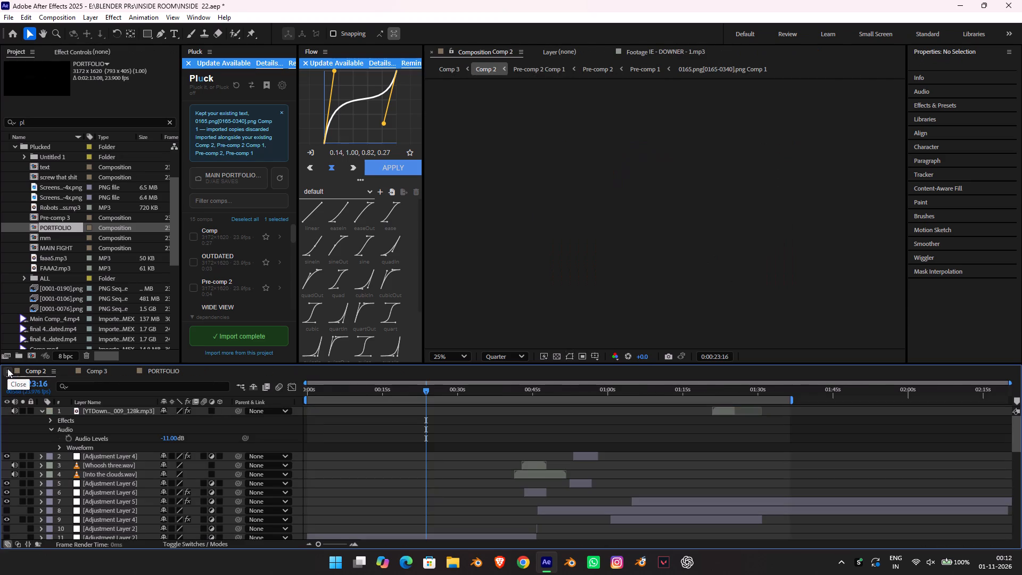
click(88, 374)
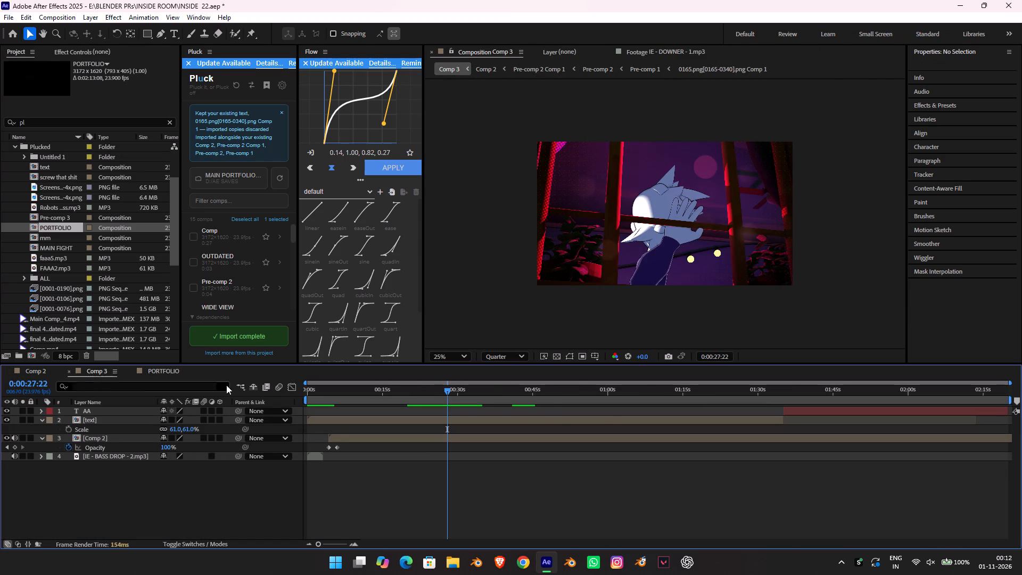
click(70, 372)
click(602, 329)
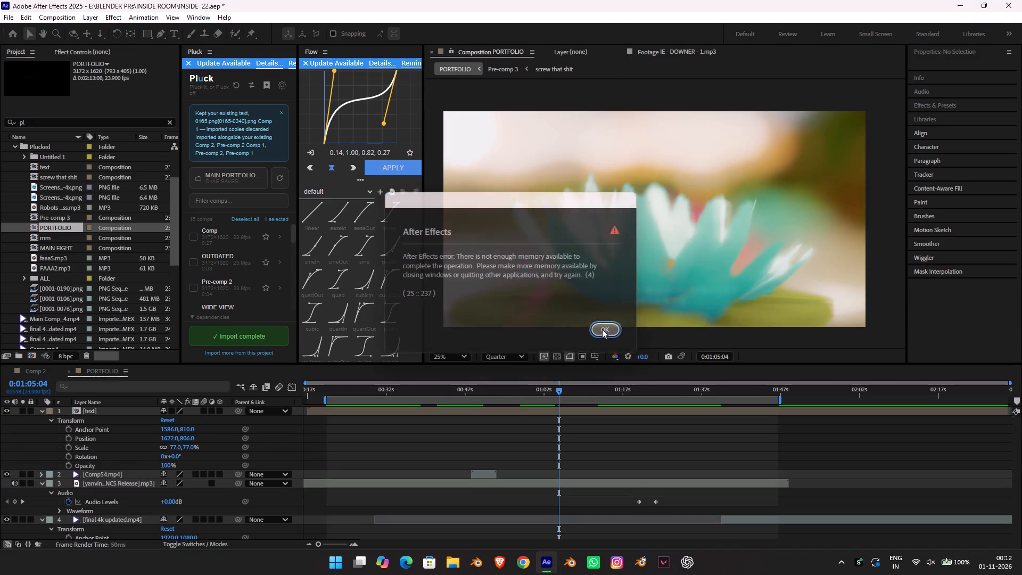
Preview Comp 2 from 0:00:23:16 and again from 0:00:36:06 to check playback, dismissing any errors.
click(31, 369)
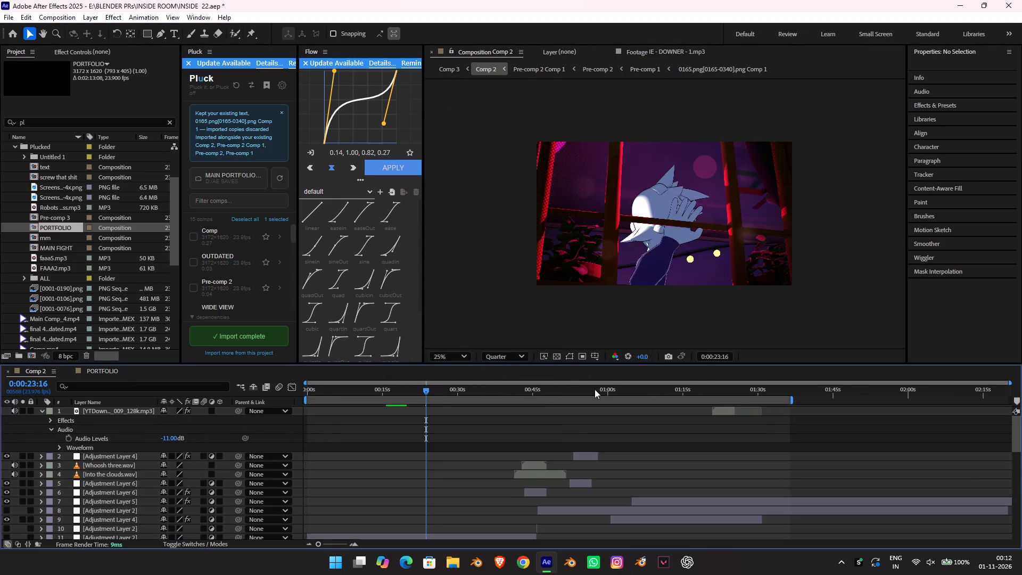
key(space)
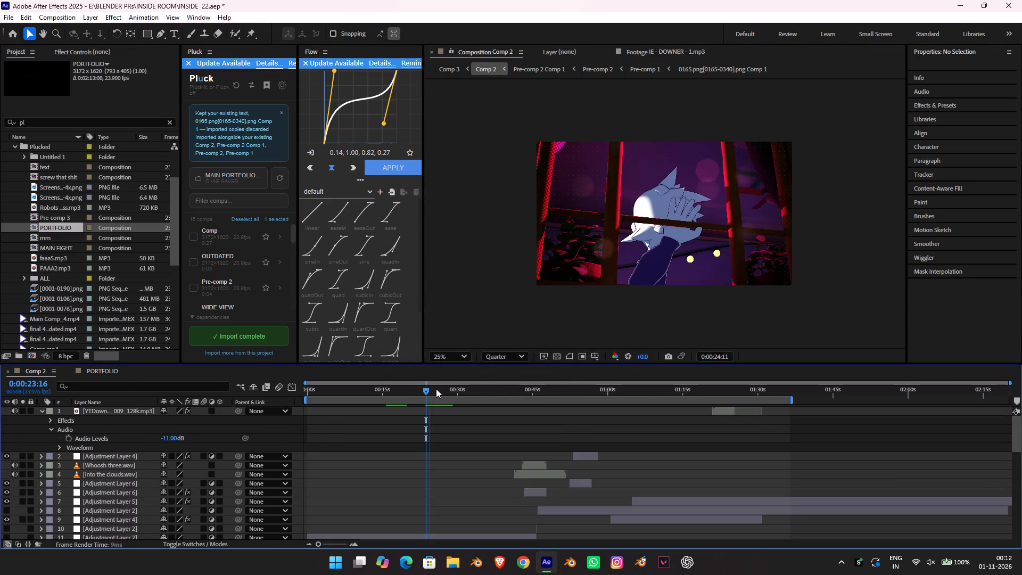
click(489, 384)
click(489, 388)
key(space)
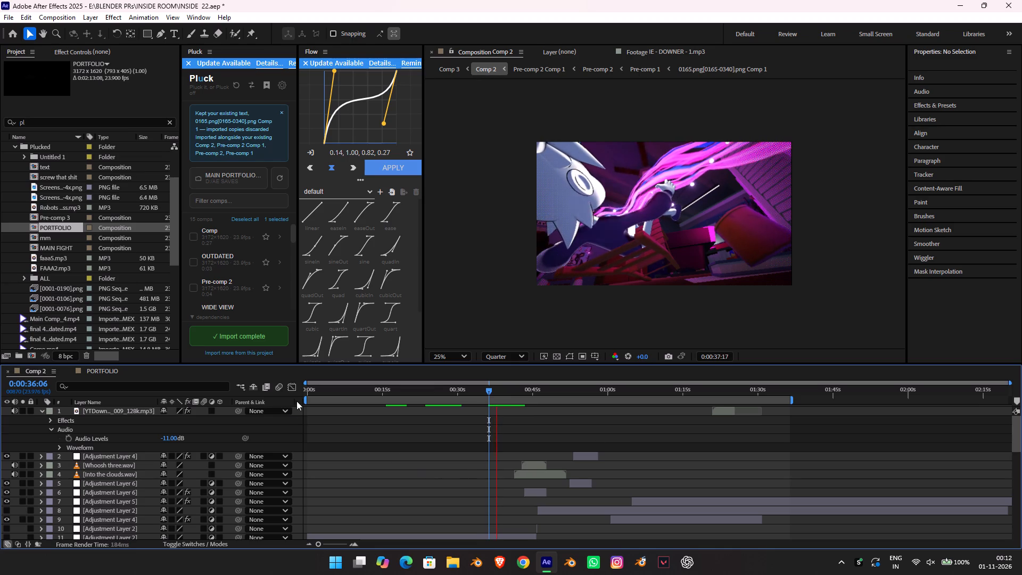
key(space)
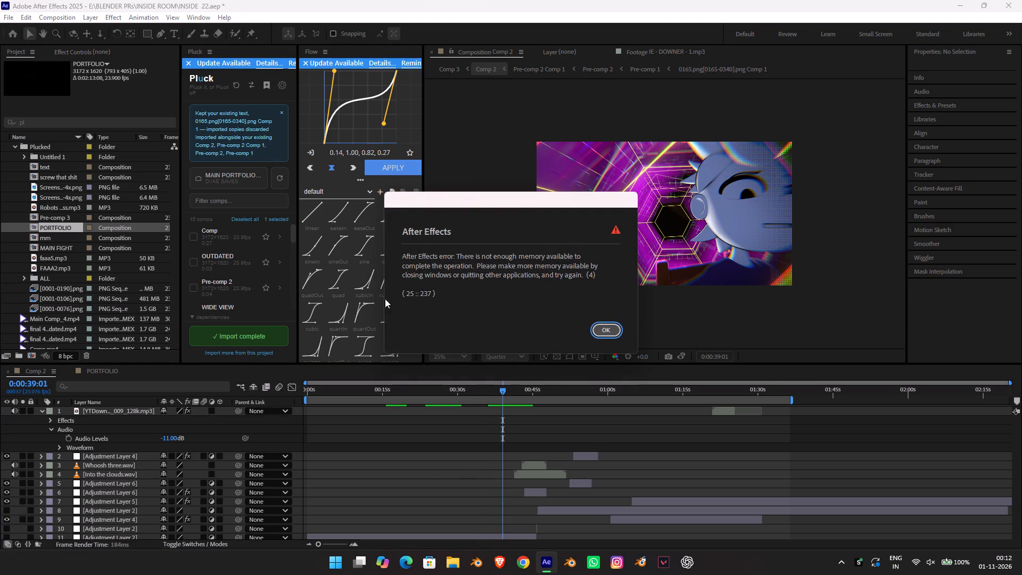
click(611, 329)
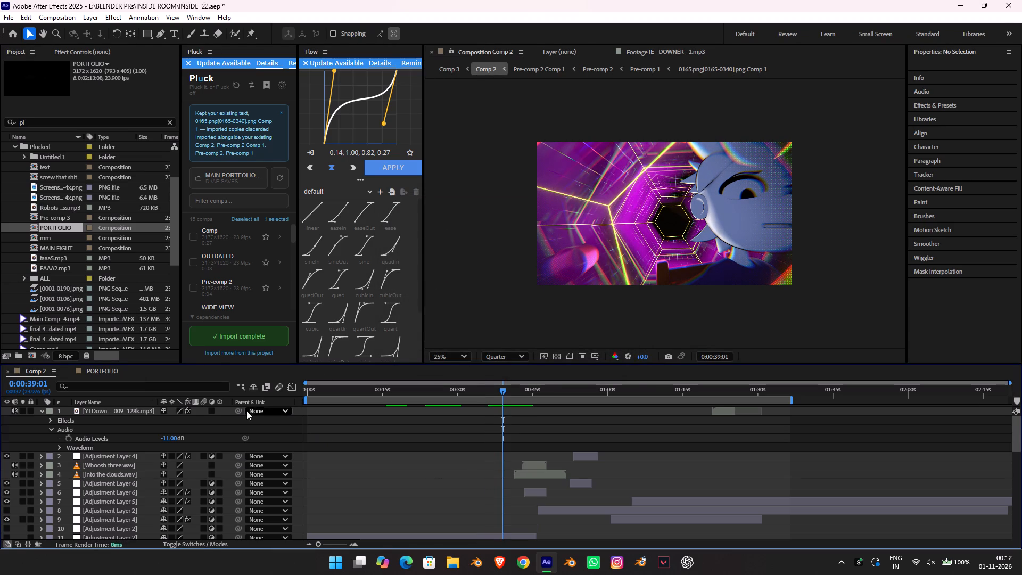
Set the start of Comp 2's work area to 0:00:35:05.
drag(306, 400, 452, 414)
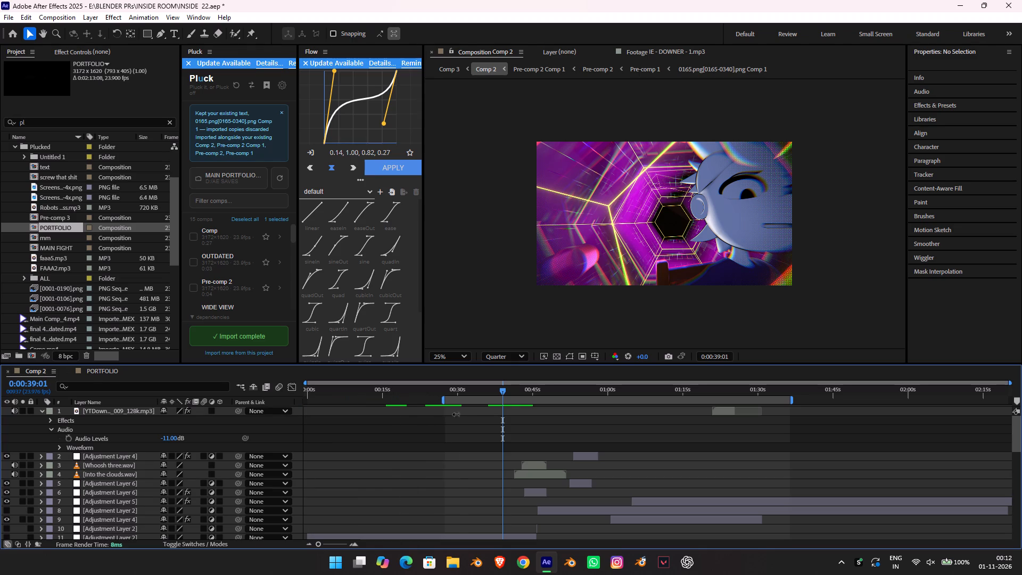
drag(452, 414, 458, 413)
drag(467, 387, 469, 388)
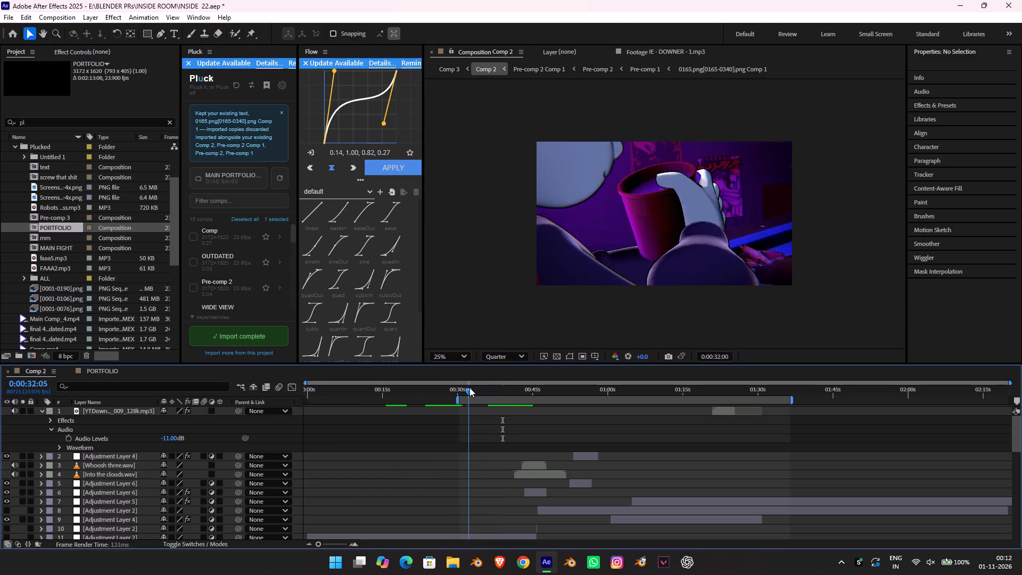
drag(469, 388, 483, 389)
drag(457, 397, 481, 401)
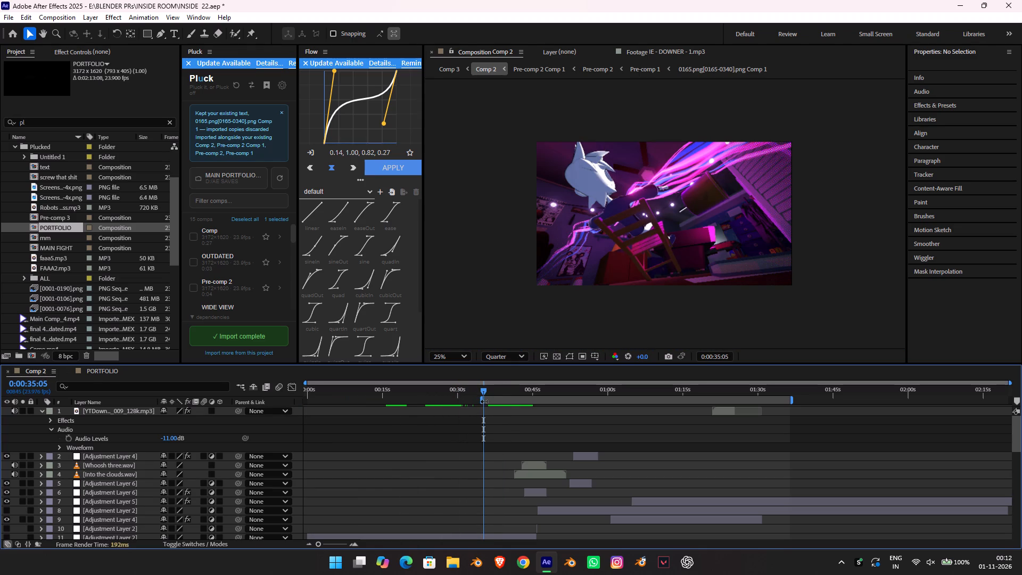
drag(481, 401, 483, 404)
Collapse the expanded properties of every layer in the PORTFOLIO composition and clear the layer selection.
click(114, 368)
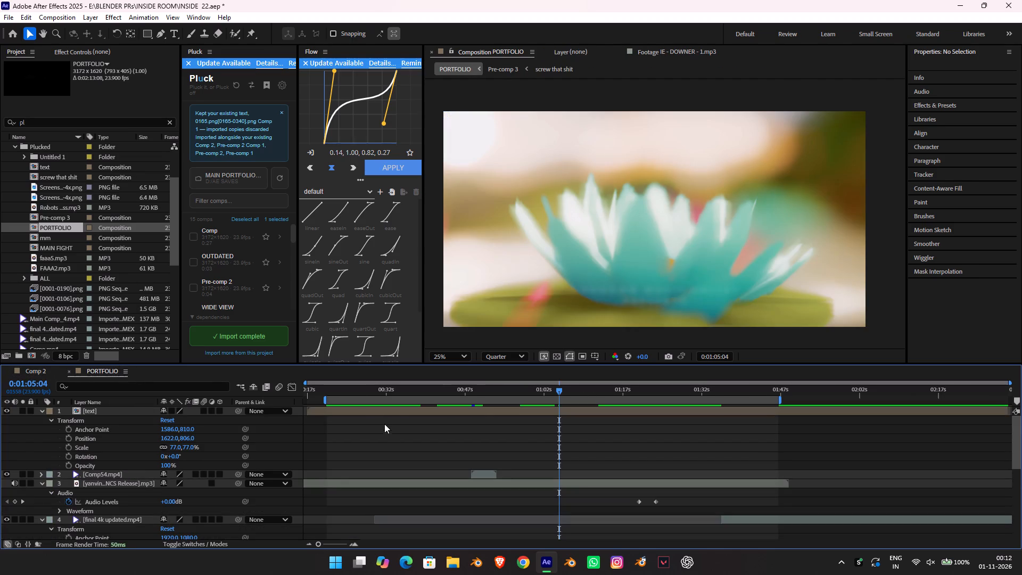
alt+scroll(398, 437, down, 5)
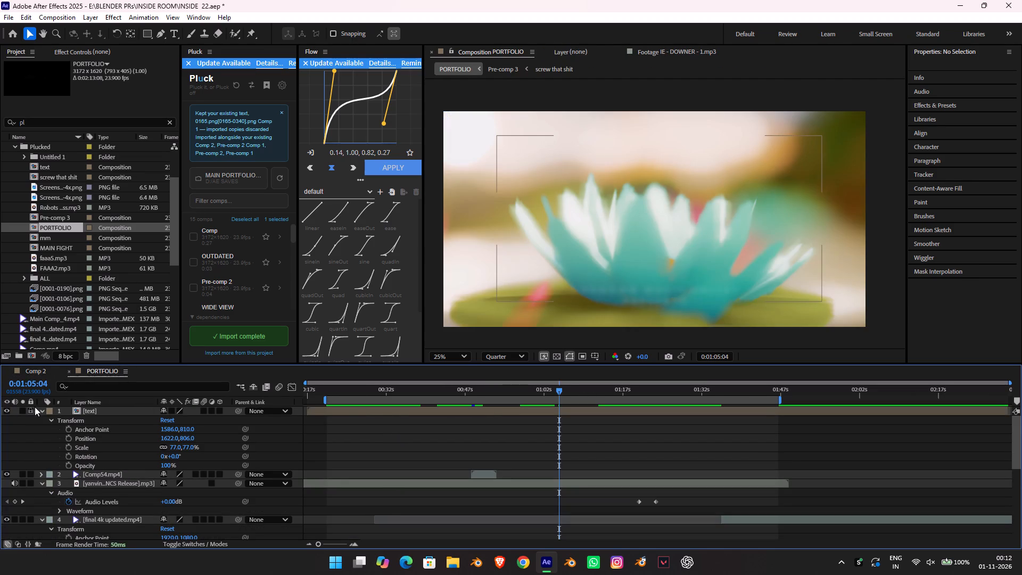
click(43, 410)
click(42, 468)
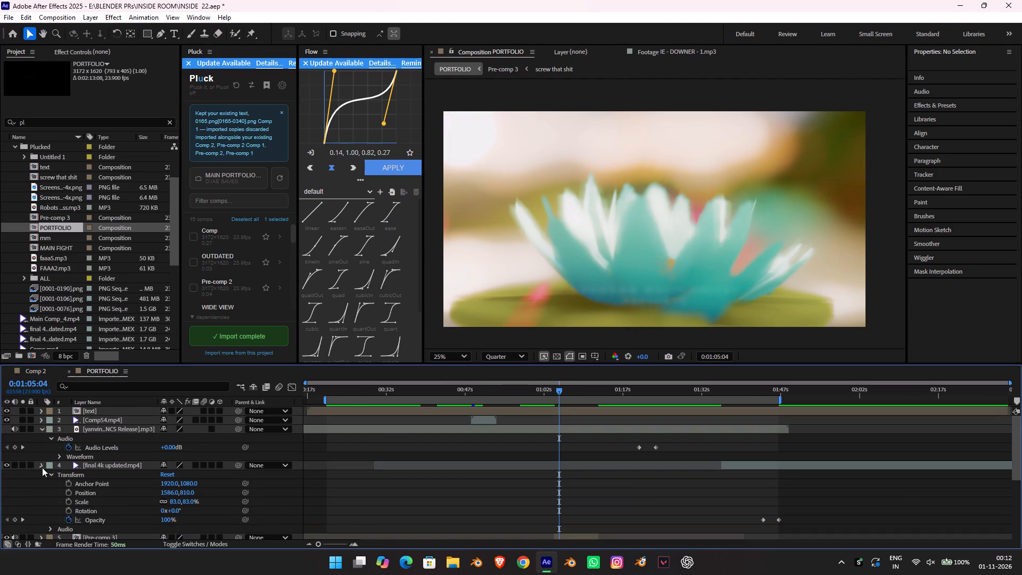
key(ctrl+a)
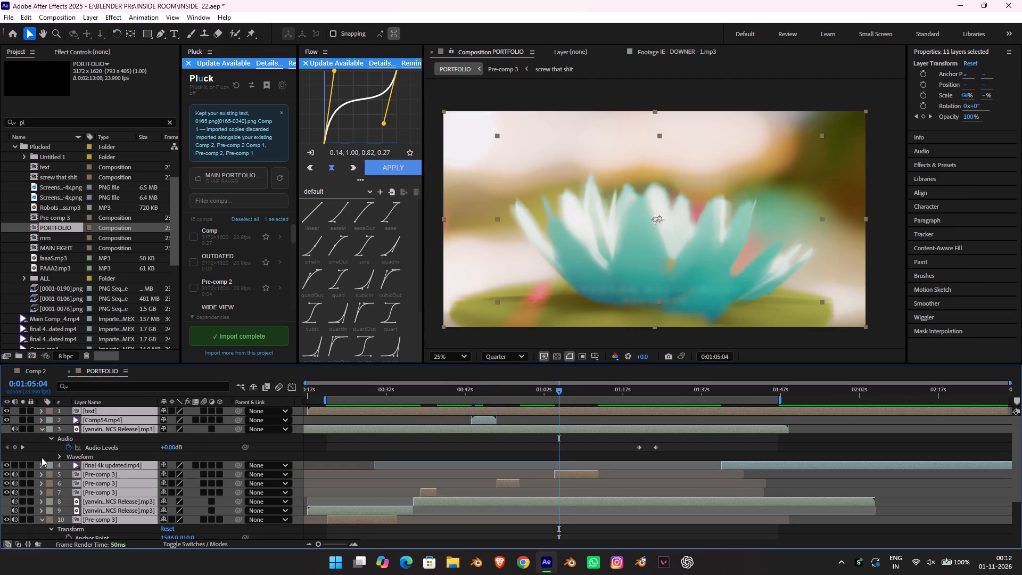
key(u)
key(u)
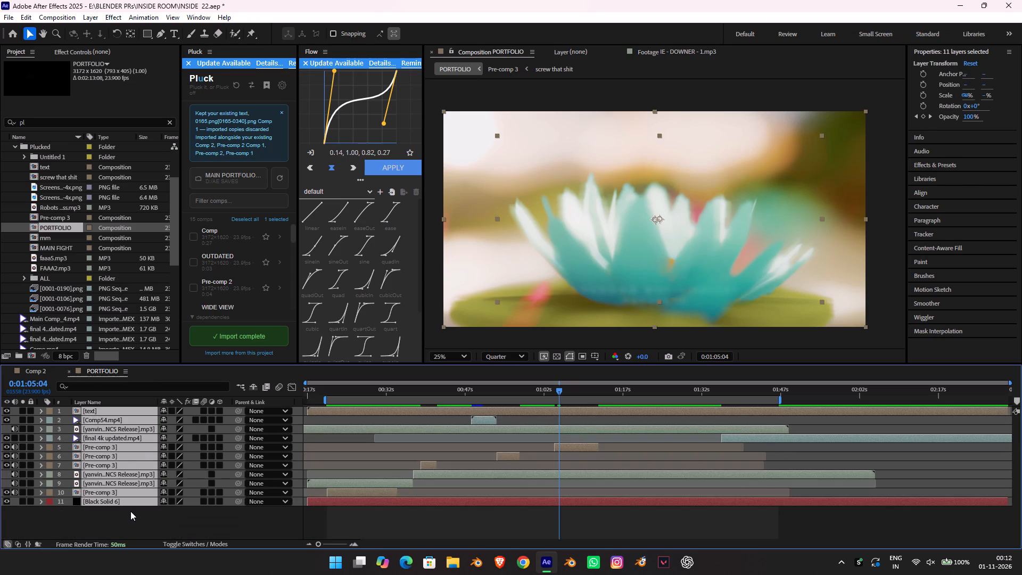
click(130, 511)
Place the PORTFOLIO time indicator at 0:00:34:12, where the earliest Pre-comp 3 clip ends.
click(345, 397)
drag(345, 395, 310, 392)
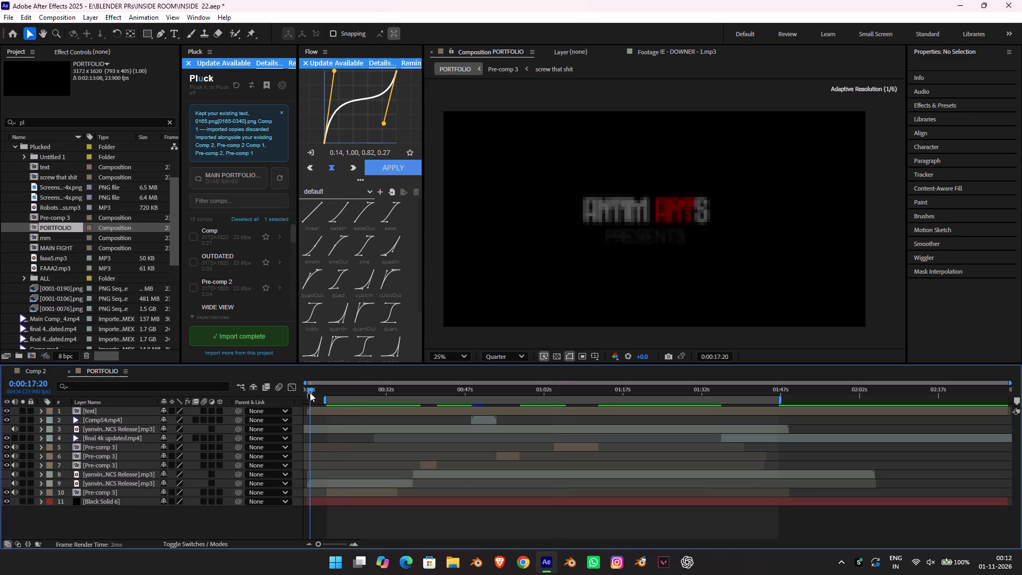
drag(310, 392, 377, 405)
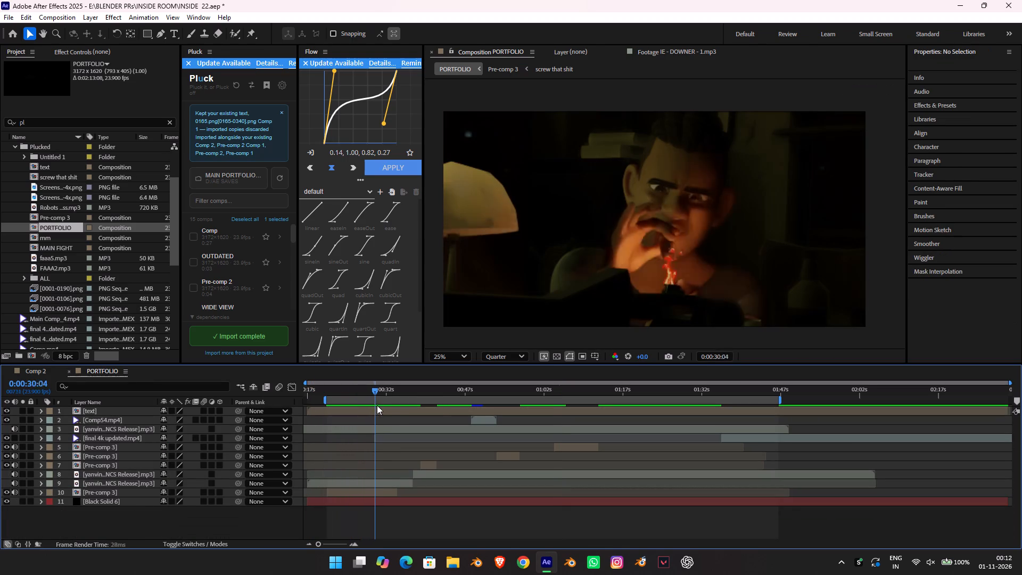
drag(377, 405, 401, 412)
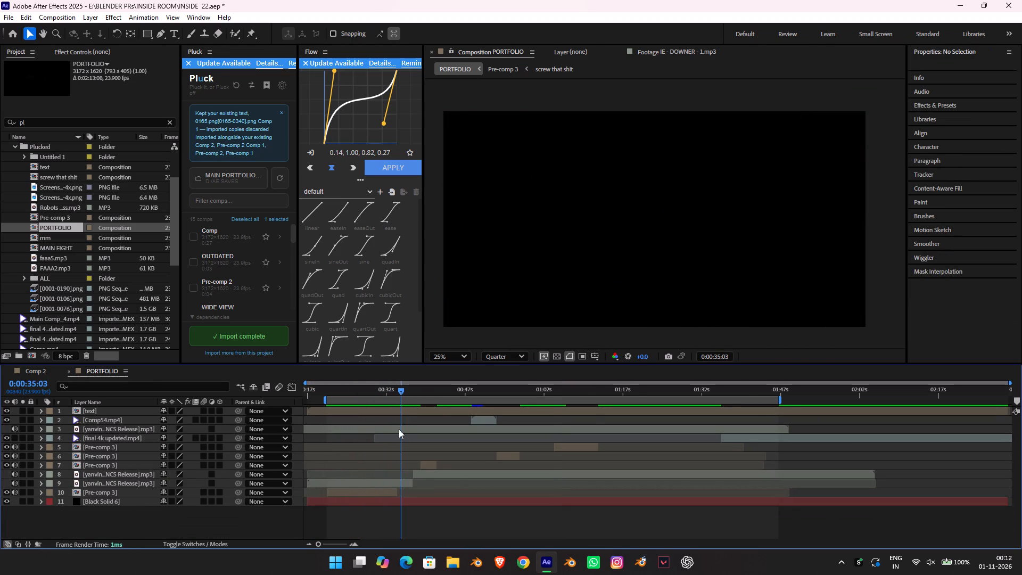
alt+scroll(397, 433, up, 3)
click(397, 393)
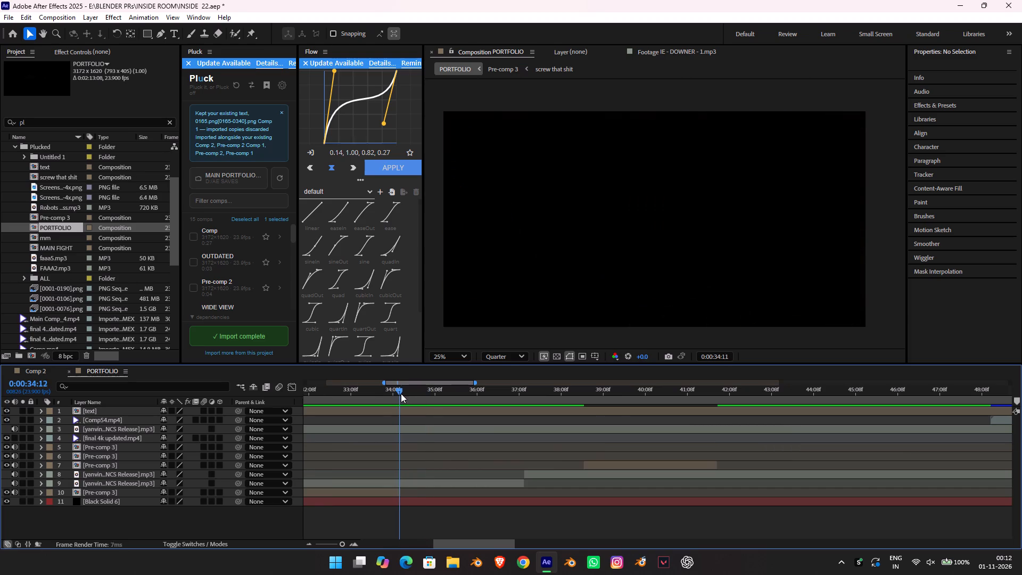
alt+scroll(385, 477, up, 3)
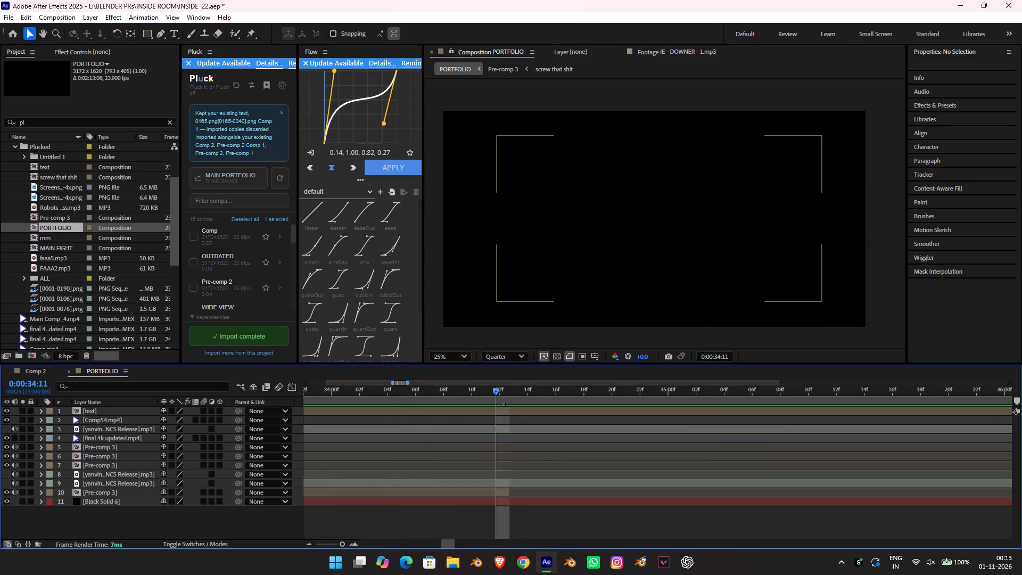
drag(495, 394, 505, 398)
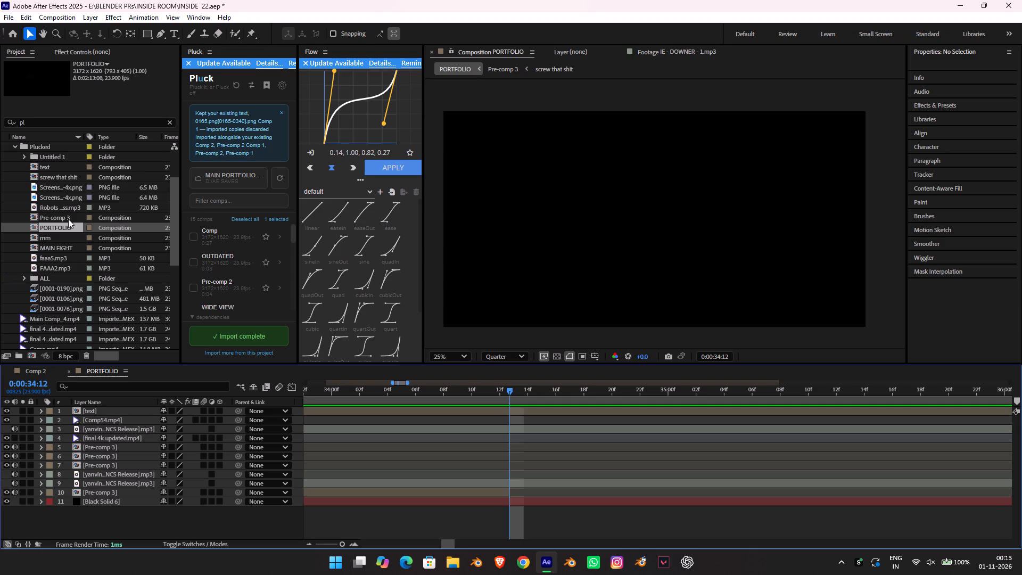
Search the project for "comp" and add the original Untitled 1 folder's Comp 2 to PORTFOLIO as layer 3, starting at about 0:00:34:11.
click(110, 389)
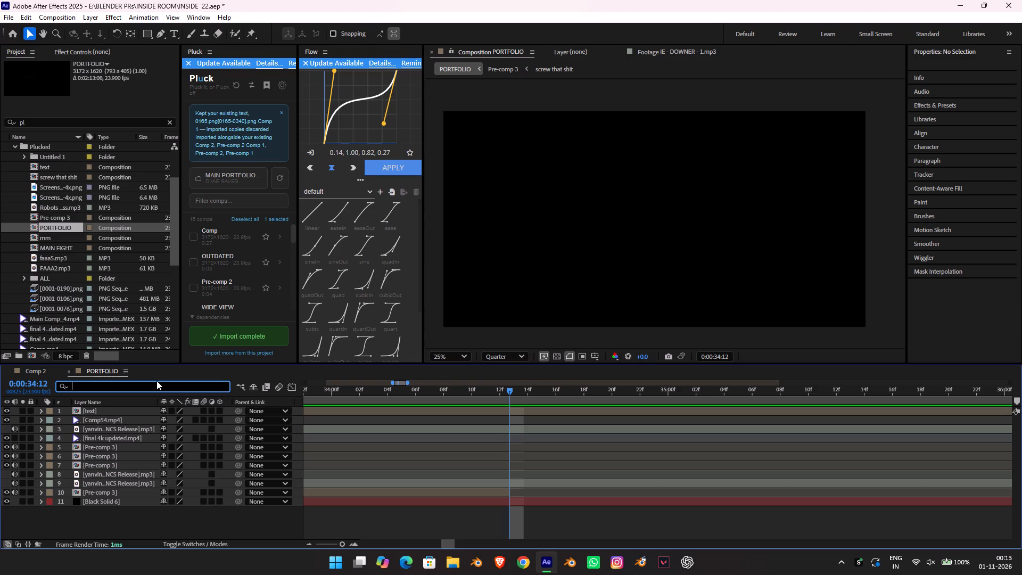
click(57, 120)
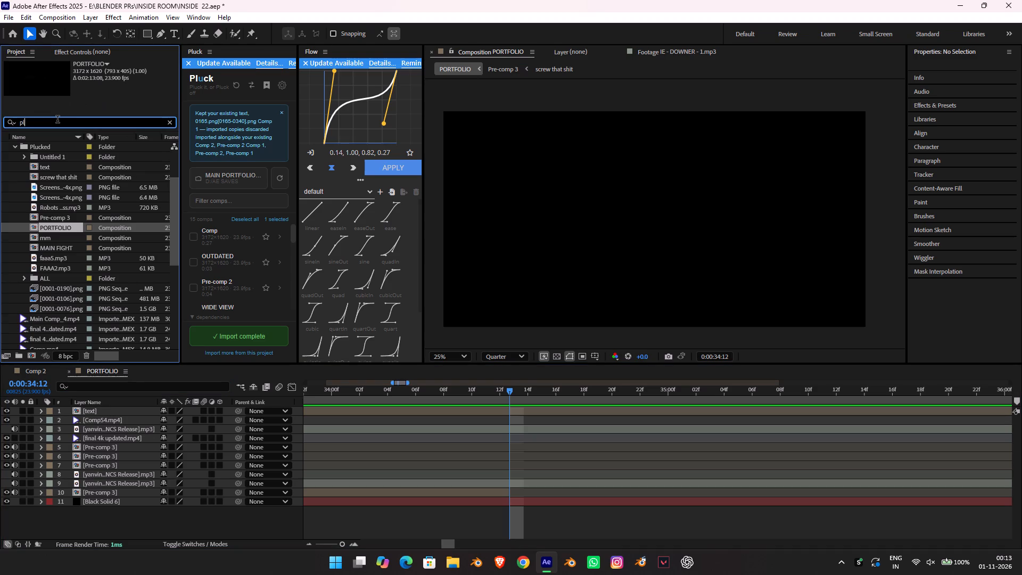
drag(57, 120, 0, 118)
text(com)
key(p)
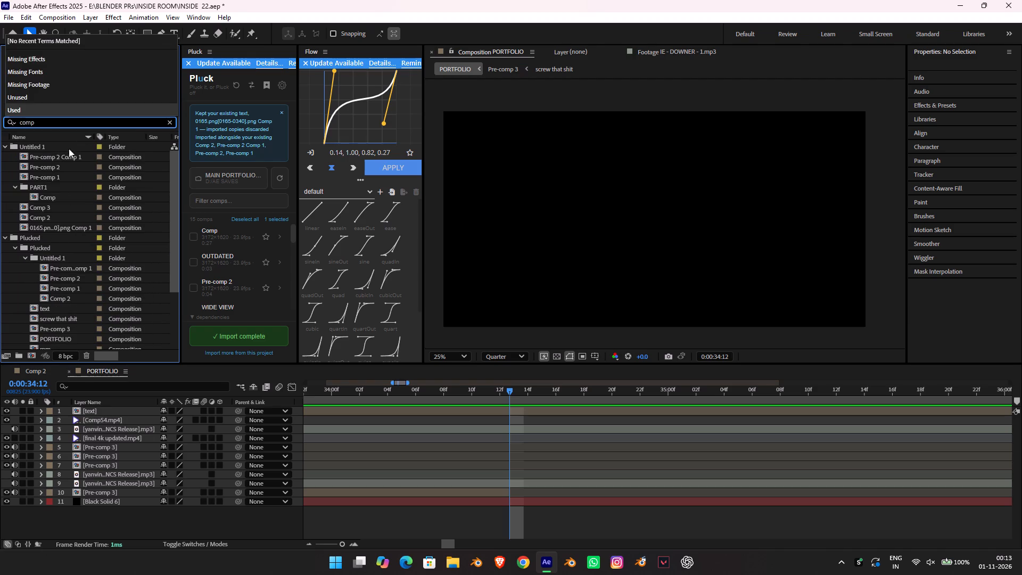
click(81, 215)
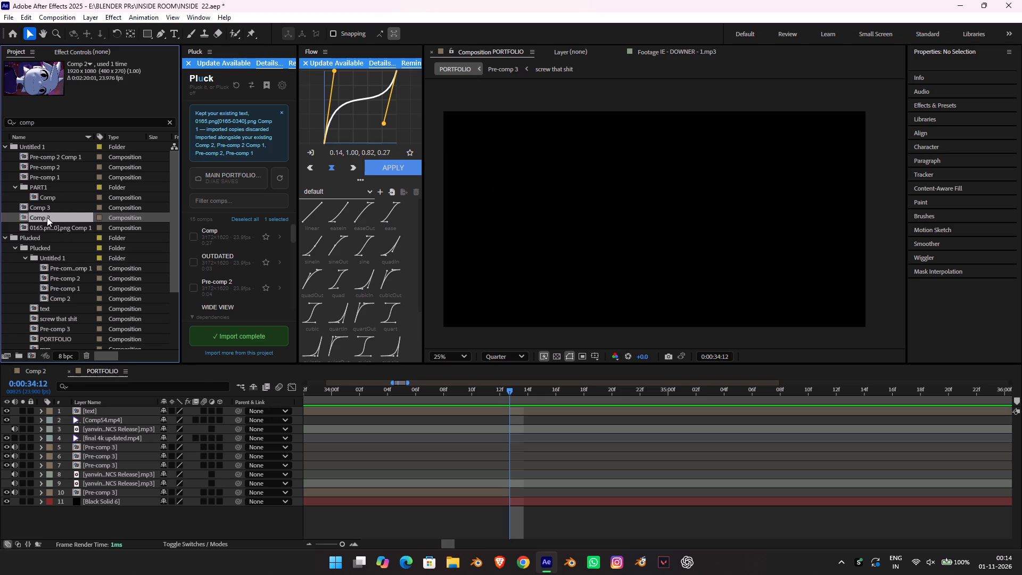
drag(46, 217, 459, 413)
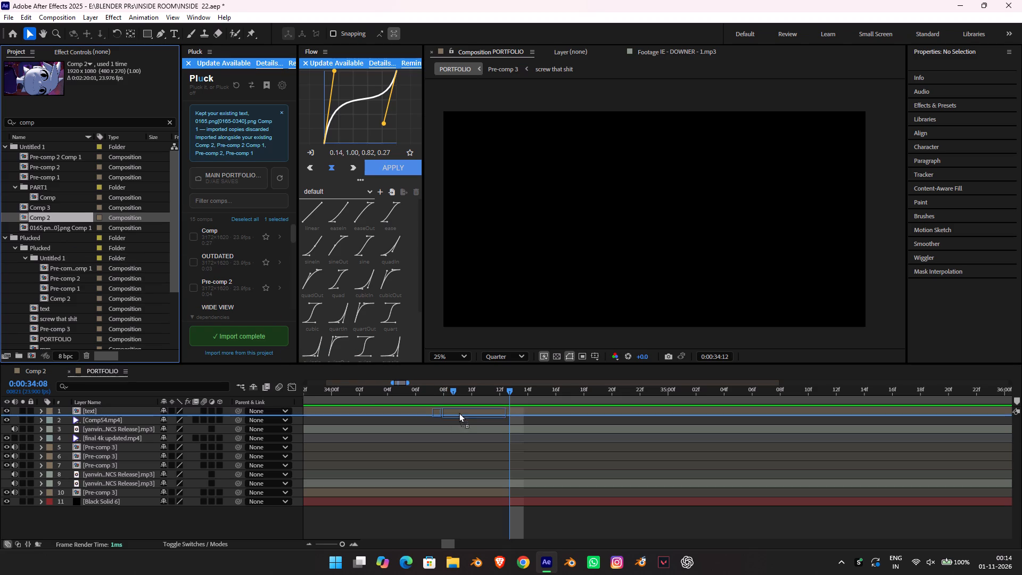
drag(459, 413, 502, 423)
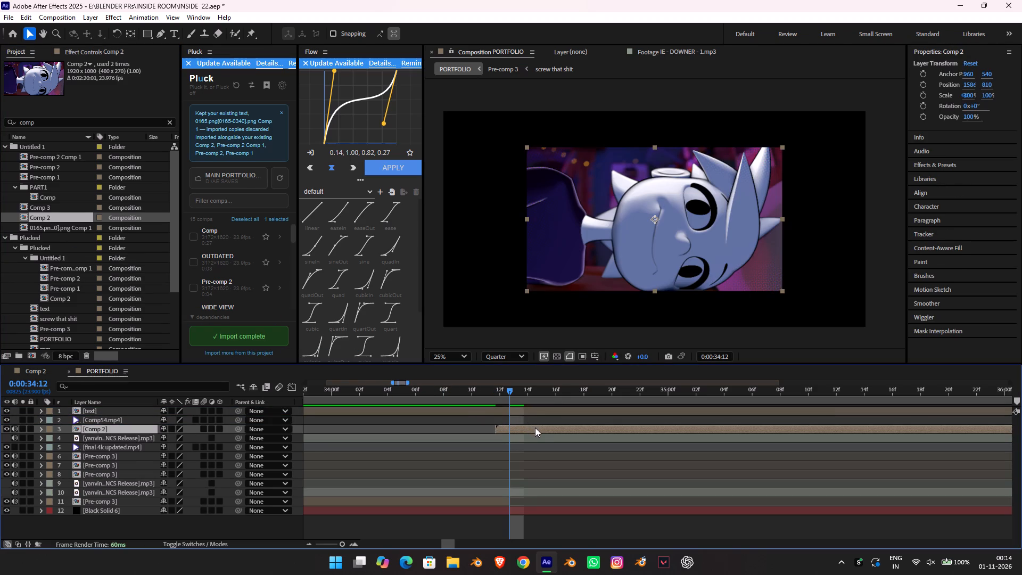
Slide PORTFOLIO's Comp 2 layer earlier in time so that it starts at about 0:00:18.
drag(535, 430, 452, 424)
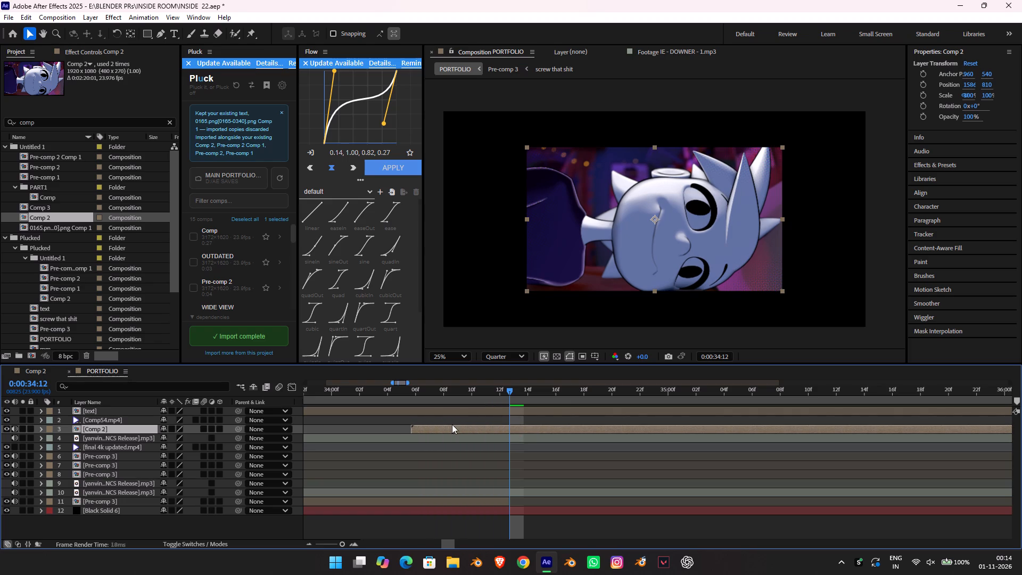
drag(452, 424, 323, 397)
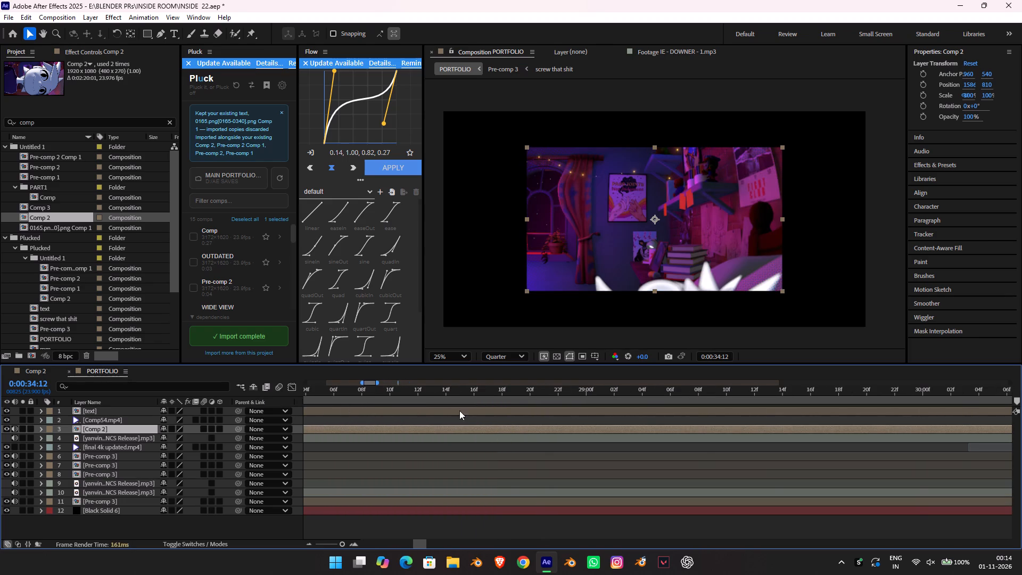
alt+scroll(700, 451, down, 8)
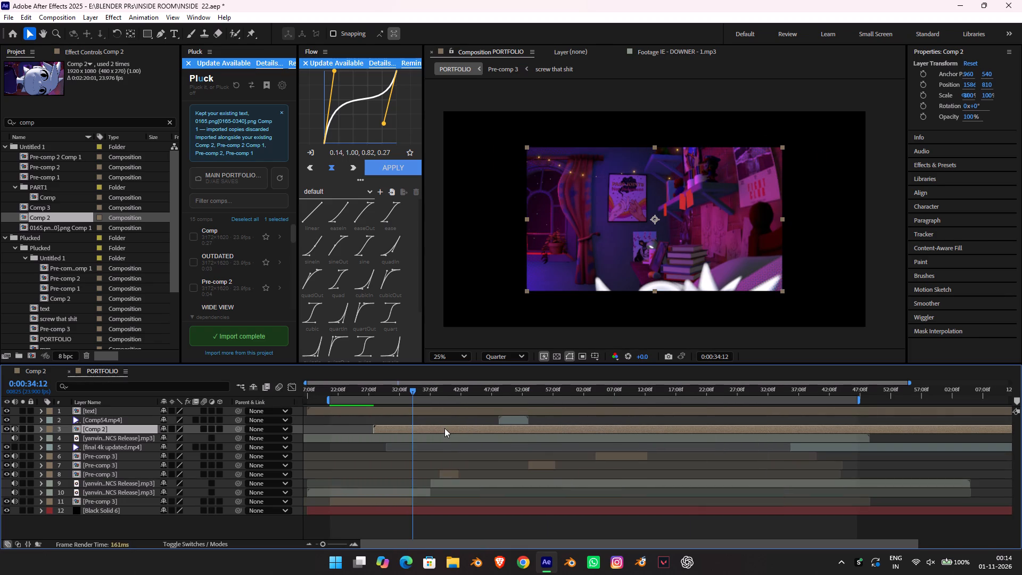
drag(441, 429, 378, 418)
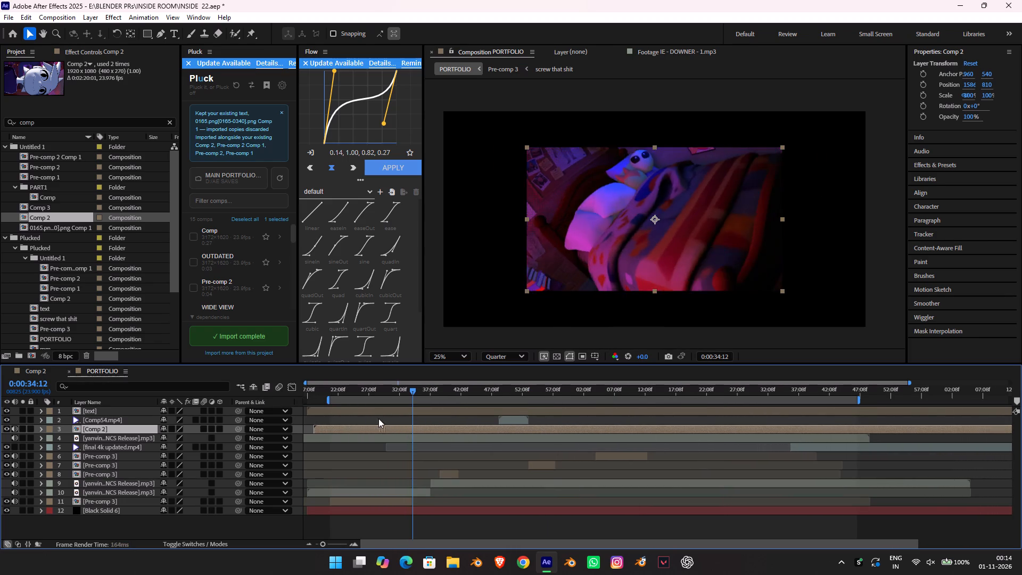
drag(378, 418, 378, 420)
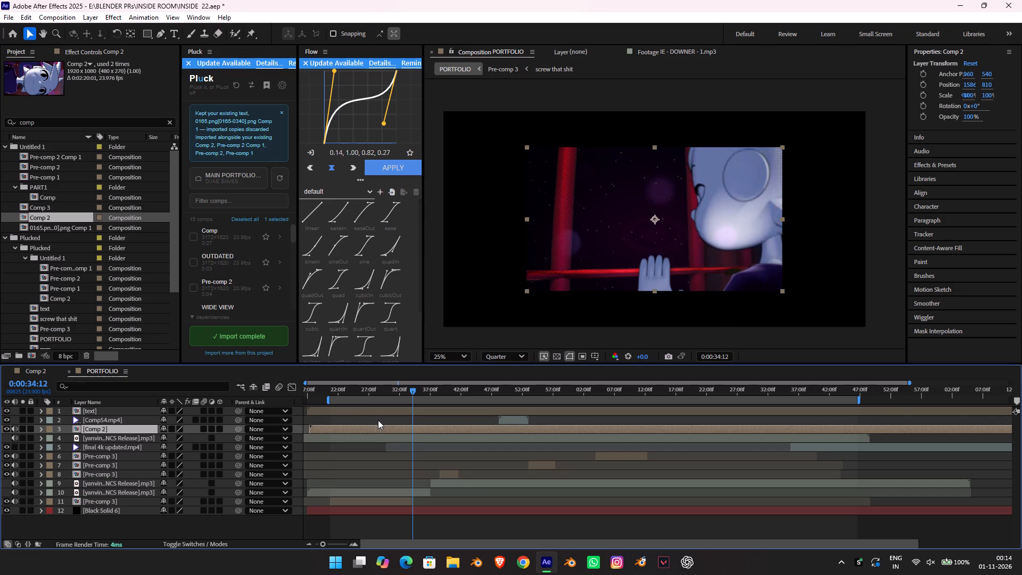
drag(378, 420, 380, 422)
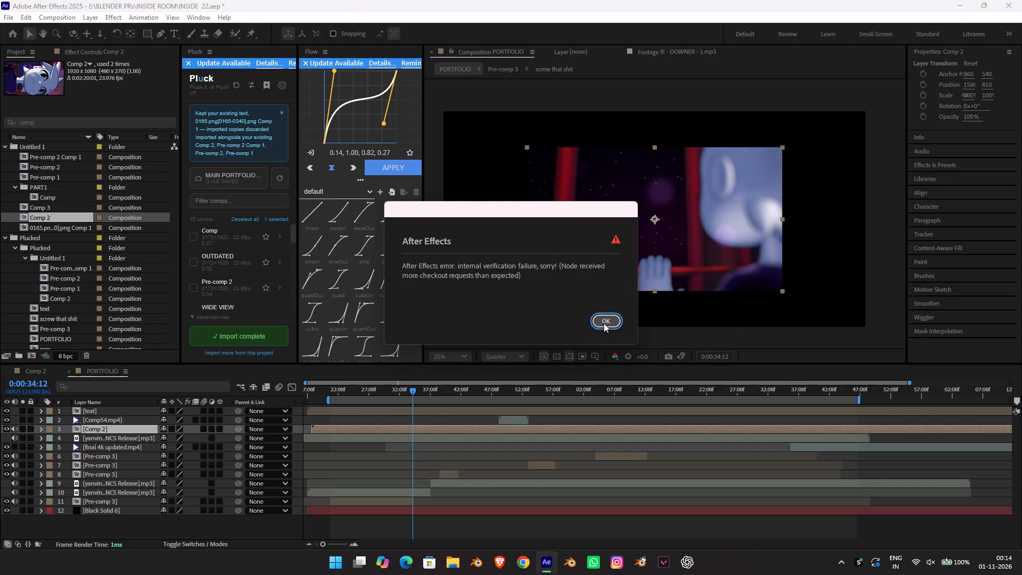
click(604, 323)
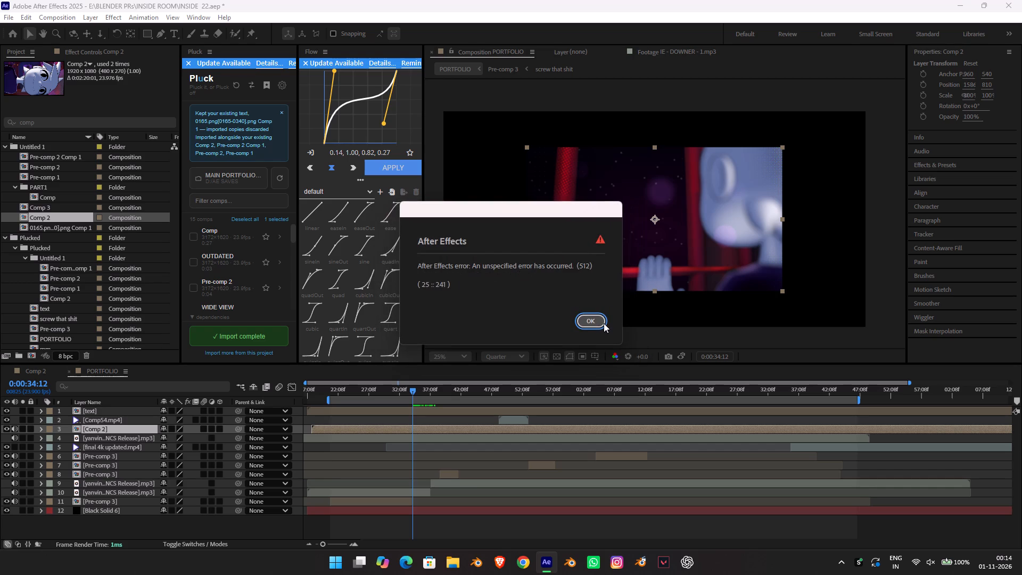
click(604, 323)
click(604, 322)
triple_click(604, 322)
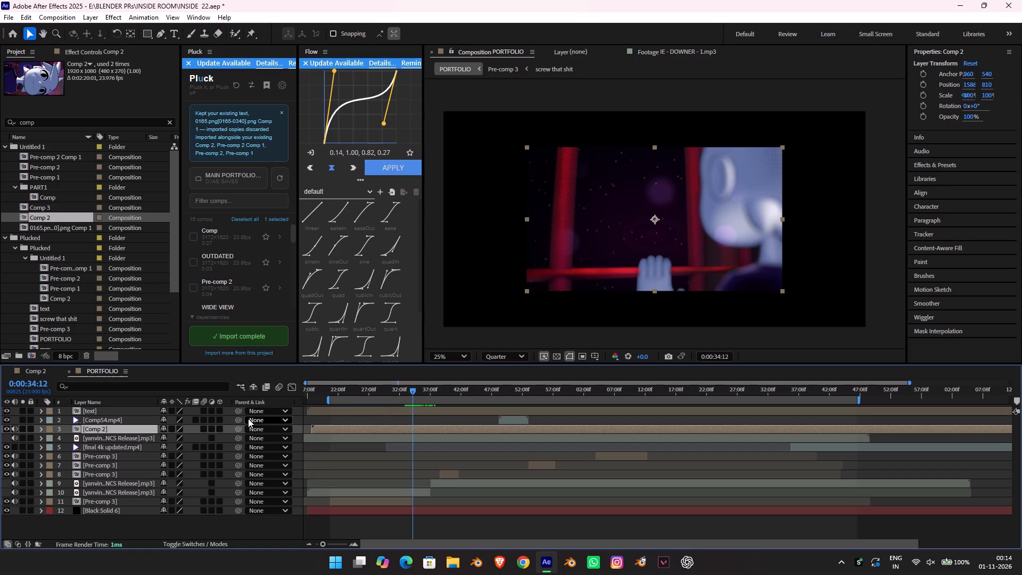
Delete the Comp 2 layer from the PORTFOLIO composition.
key(Delete)
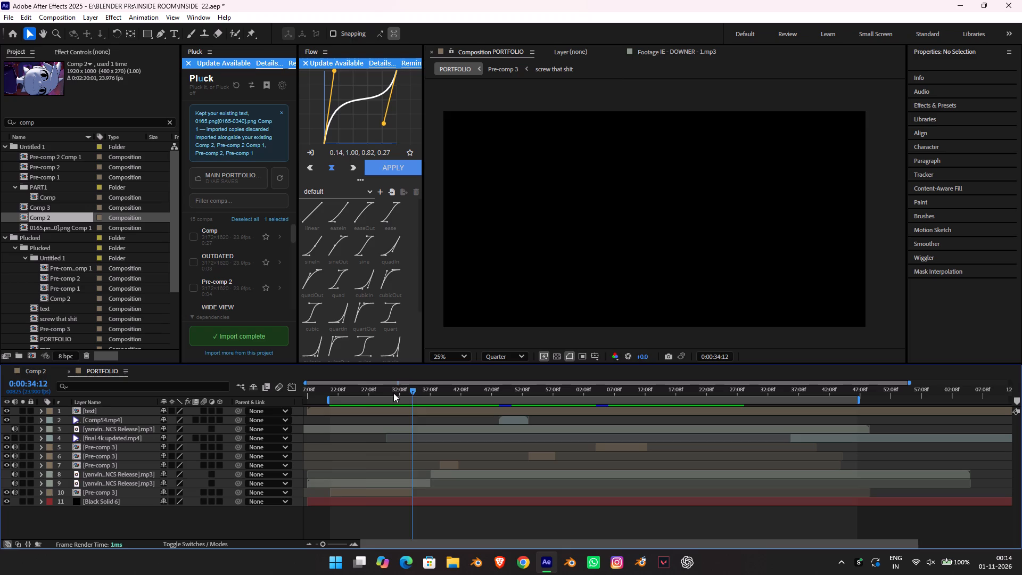
Add the PORTFOLIO composition to the render queue.
drag(393, 393, 335, 397)
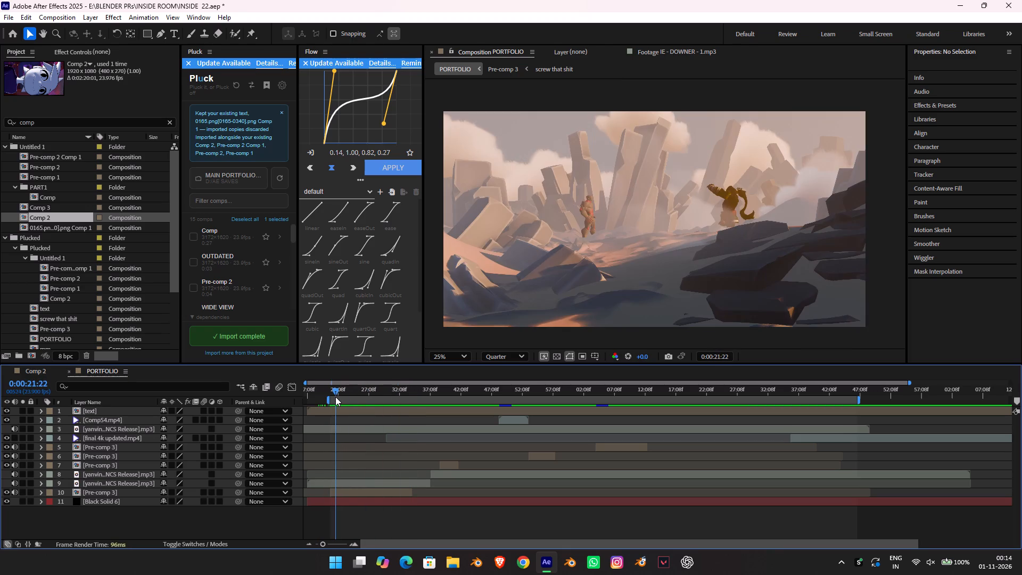
drag(335, 397, 722, 418)
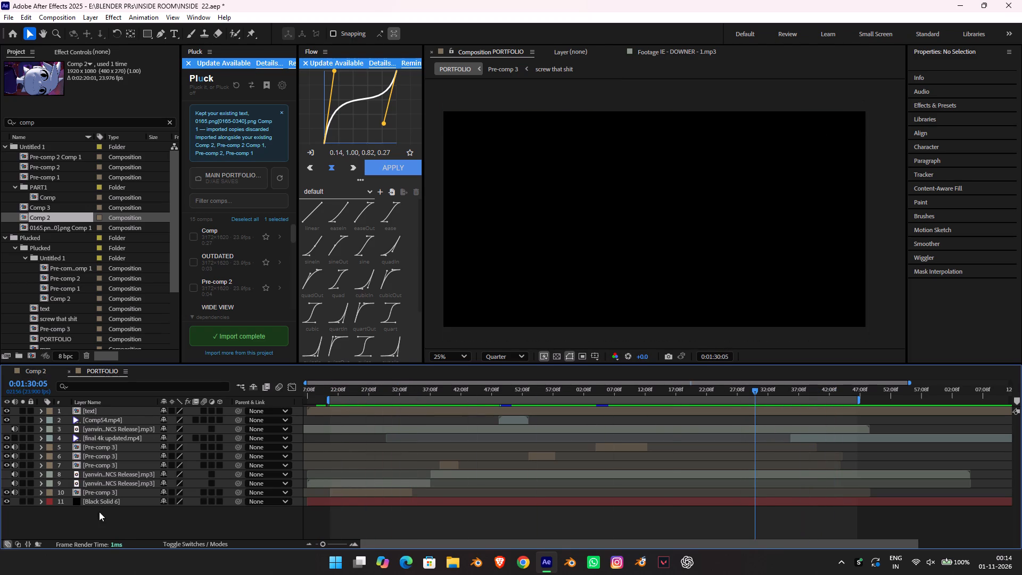
click(106, 520)
key(ctrl+m)
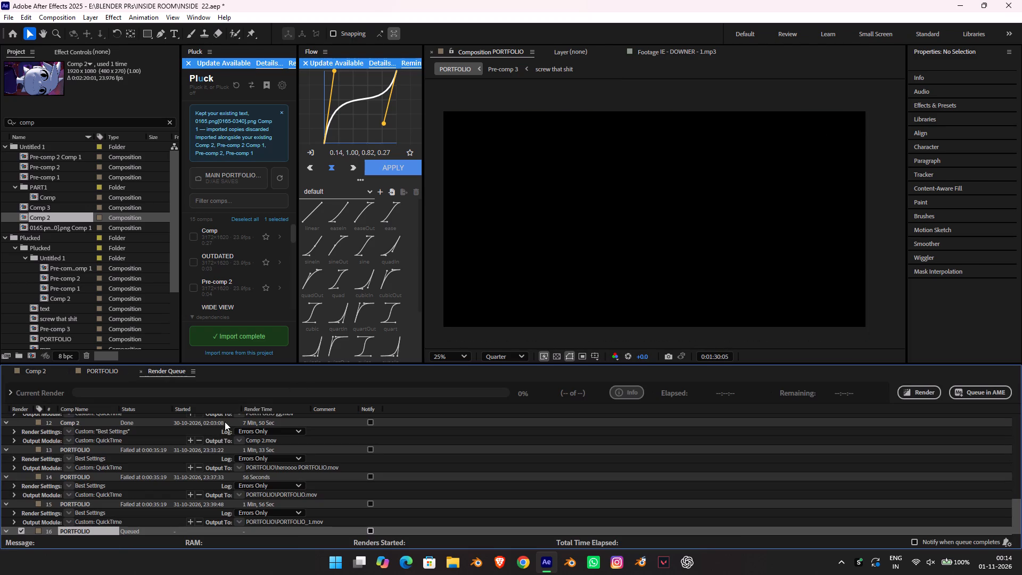
Set the output module format of the newly queued PORTFOLIO item to QuickTime.
scroll(185, 478, down, 7)
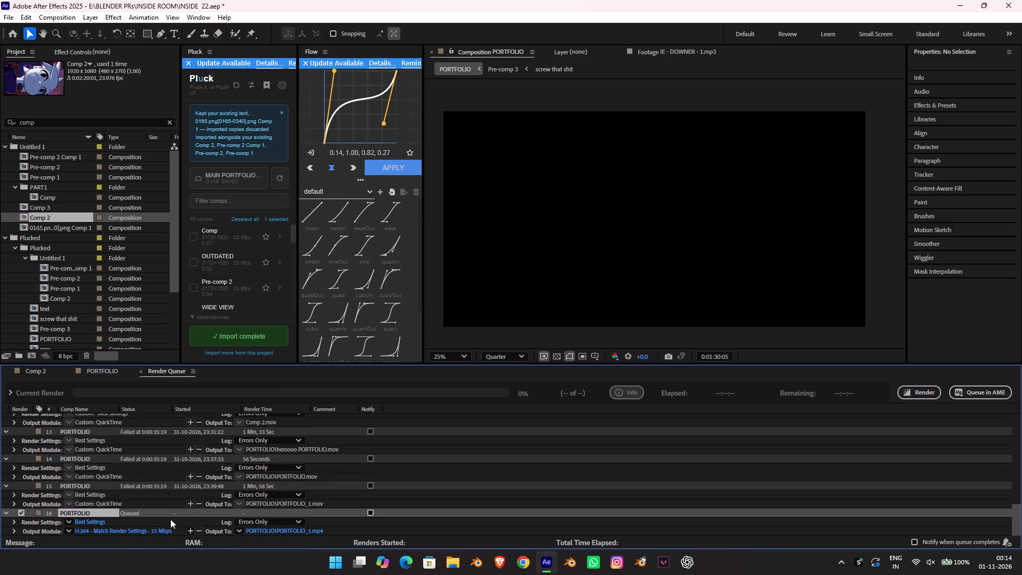
click(140, 537)
click(139, 530)
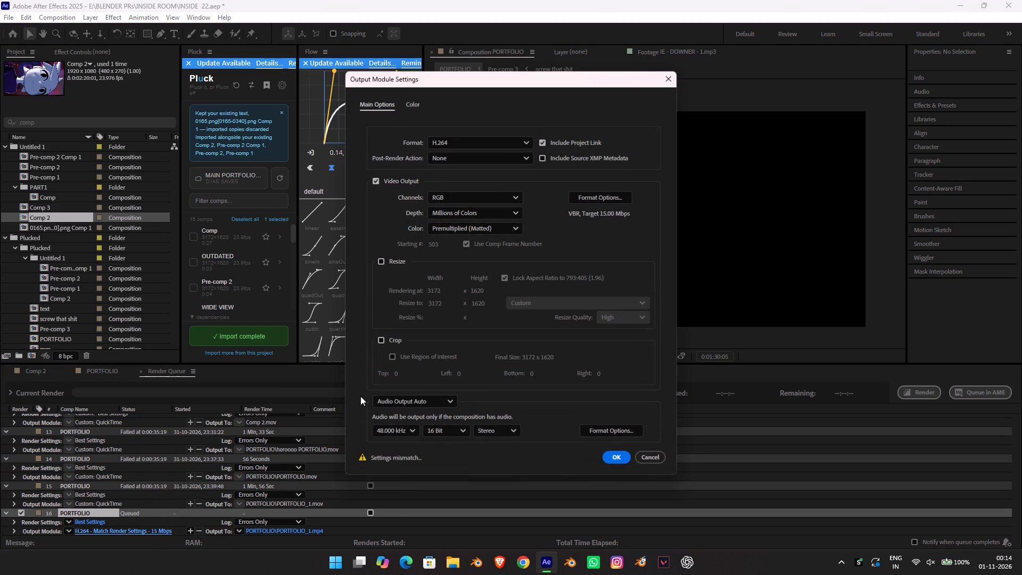
click(474, 146)
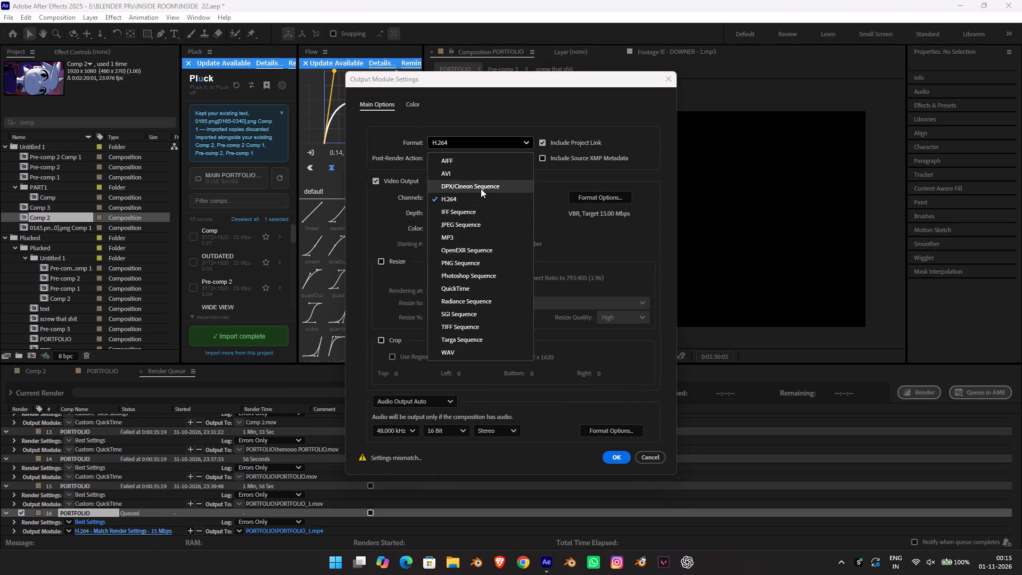
click(469, 289)
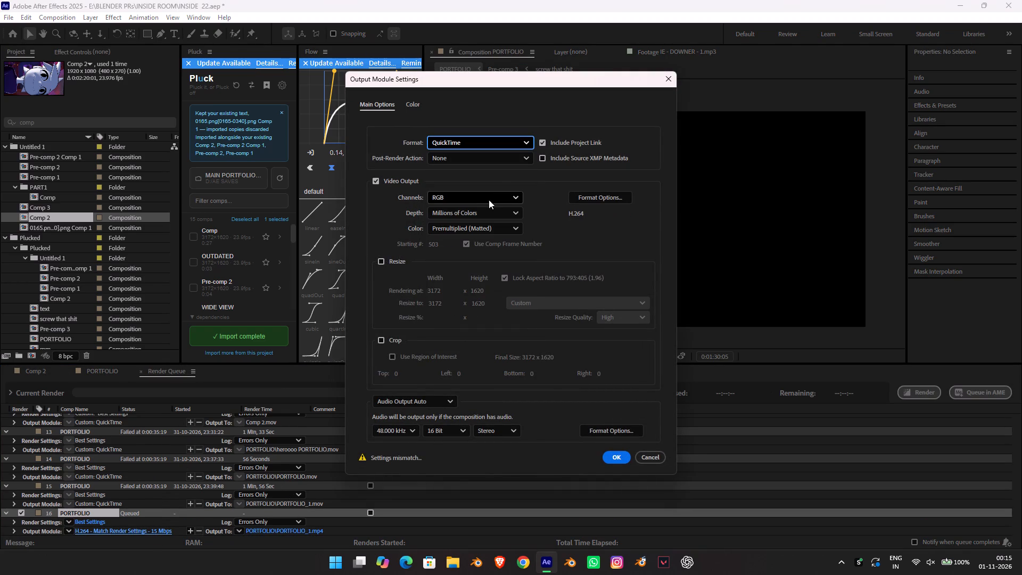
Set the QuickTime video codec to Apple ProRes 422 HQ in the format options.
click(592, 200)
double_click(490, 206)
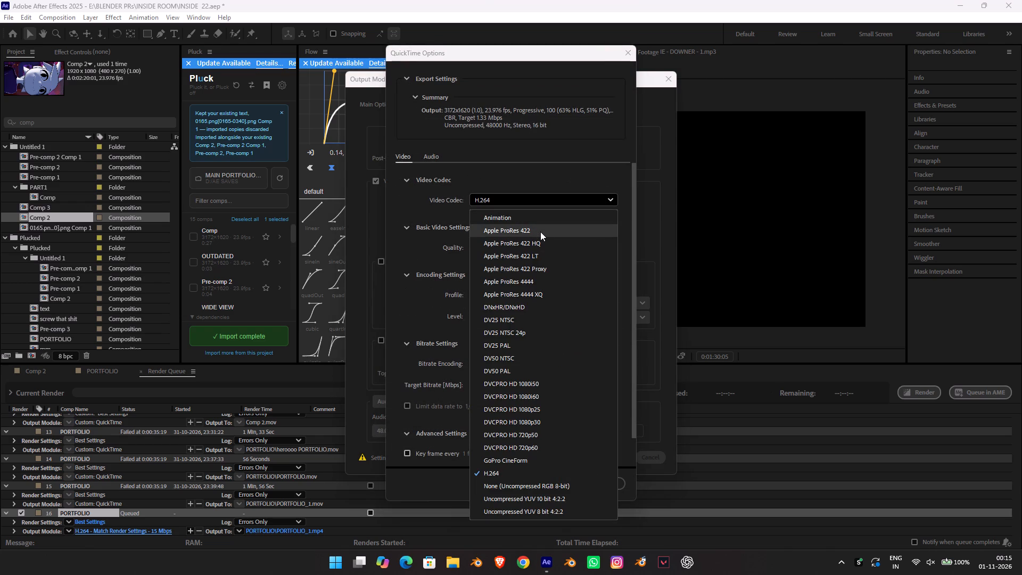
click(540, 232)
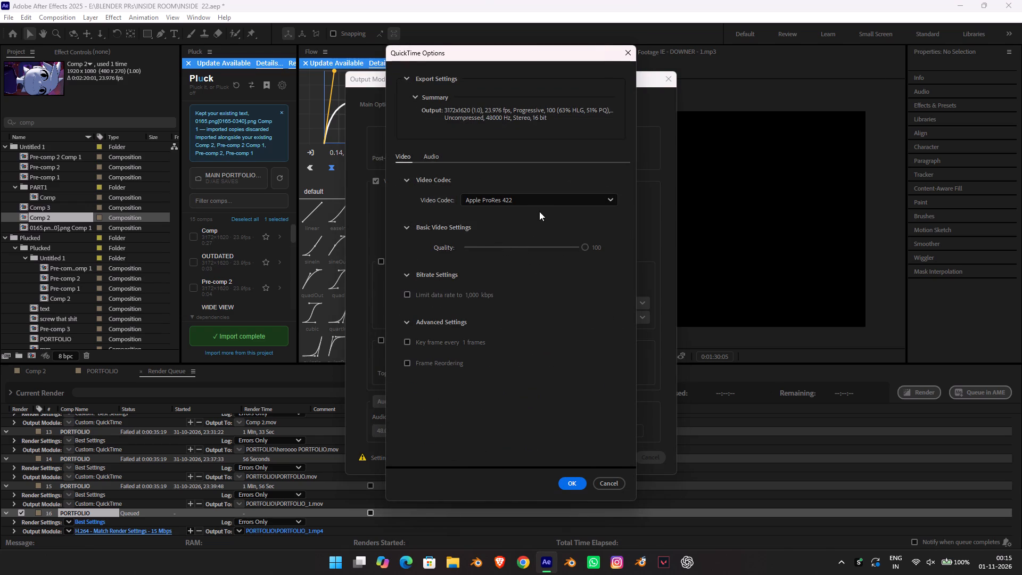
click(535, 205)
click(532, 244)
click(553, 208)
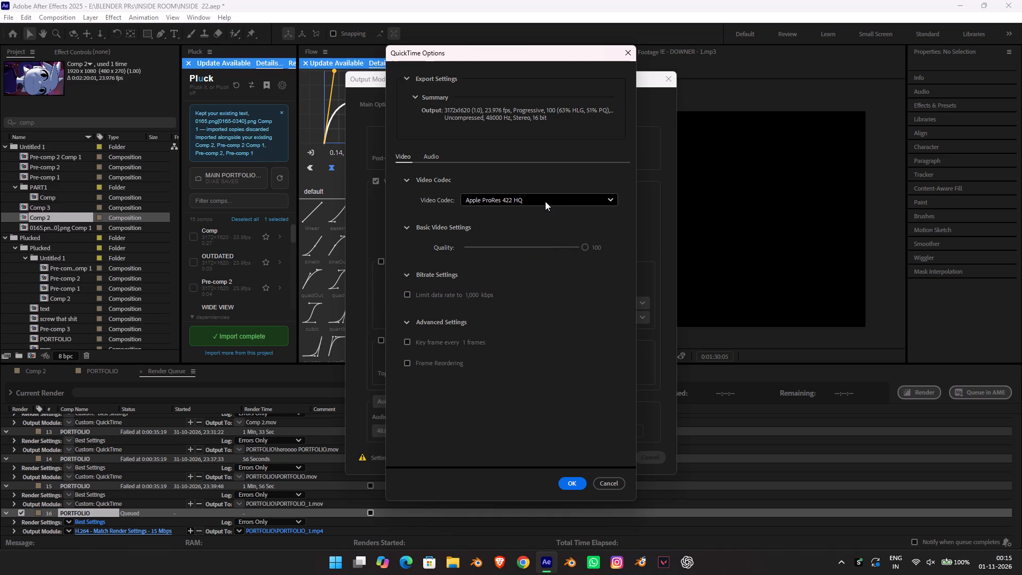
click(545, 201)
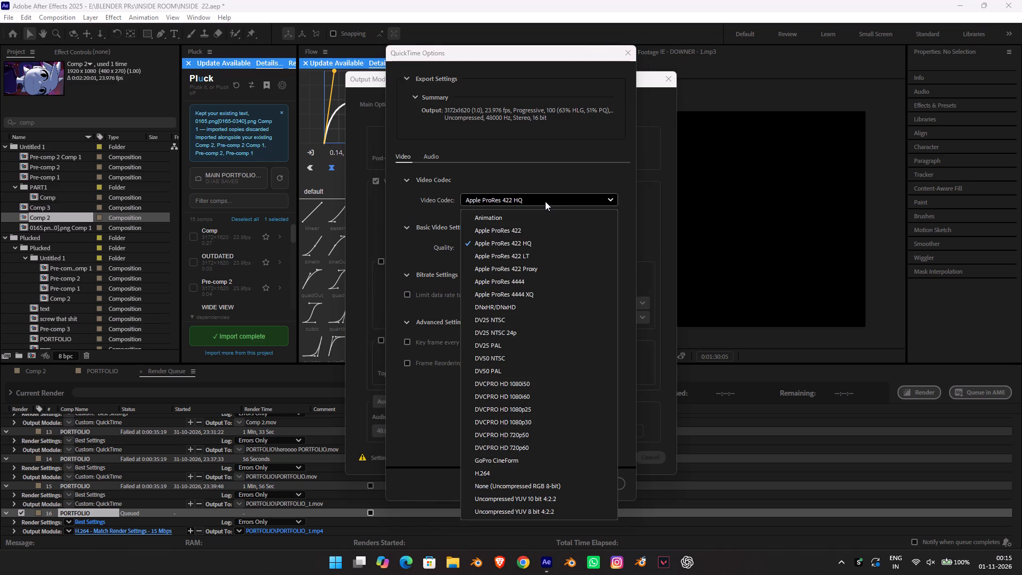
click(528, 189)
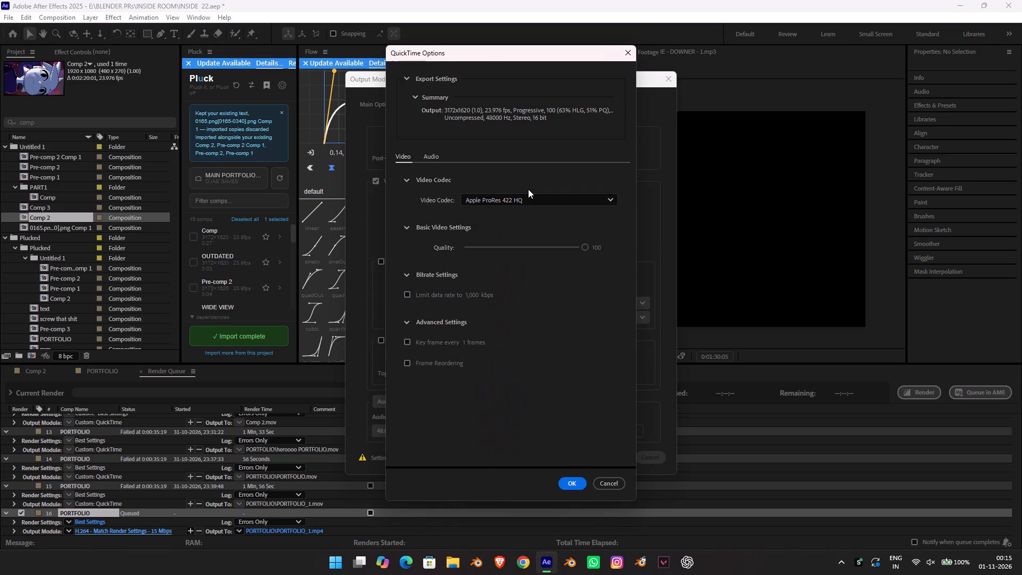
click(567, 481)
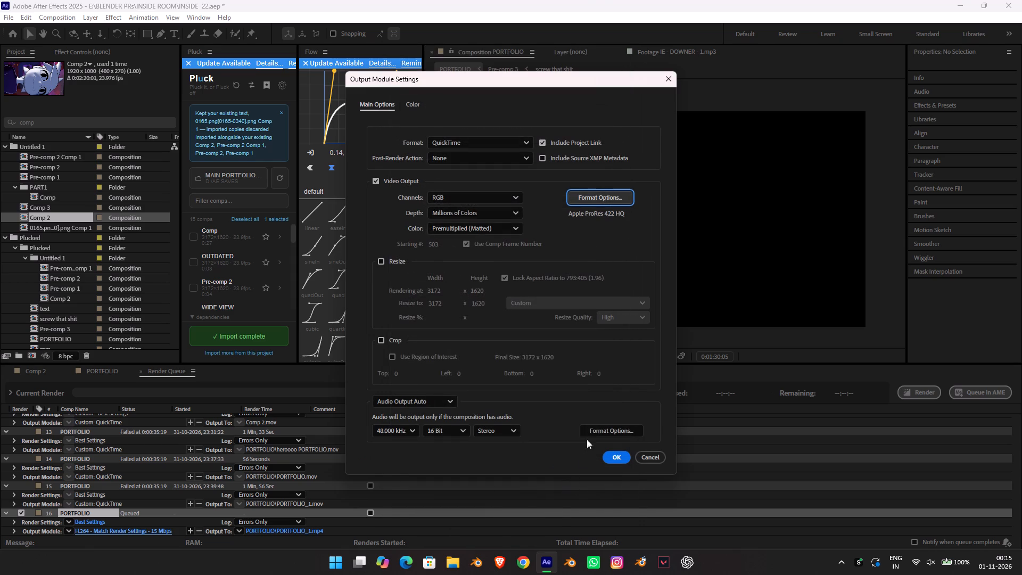
Set the QuickTime video codec to Apple ProRes 422 and apply the output module settings.
click(595, 182)
click(608, 195)
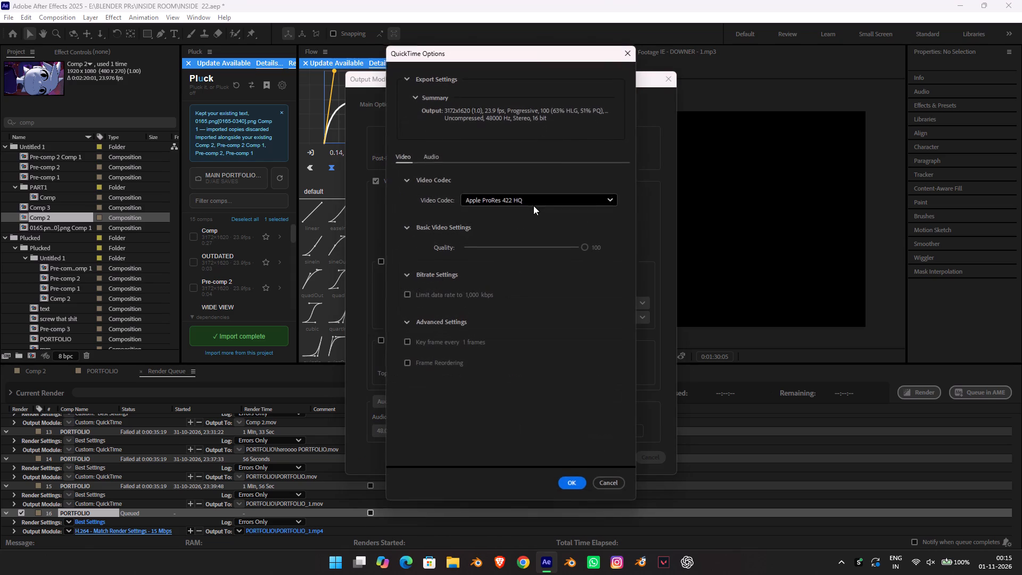
click(512, 206)
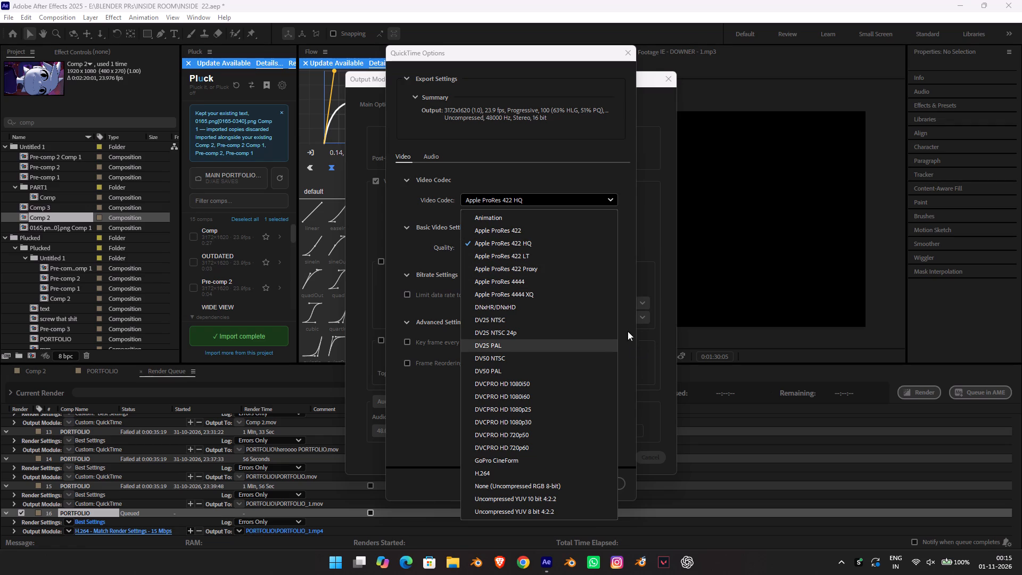
click(586, 236)
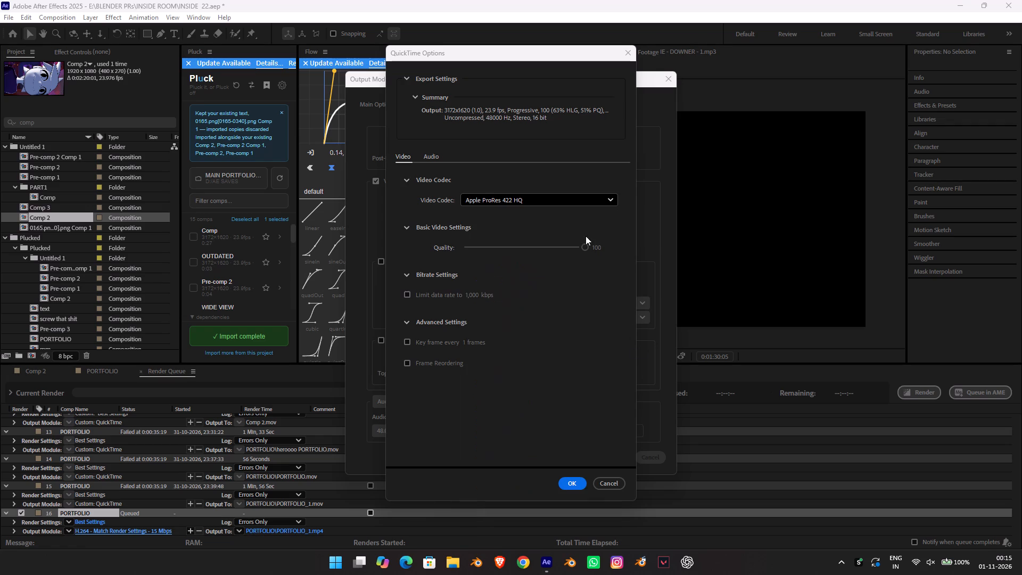
click(591, 480)
click(581, 483)
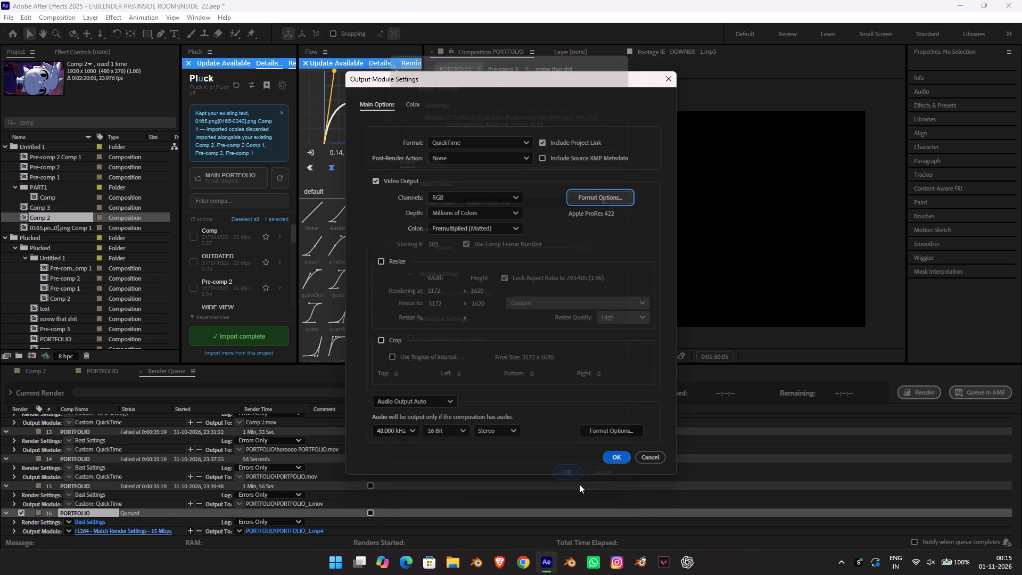
click(622, 450)
drag(625, 459, 649, 474)
click(624, 457)
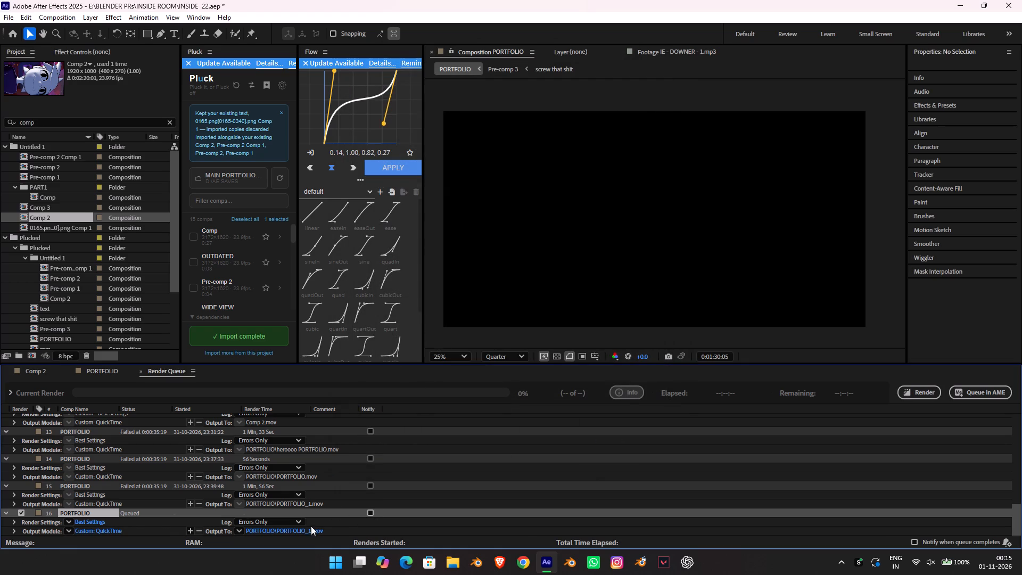
Set the output file to PORTFOLIO_1.mov directly in the RENDERS\PORTFOLIO folder, with saving in a subfolder turned off.
click(310, 530)
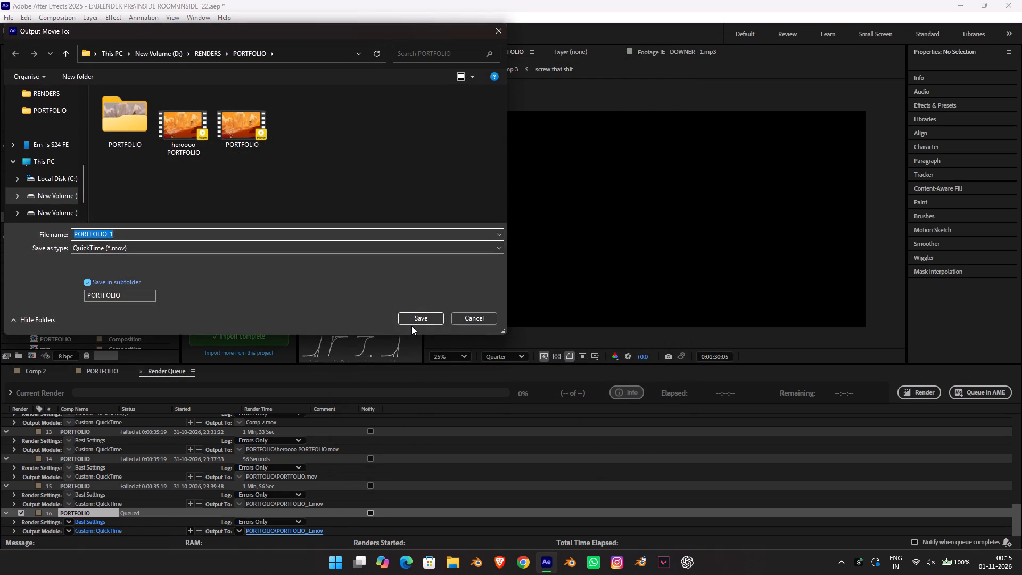
click(414, 326)
click(415, 318)
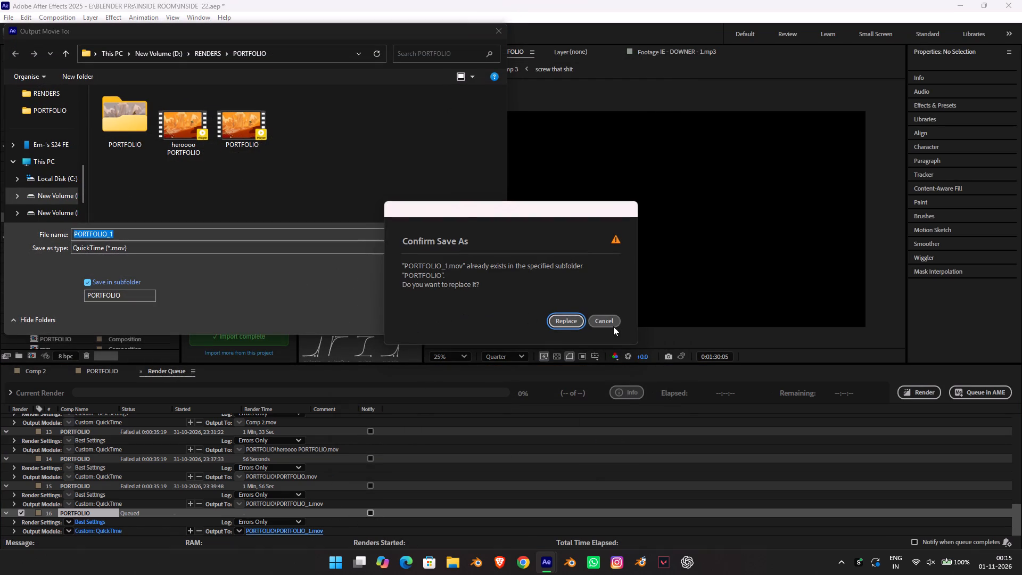
click(613, 326)
click(111, 280)
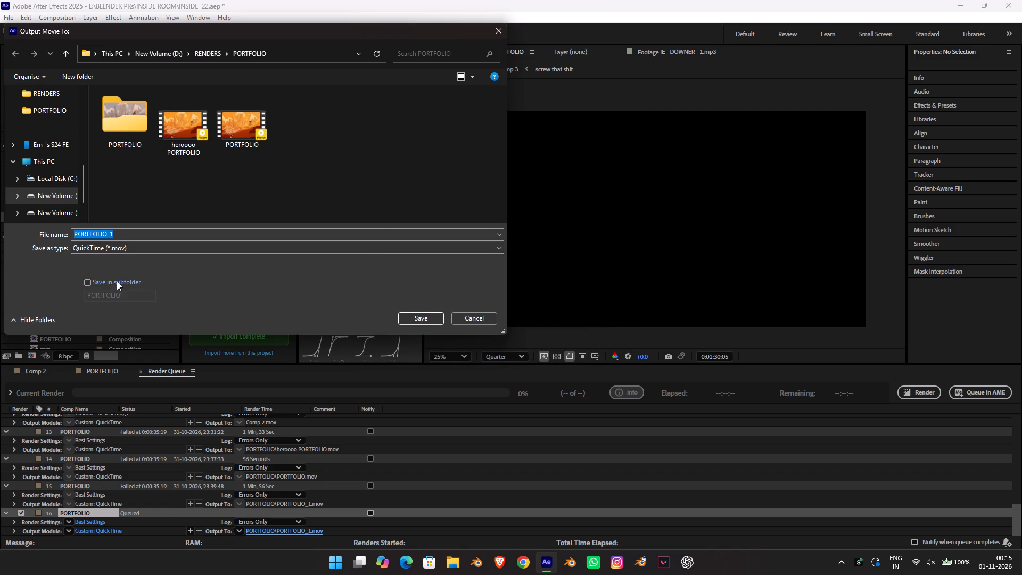
click(416, 322)
Start rendering the queued PORTFOLIO item.
click(901, 393)
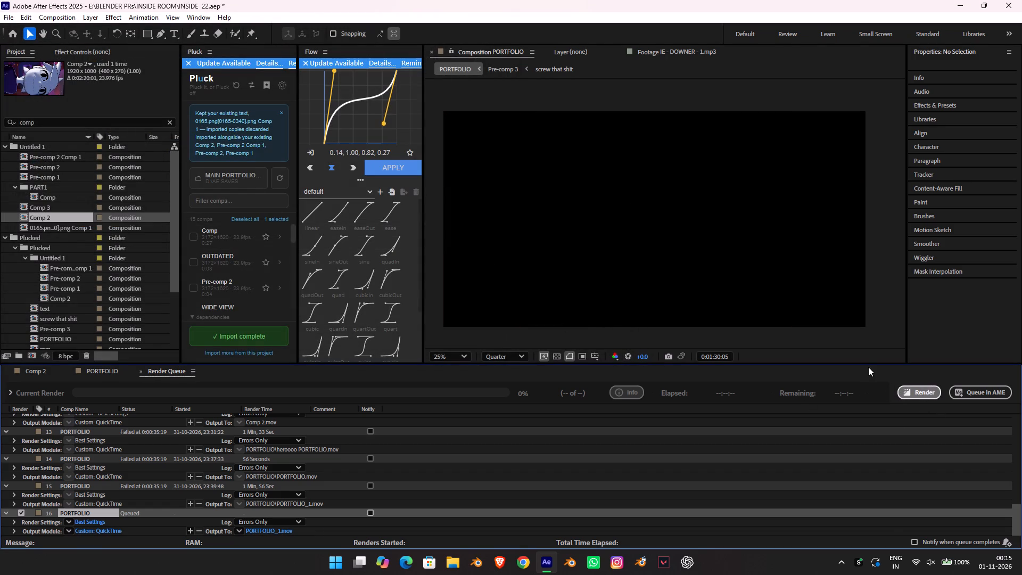
click(575, 318)
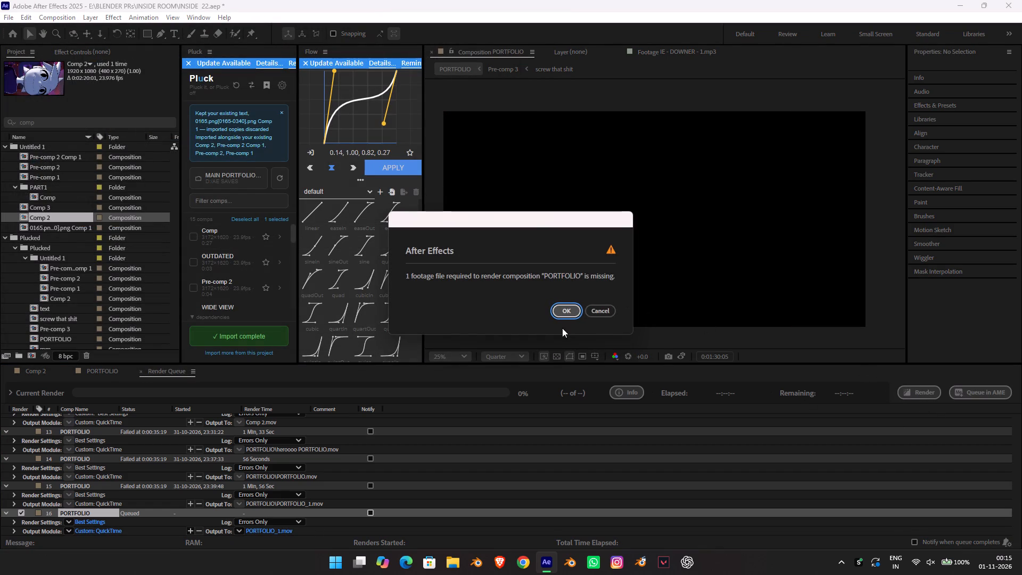
click(566, 315)
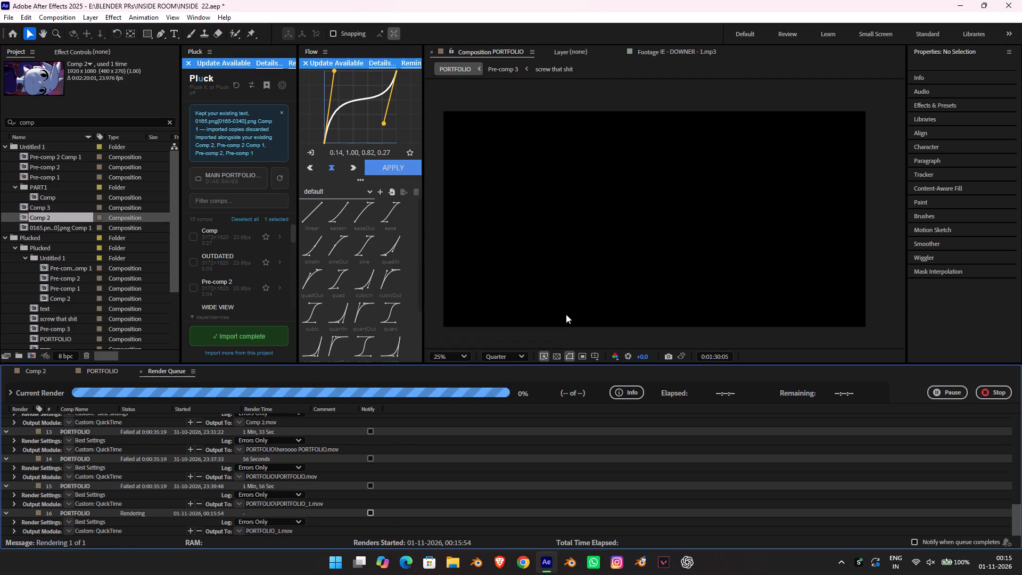
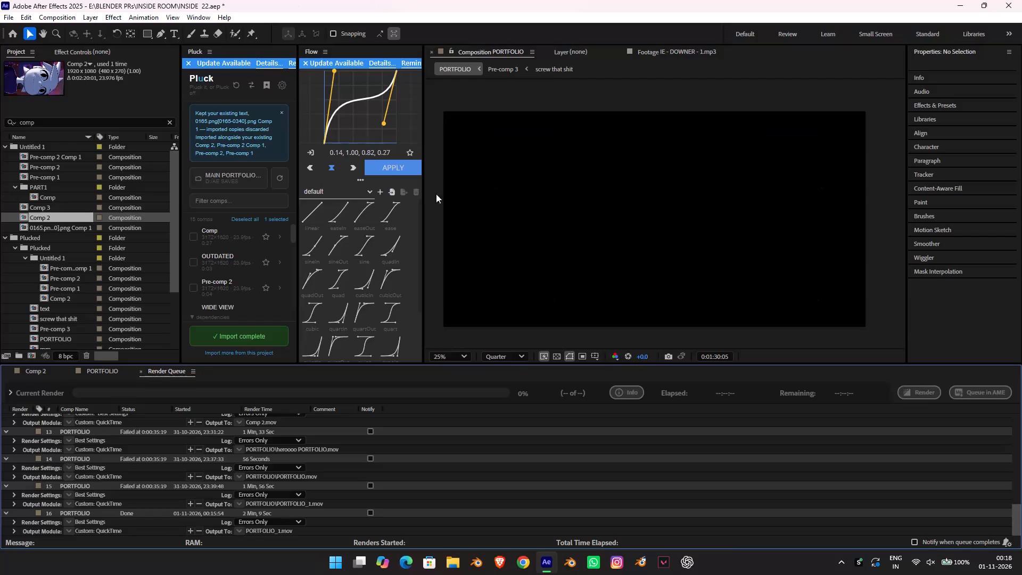
Open the rendered PORTFOLIO_1.mov from the RENDERS\PORTFOLIO folder in the video player.
click(453, 566)
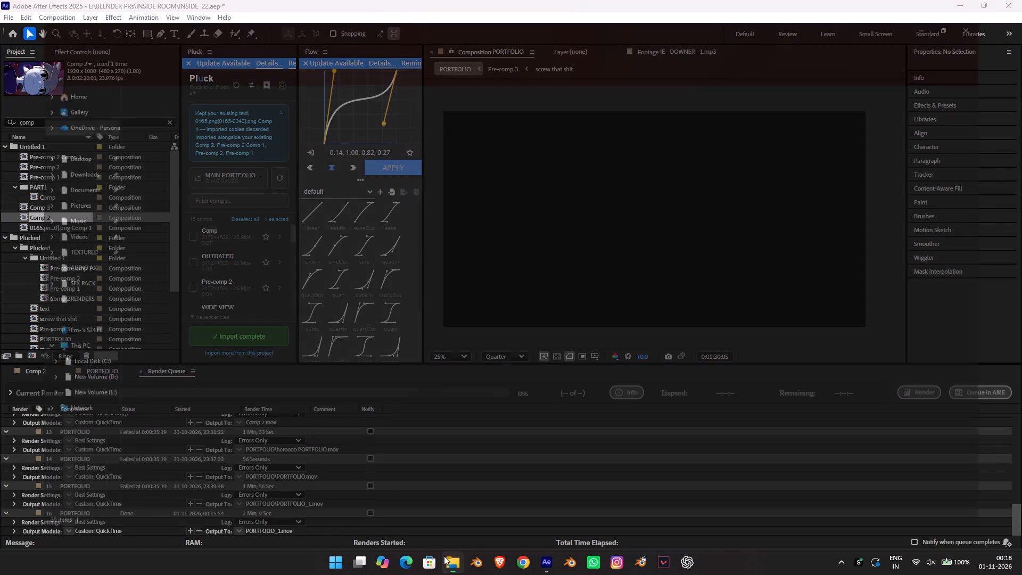
click(426, 229)
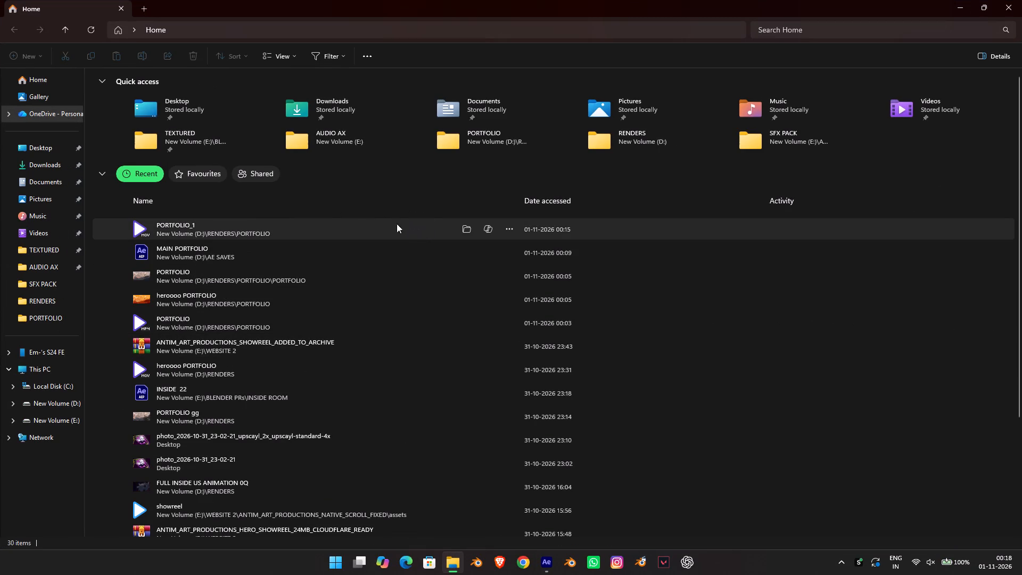
click(470, 229)
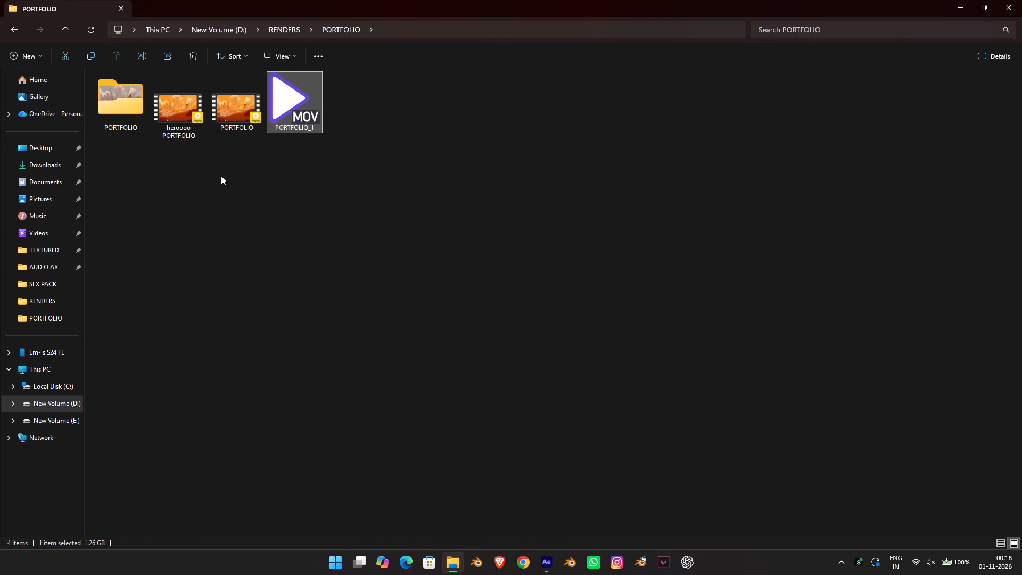
click(282, 170)
double_click(283, 130)
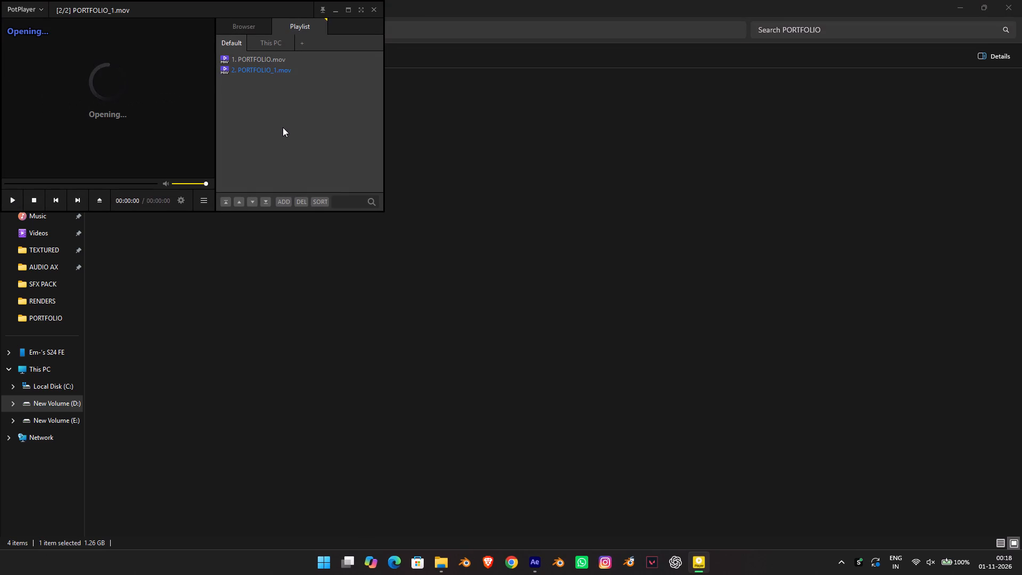
Skim through the PORTFOLIO_1.mov render from beginning to end to check it, and close the player.
scroll(258, 360, up, 7)
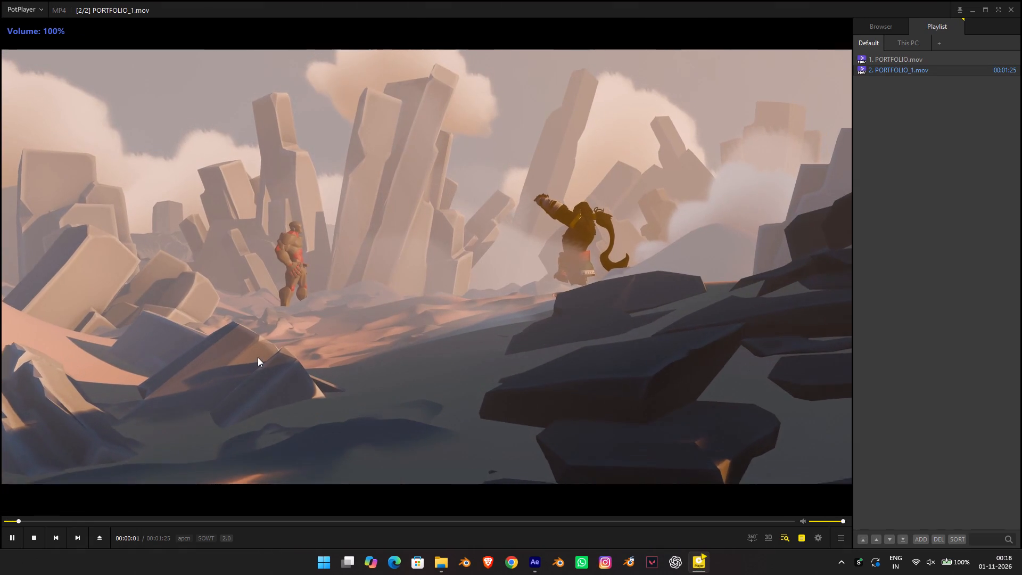
scroll(258, 357, up, 3)
click(262, 517)
click(406, 524)
click(514, 533)
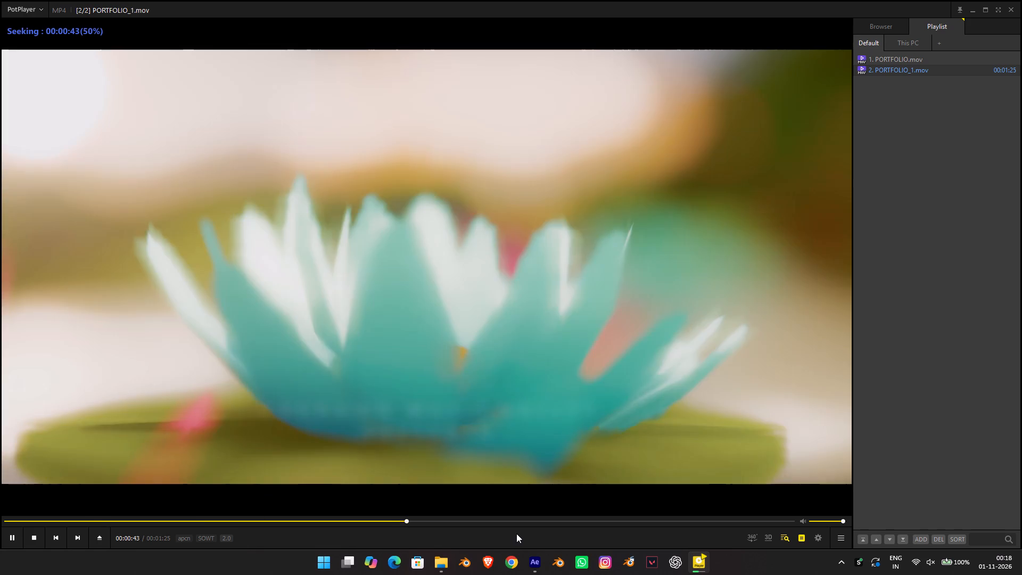
click(533, 529)
click(573, 522)
click(680, 524)
click(718, 514)
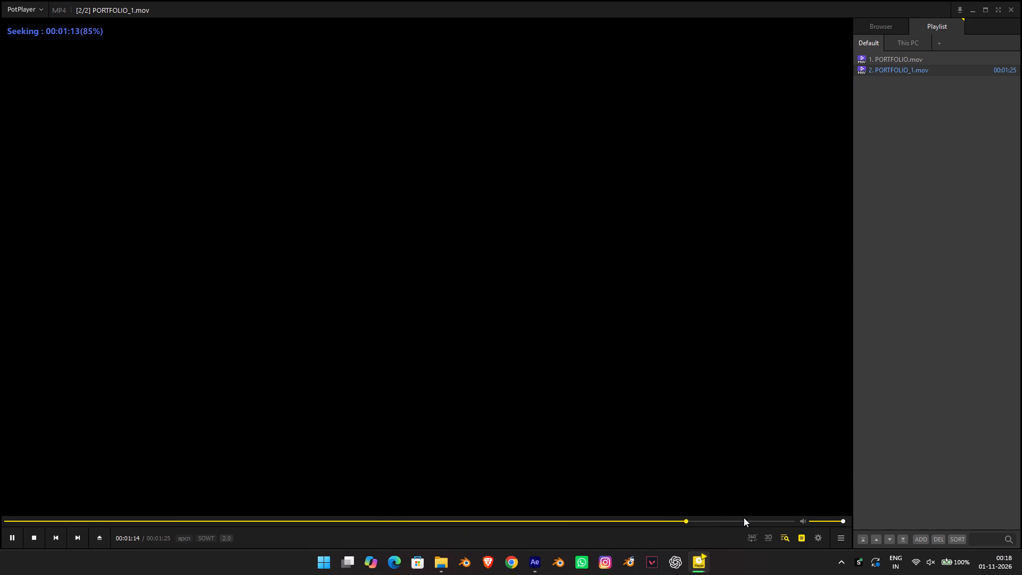
click(744, 517)
click(768, 507)
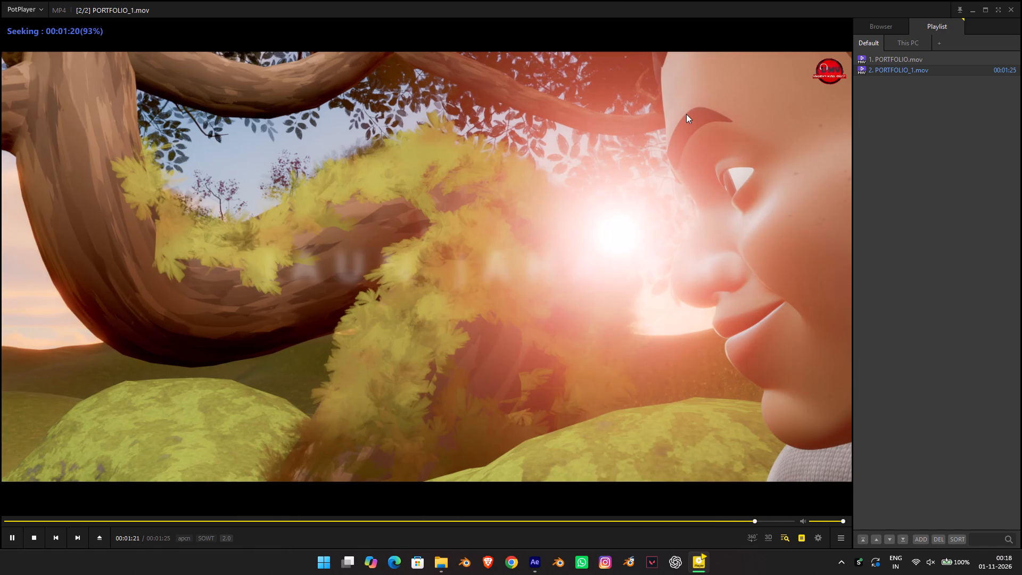
click(1016, 14)
drag(1016, 12, 1018, 10)
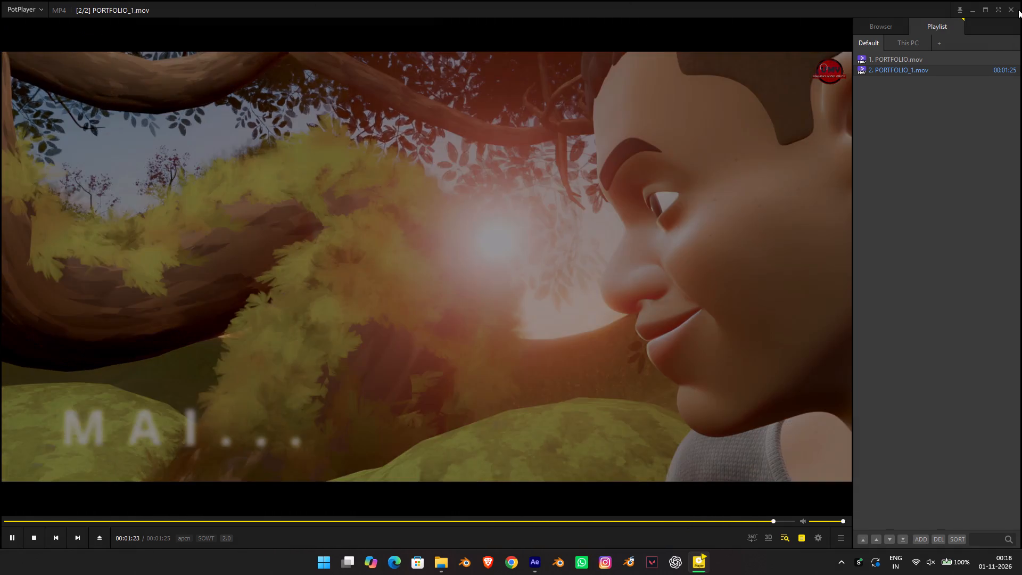
drag(1018, 10, 1011, 12)
click(1011, 12)
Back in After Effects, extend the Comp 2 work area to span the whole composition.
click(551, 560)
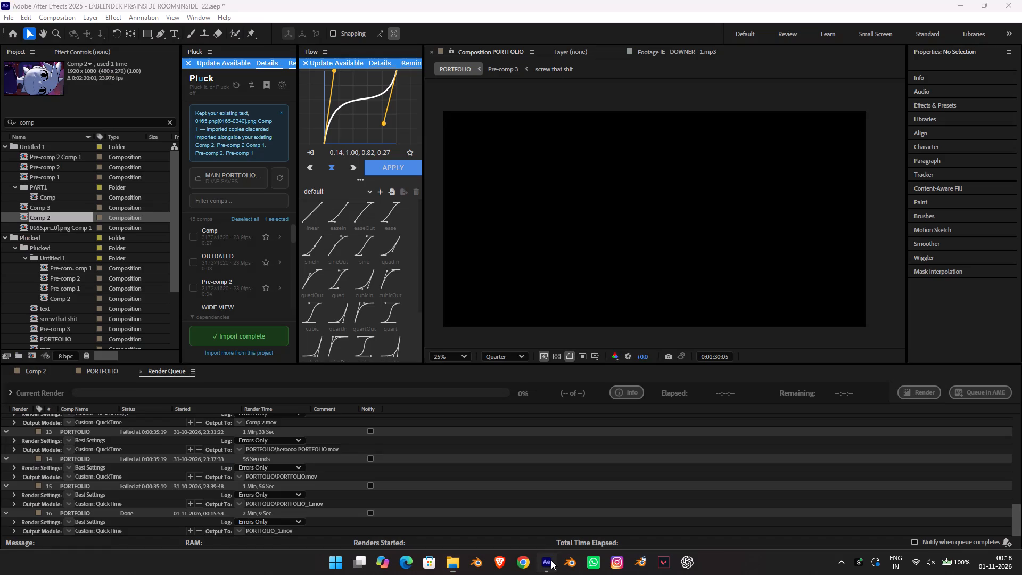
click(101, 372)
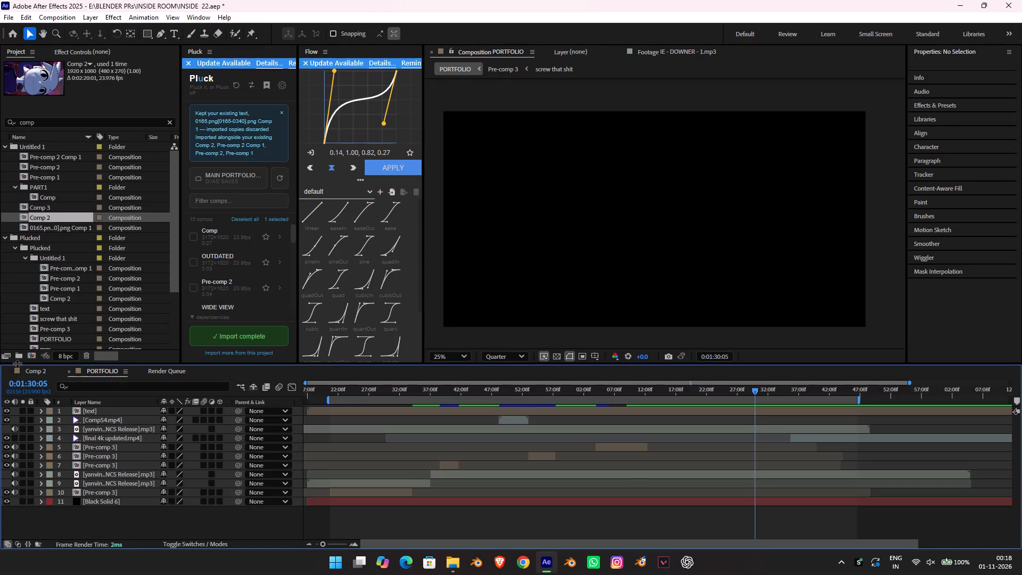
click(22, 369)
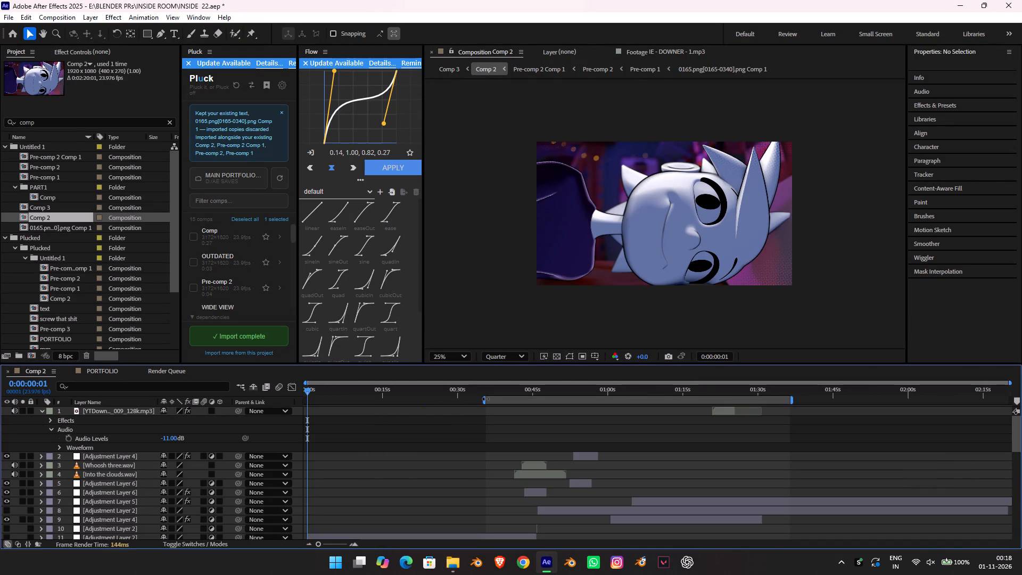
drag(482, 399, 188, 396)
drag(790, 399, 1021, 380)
Restart After Effects without saving the project and reopen the recent INSIDE 22 project.
click(1021, 0)
click(521, 315)
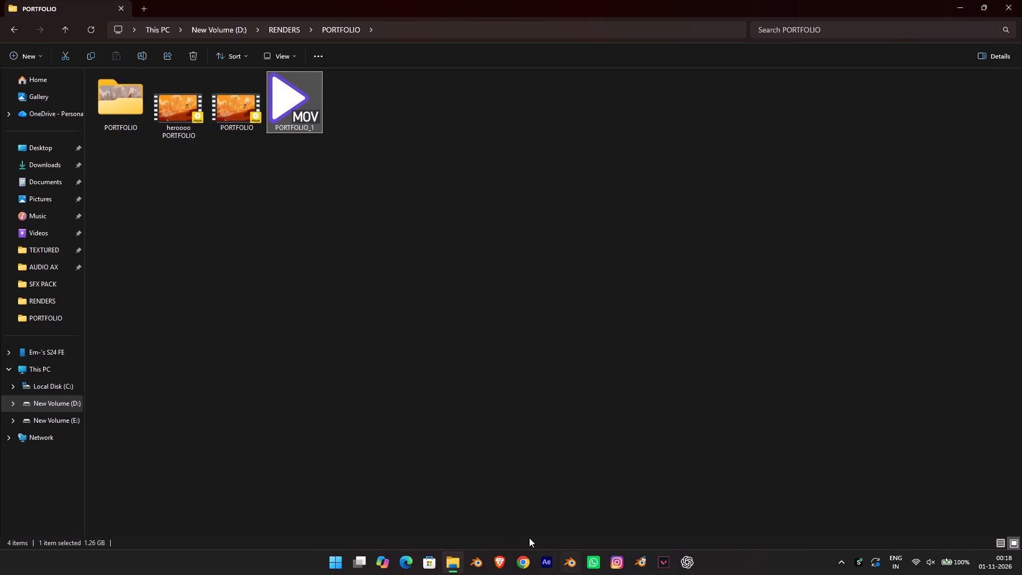
click(539, 564)
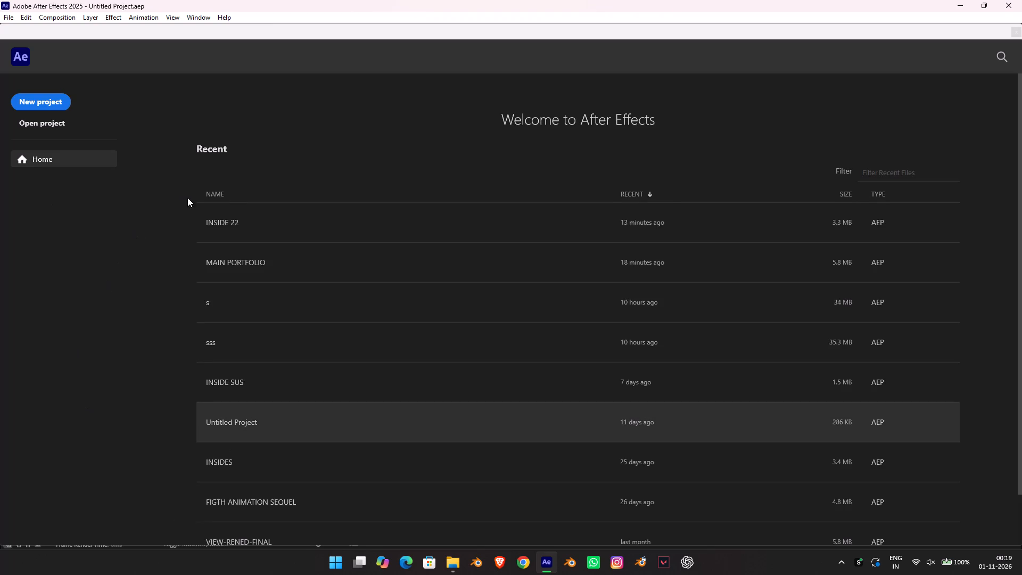
click(229, 232)
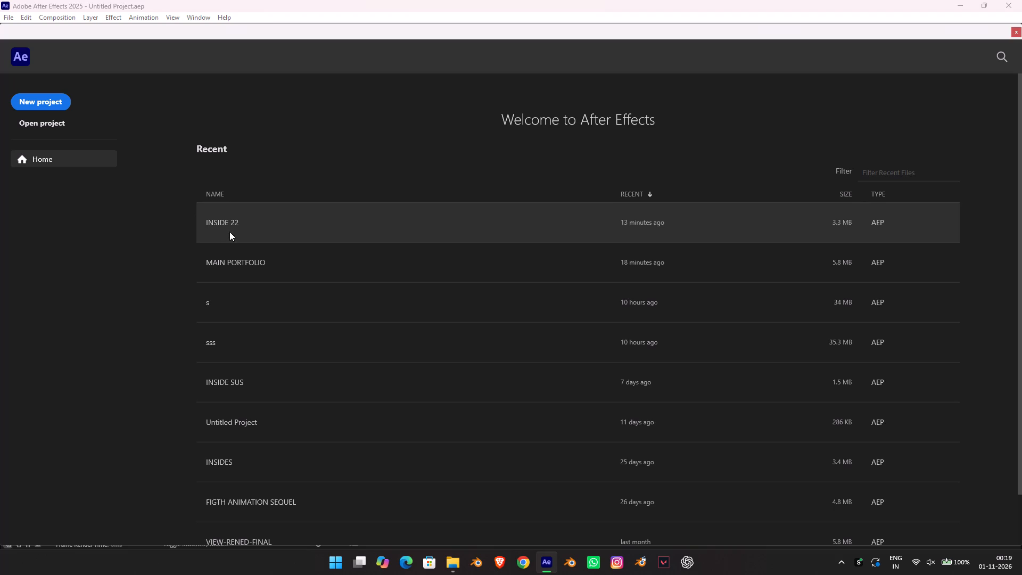
click(314, 232)
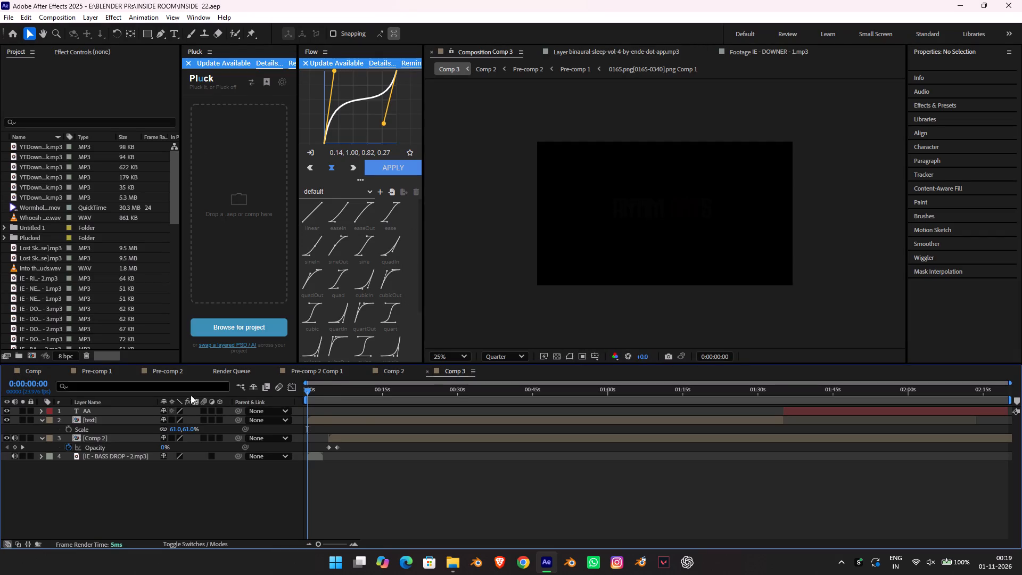
Scrub through Comp 3 and Comp 2, examining the Comp 2 tunnel frames around 45 seconds.
drag(323, 389, 447, 384)
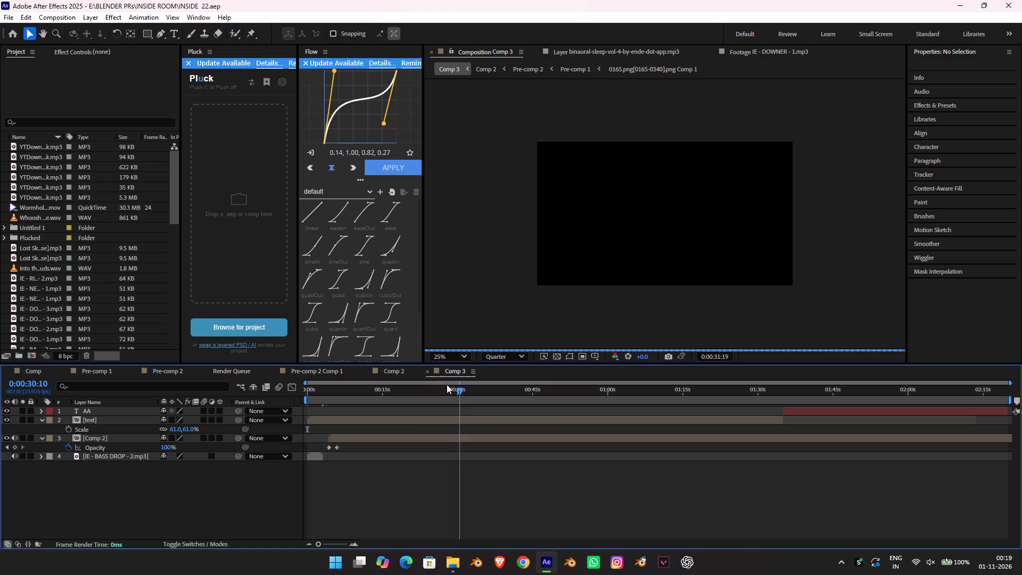
drag(447, 384, 360, 379)
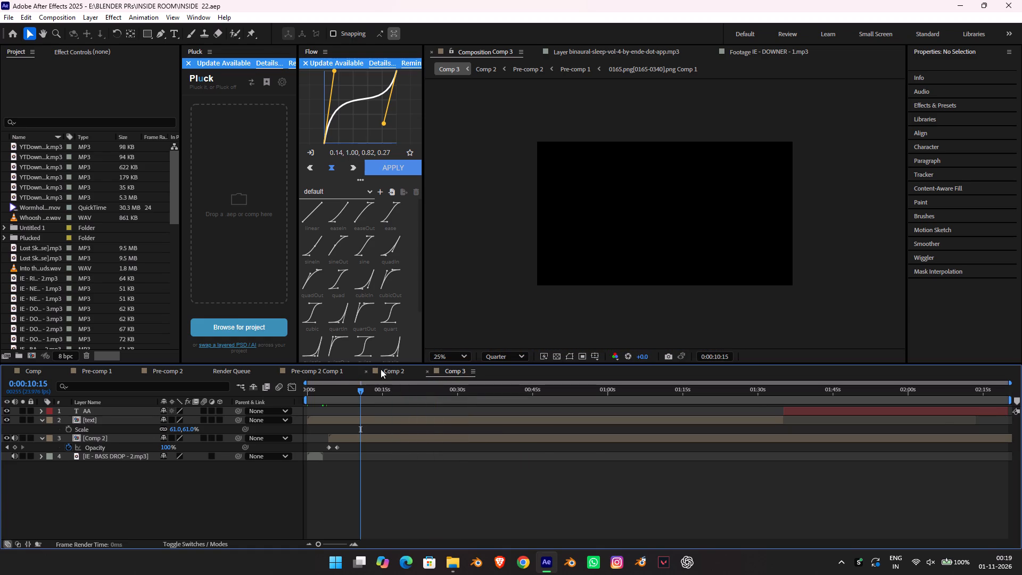
click(386, 367)
drag(339, 387, 323, 387)
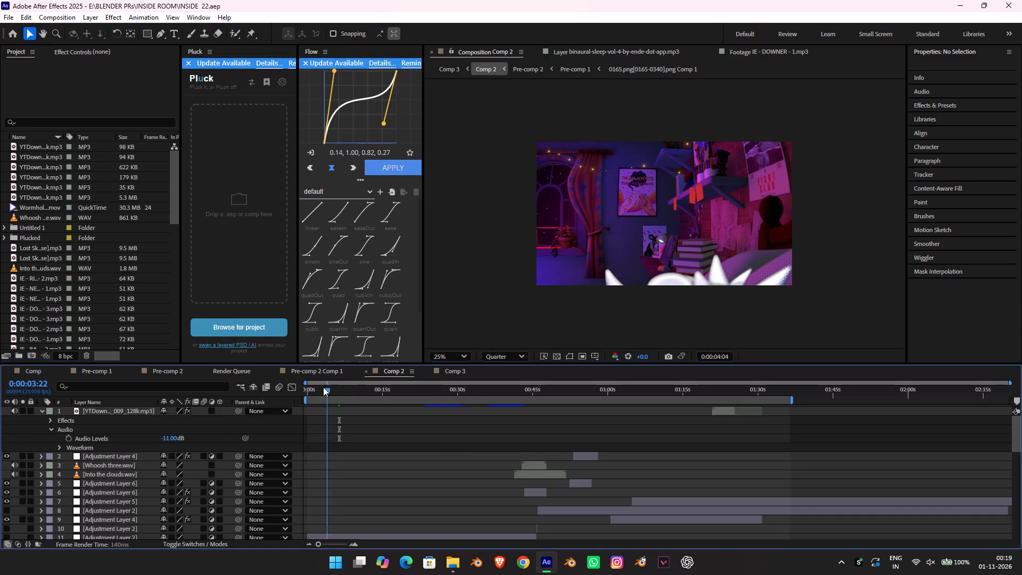
drag(323, 387, 623, 389)
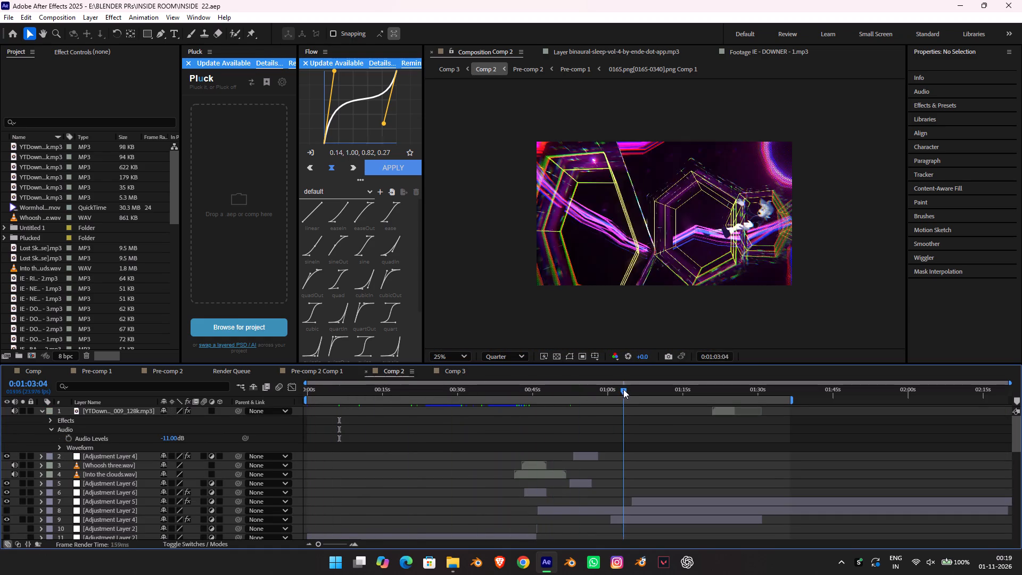
drag(623, 389, 558, 383)
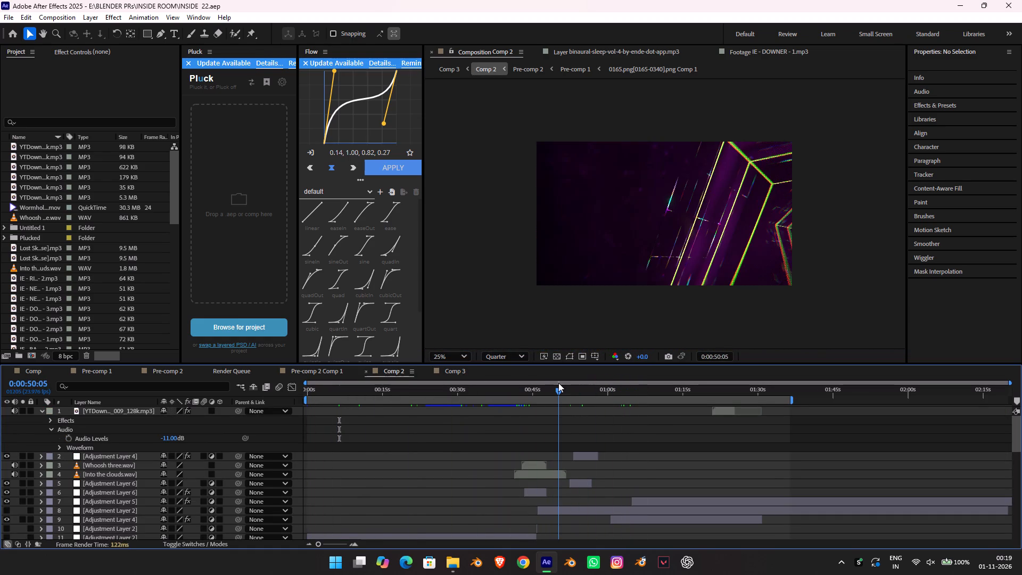
drag(558, 383, 531, 379)
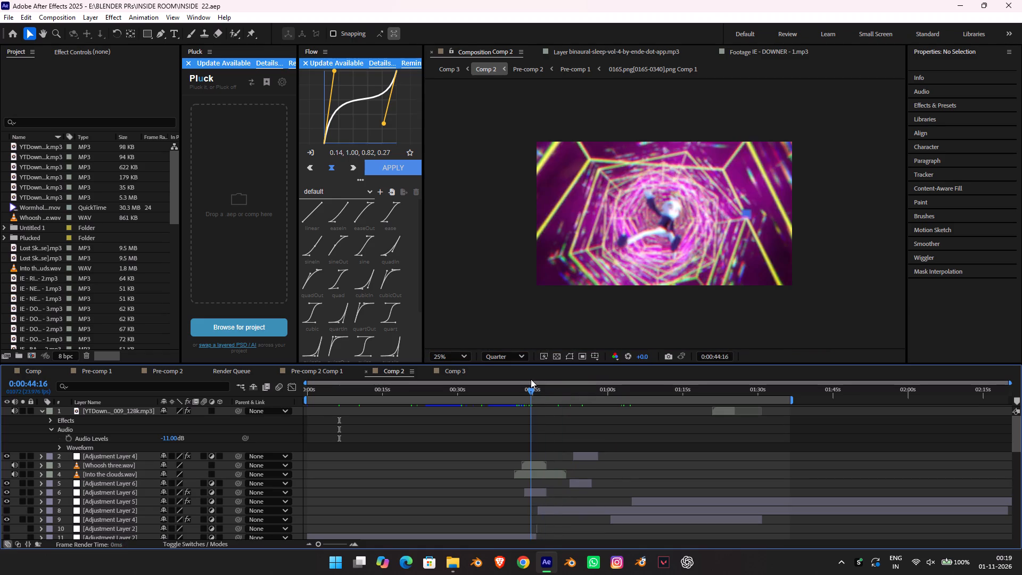
drag(531, 379, 539, 381)
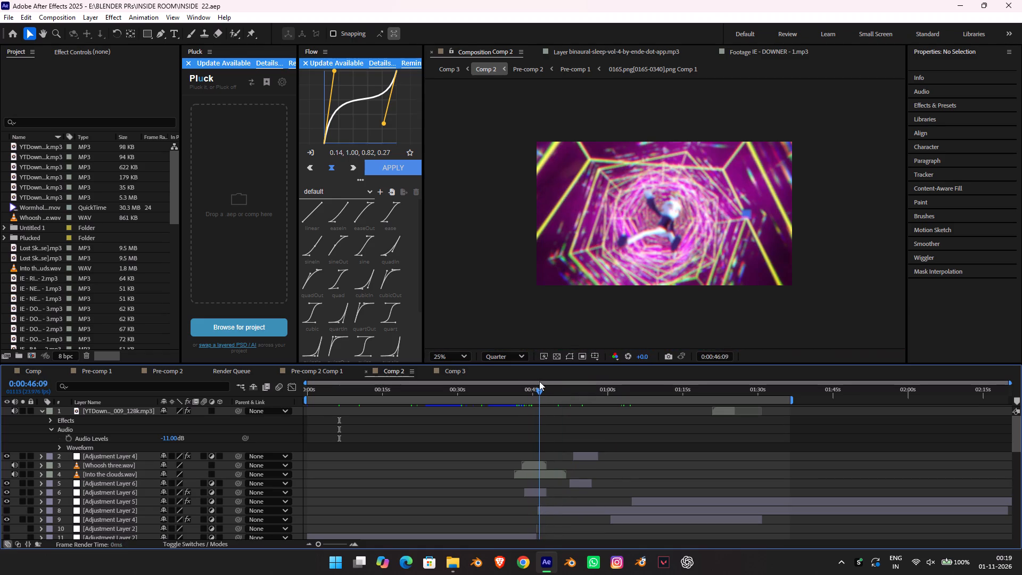
drag(539, 381, 542, 383)
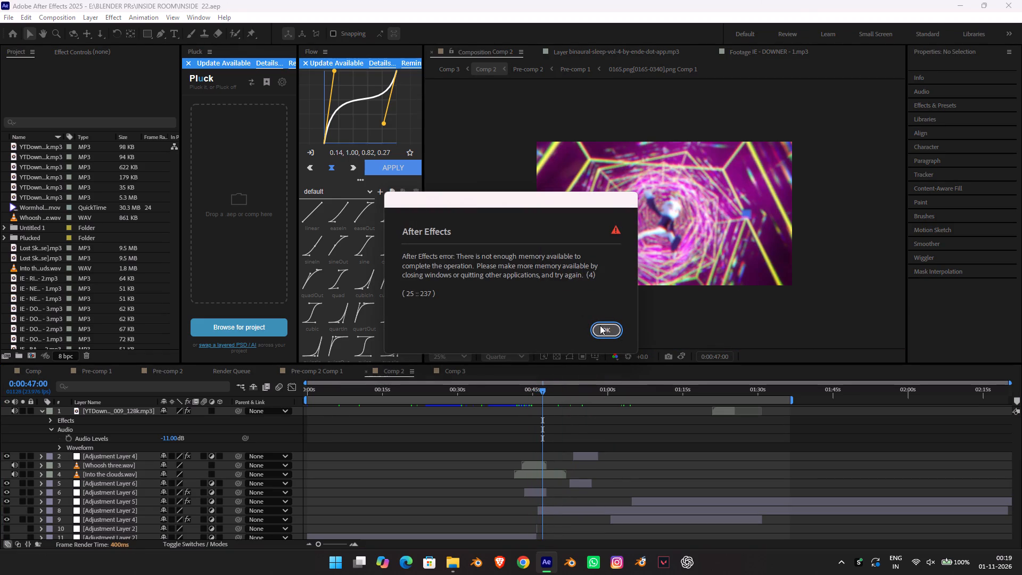
click(600, 327)
click(600, 329)
click(600, 329)
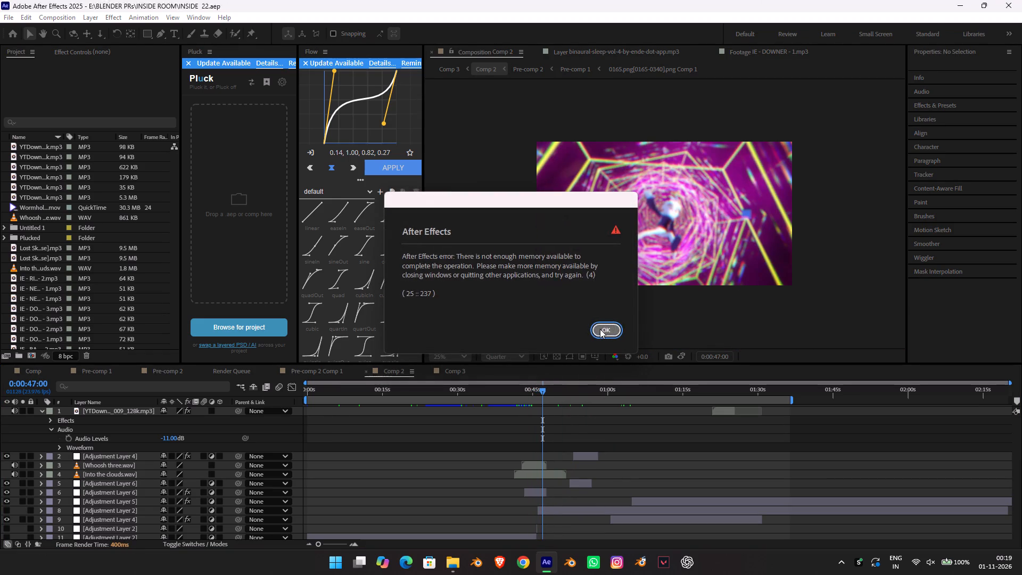
click(600, 329)
Preview Comp 2 playback from about 42 seconds, and return the time indicator to the composition's start.
key(space)
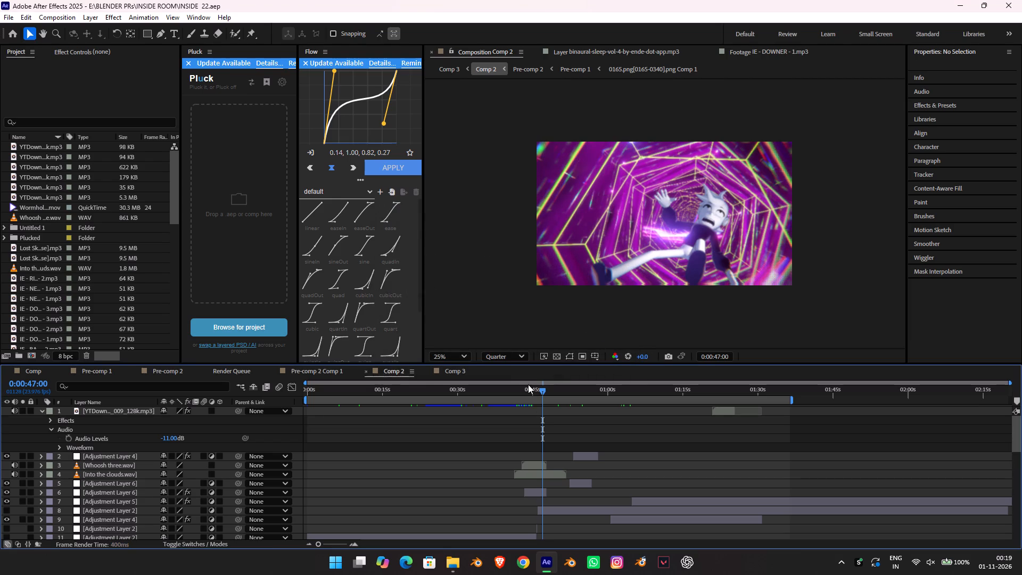
click(517, 391)
key(space)
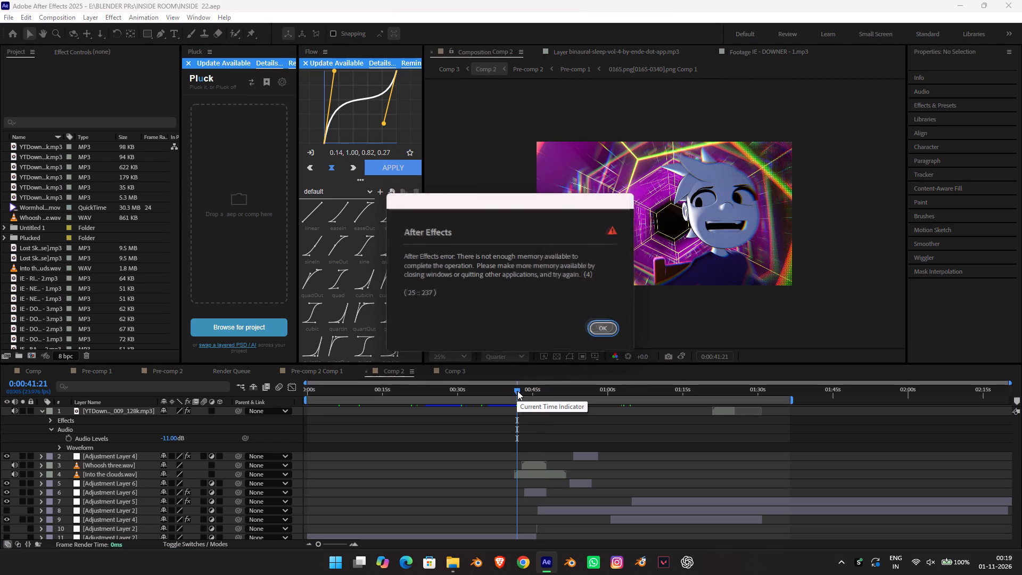
key(space)
key(space)
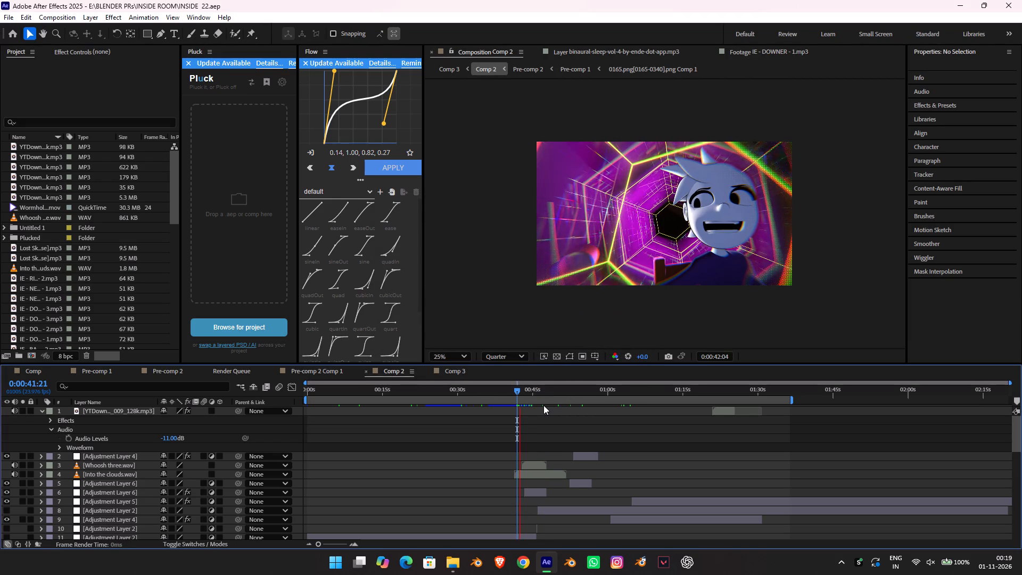
key(space)
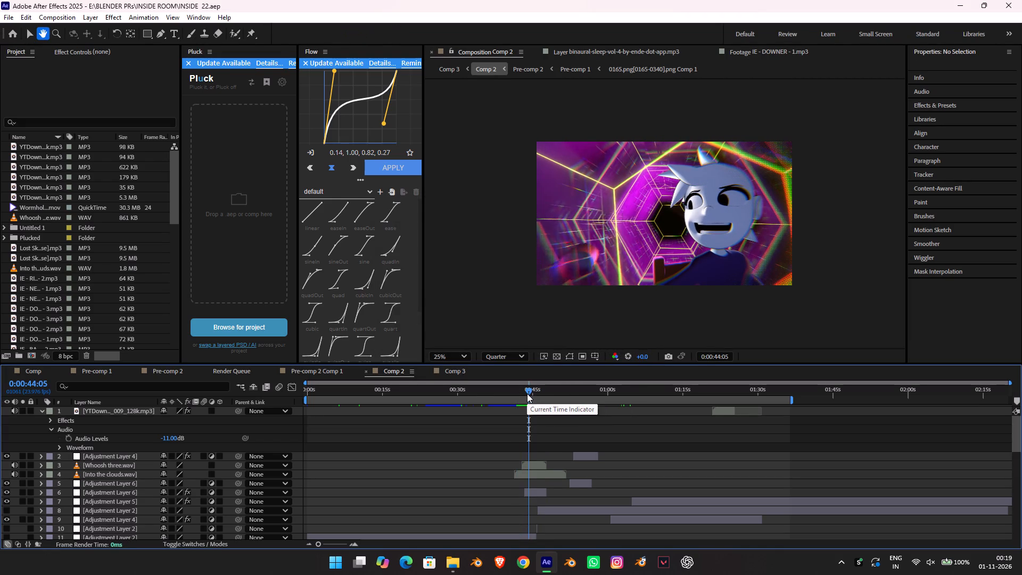
drag(524, 390, 509, 387)
key(space)
key(space)
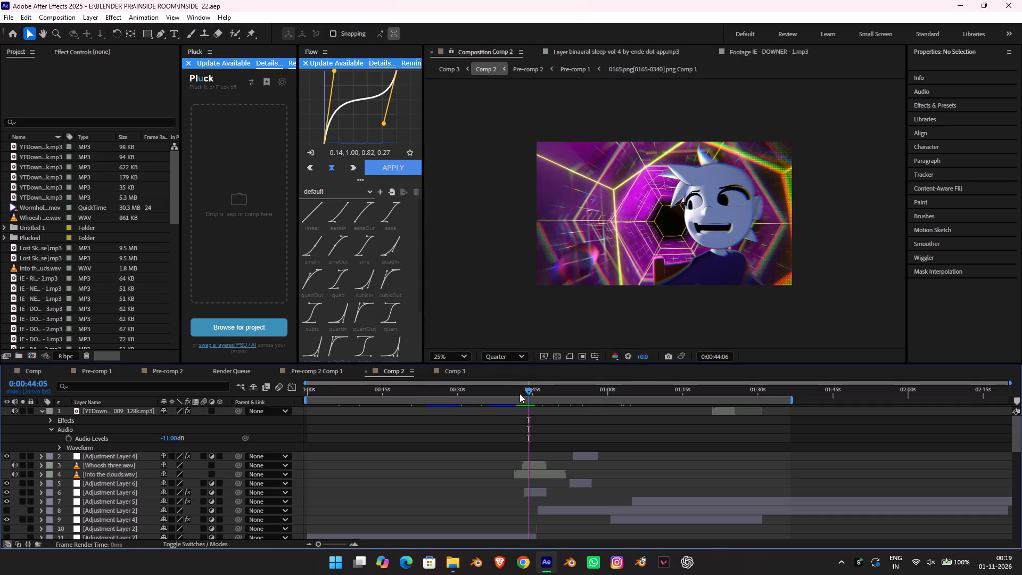
drag(518, 394, 303, 401)
Import PORTFOLIO_1.mov from the RENDERS\PORTFOLIO folder into the project as footage.
double_click(1, 272)
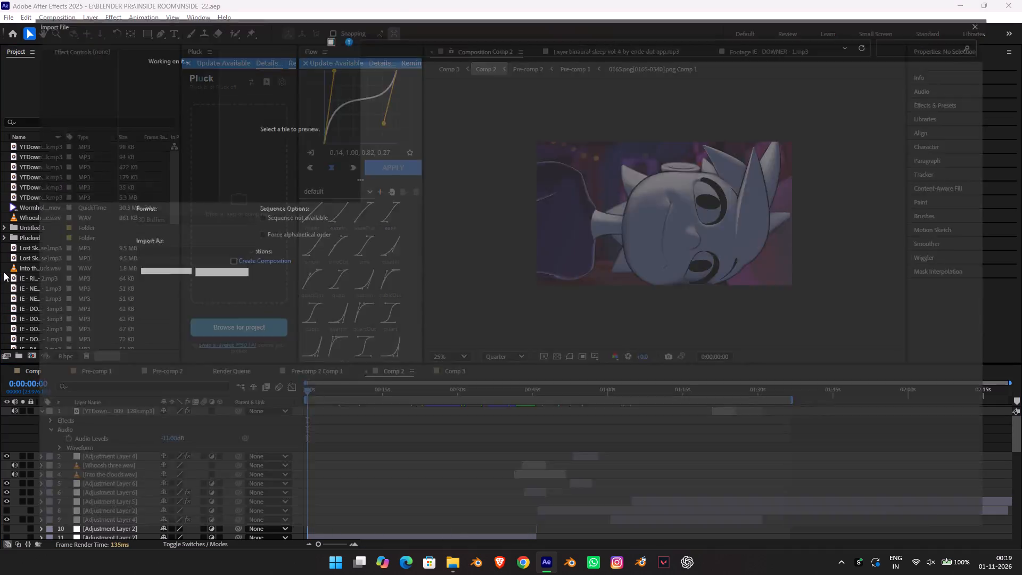
click(57, 269)
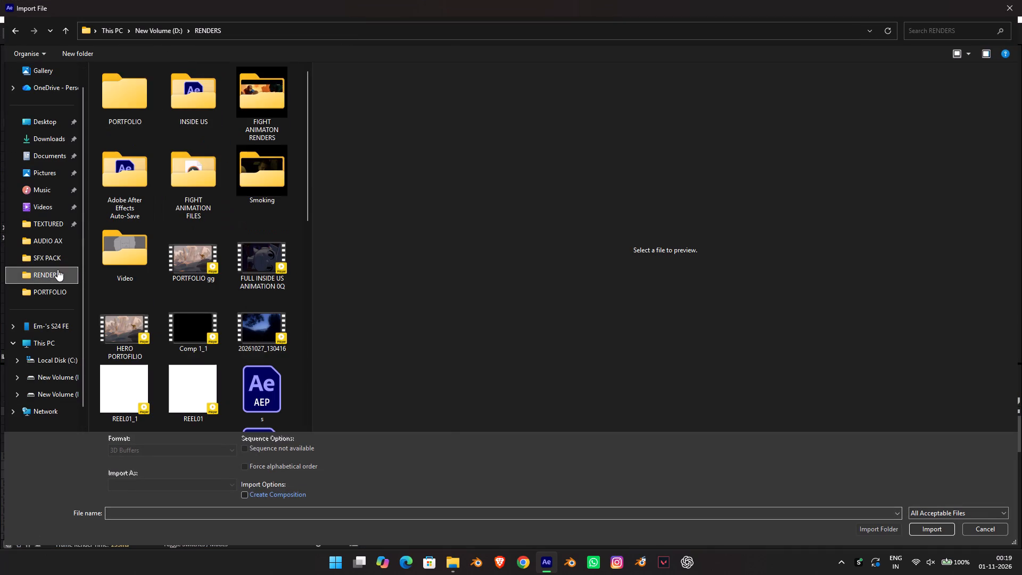
double_click(133, 107)
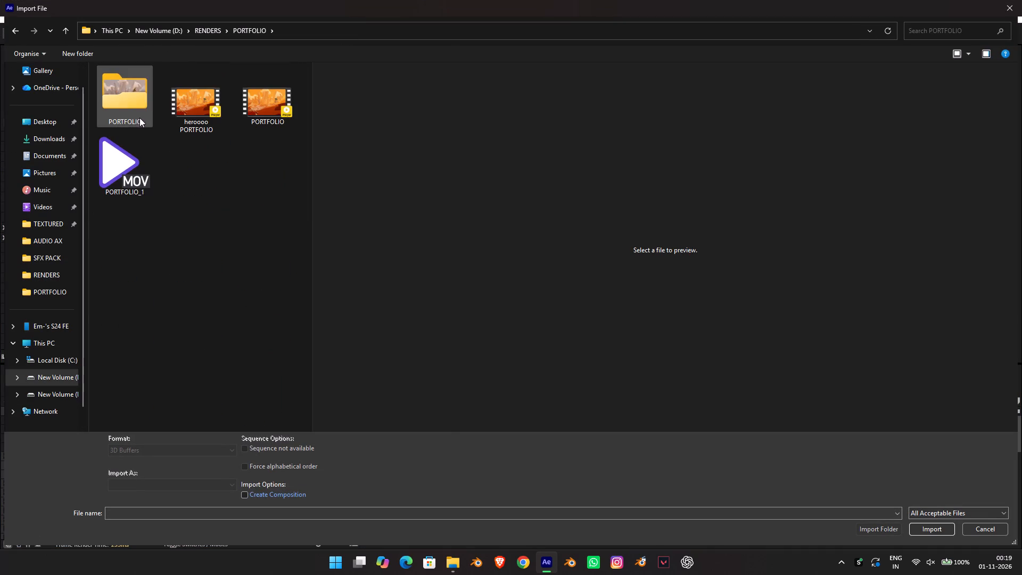
click(162, 103)
click(125, 155)
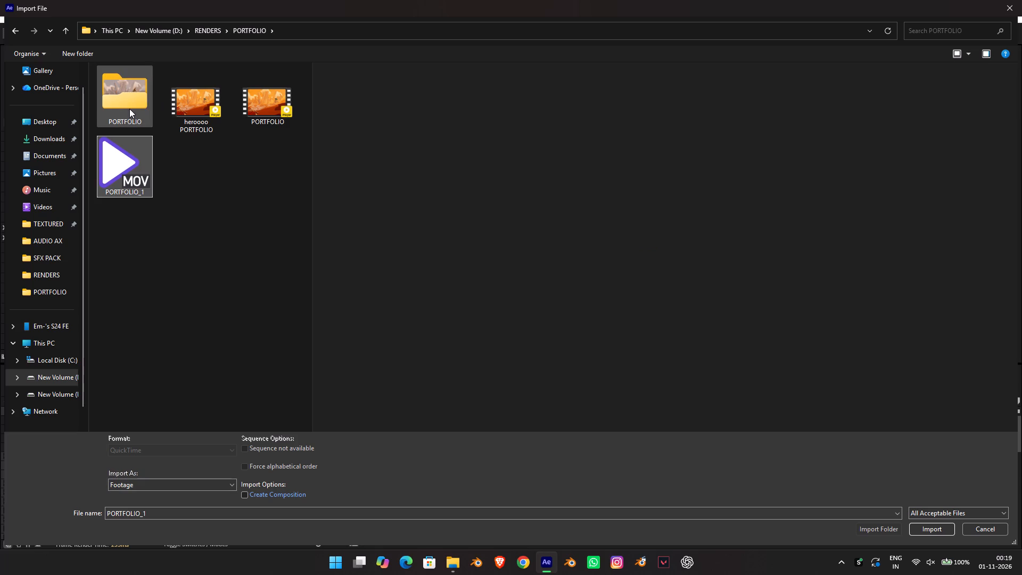
double_click(129, 109)
click(150, 158)
double_click(138, 171)
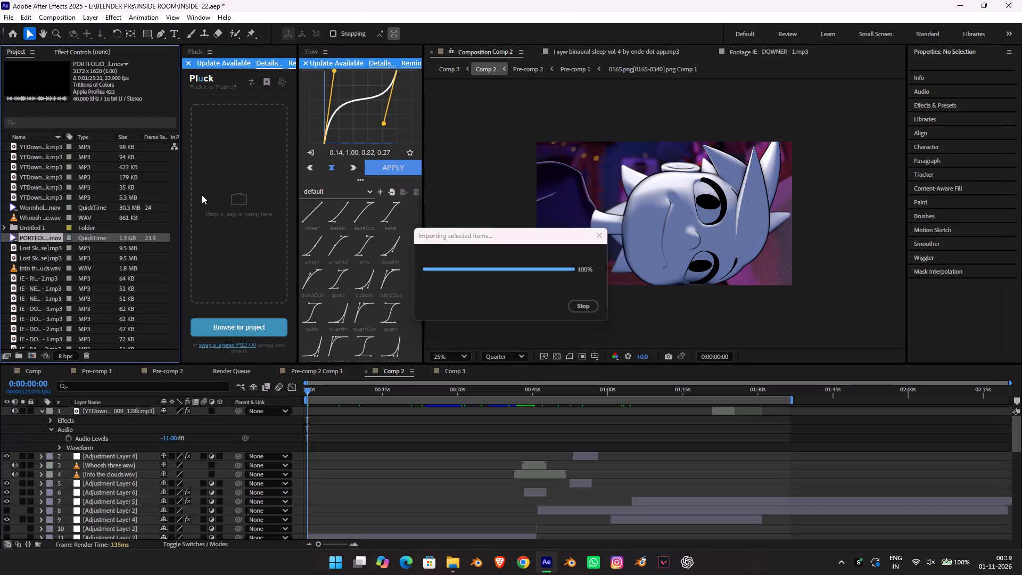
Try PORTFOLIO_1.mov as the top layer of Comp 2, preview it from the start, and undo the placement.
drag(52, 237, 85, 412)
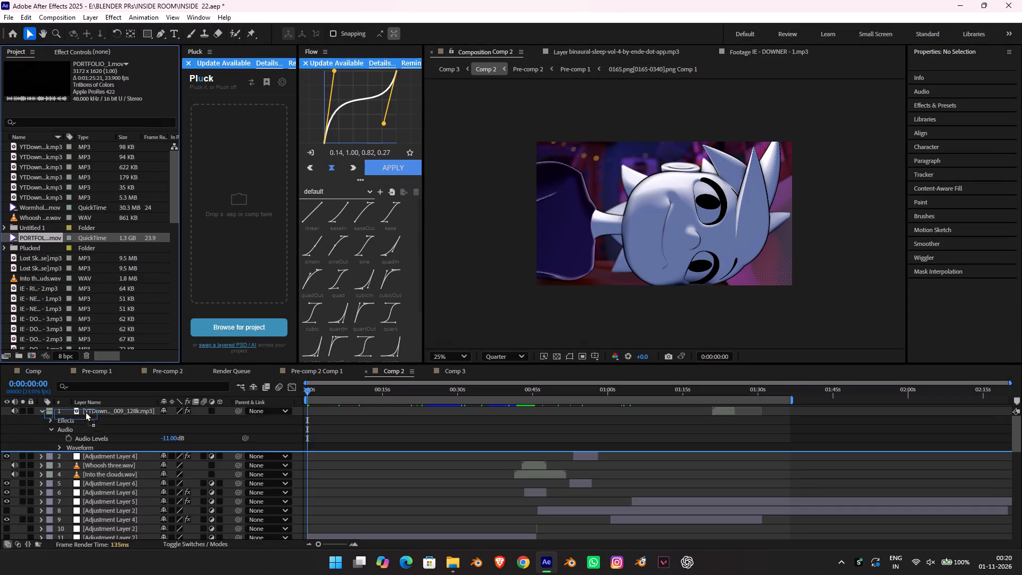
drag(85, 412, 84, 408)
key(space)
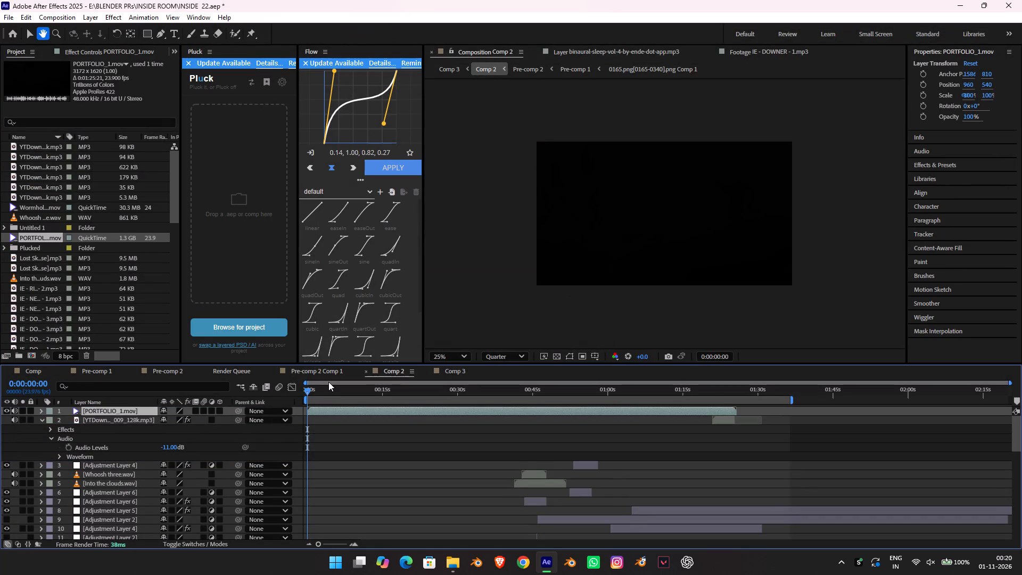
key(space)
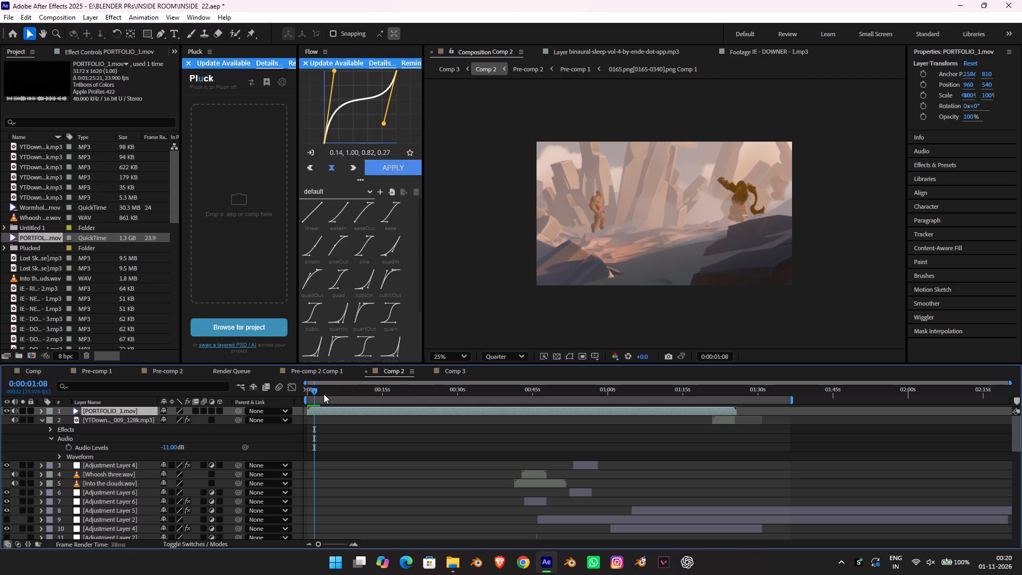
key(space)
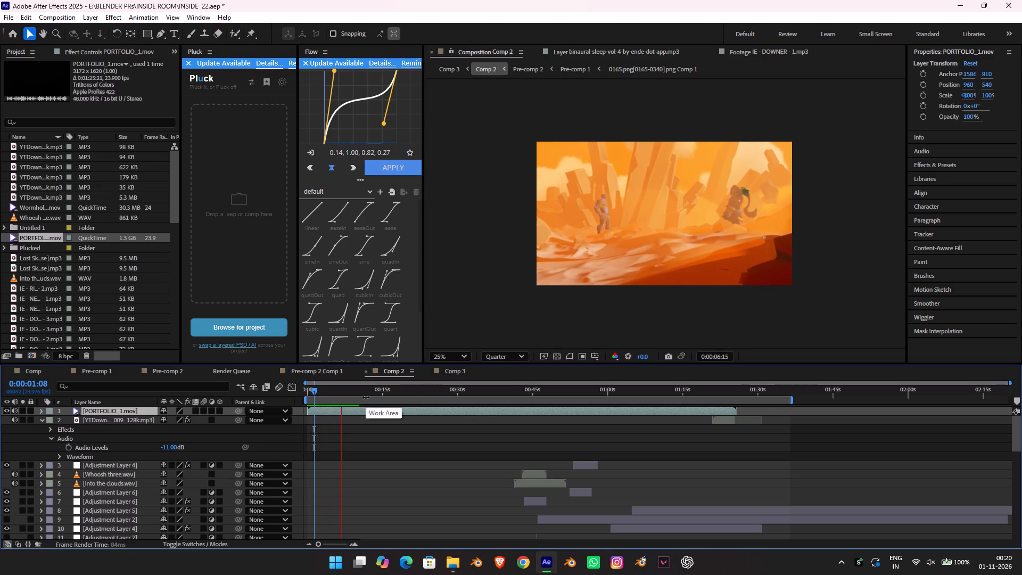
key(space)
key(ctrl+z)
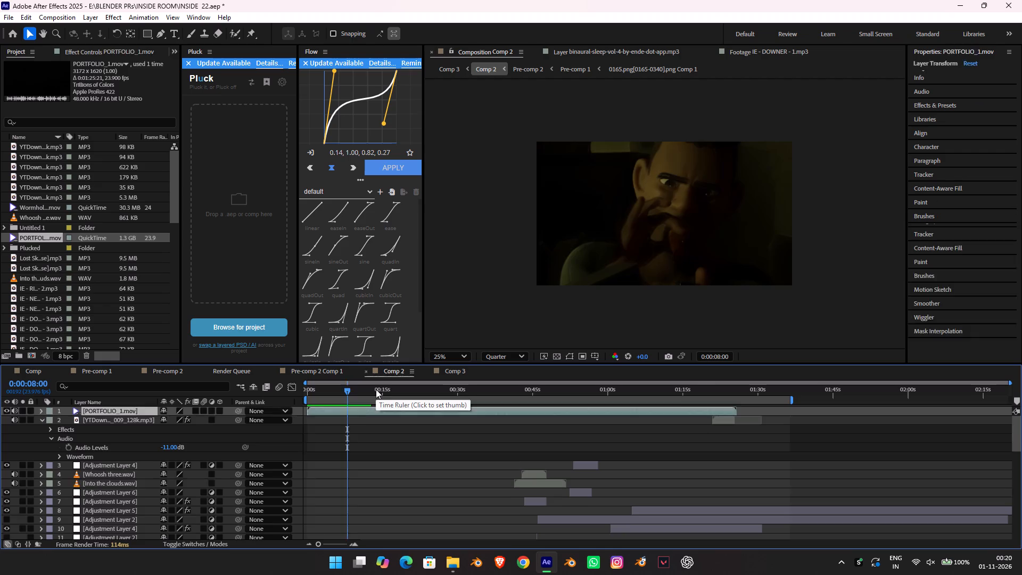
Add PORTFOLIO_1.mov to Comp 3 between the AA and text layers and preview the composition from its start.
click(436, 377)
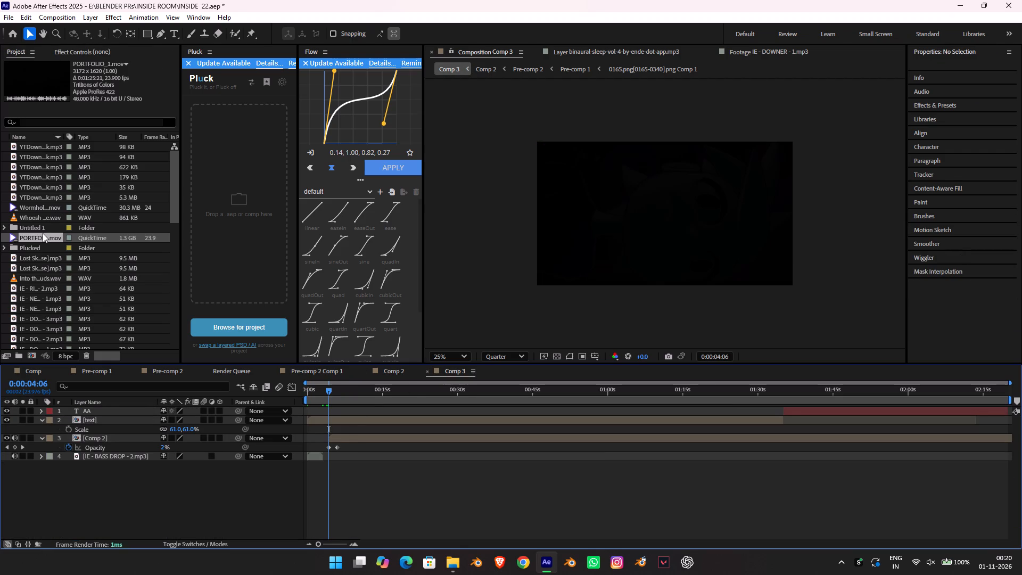
drag(43, 235, 63, 416)
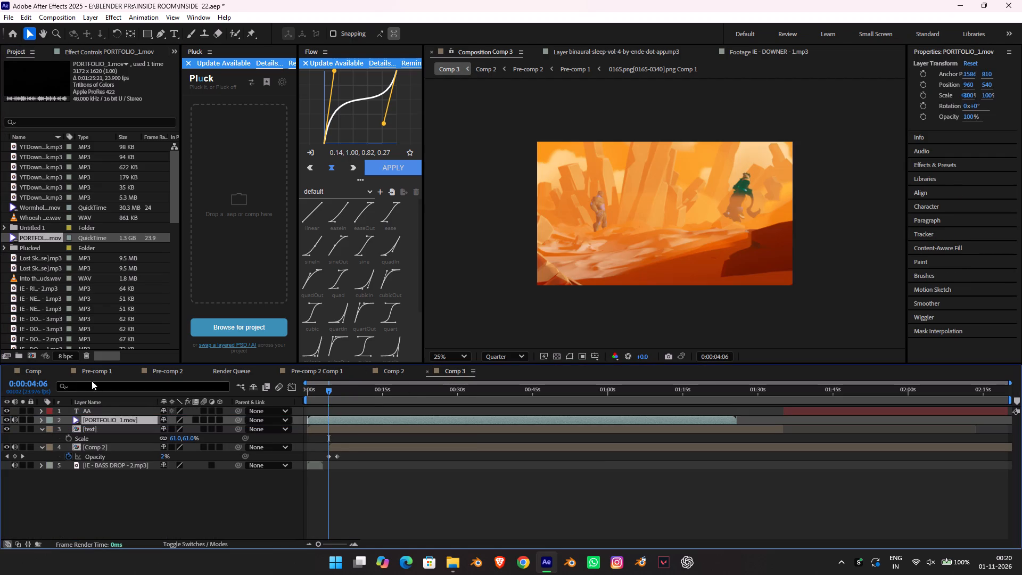
drag(323, 388, 304, 390)
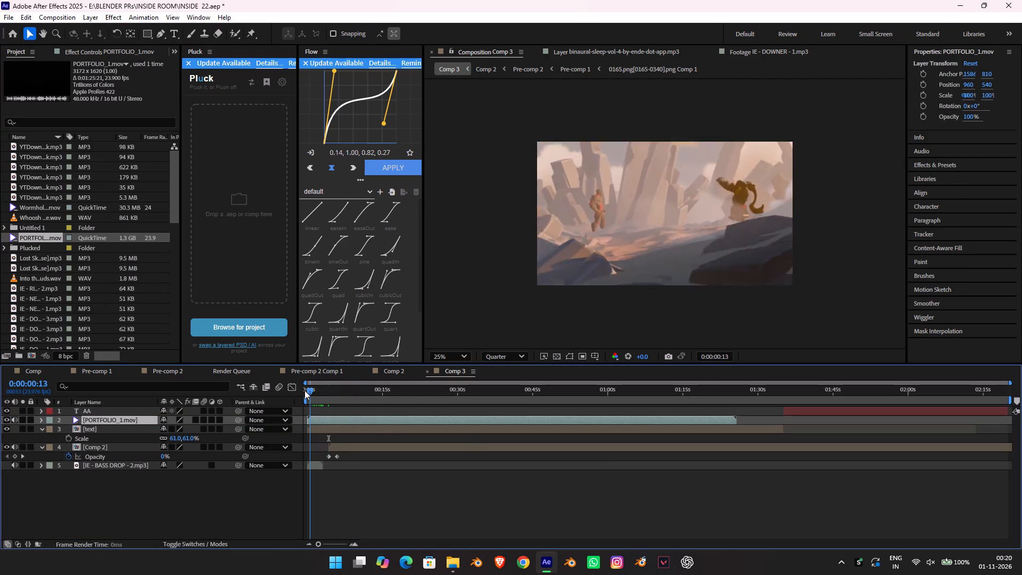
drag(304, 390, 303, 391)
key(space)
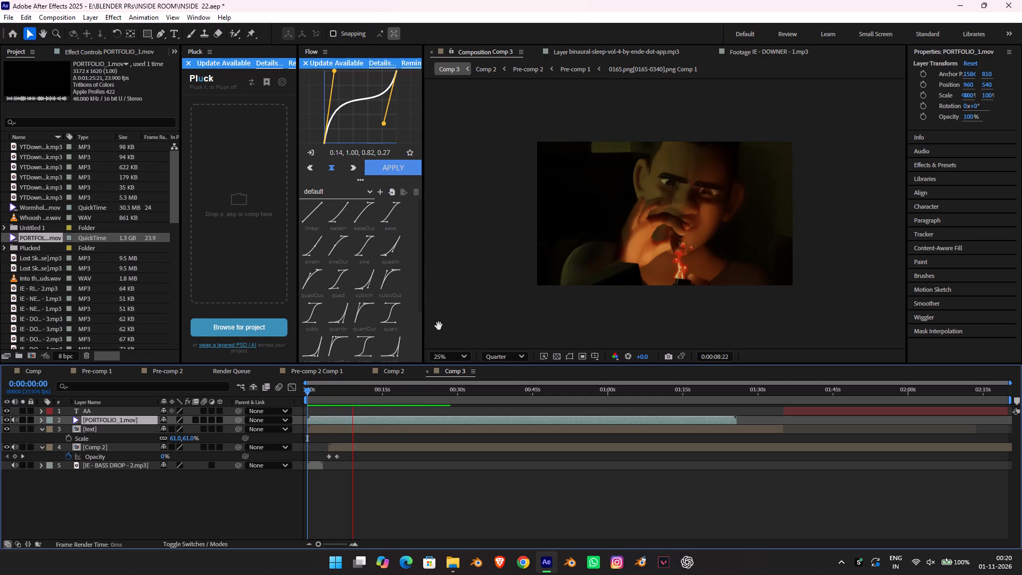
key(space)
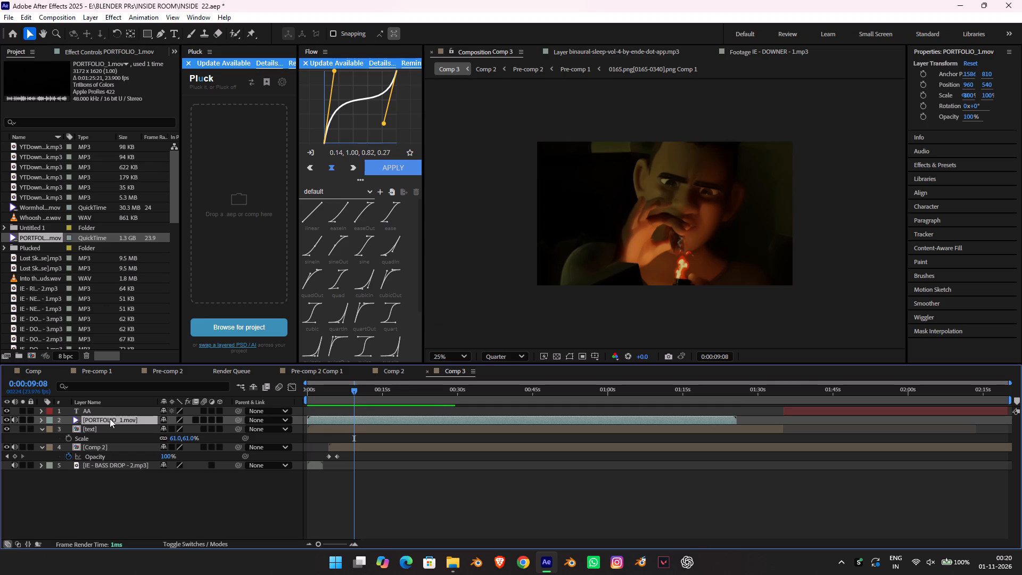
Scale the PORTFOLIO_1.mov layer in Comp 3 to 67%.
click(97, 419)
key(s)
drag(180, 429, 158, 433)
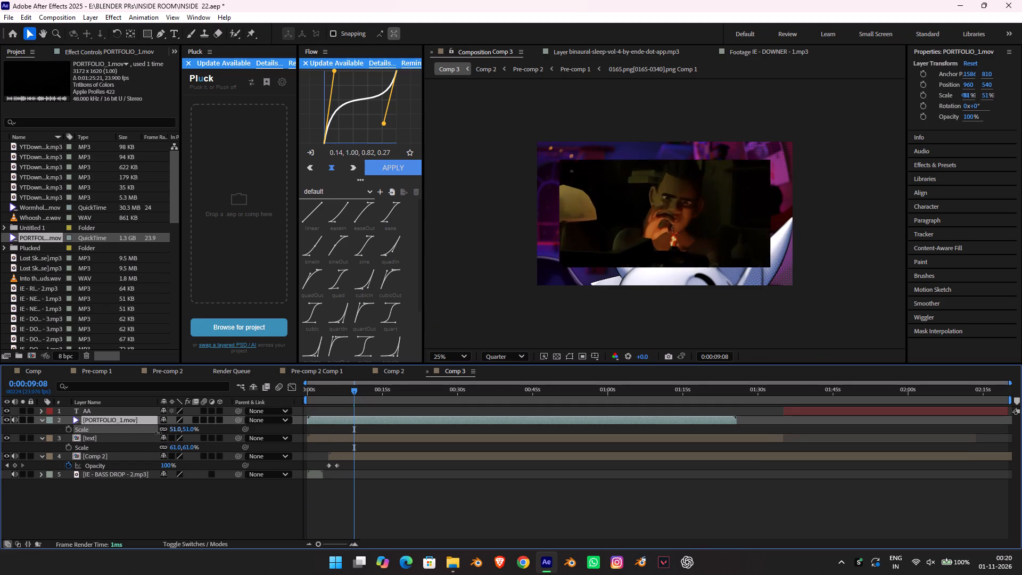
drag(158, 433, 169, 435)
Find the end of the dark smoking shot and split the PORTFOLIO_1.mov layer at 0:00:13:11.
key(space)
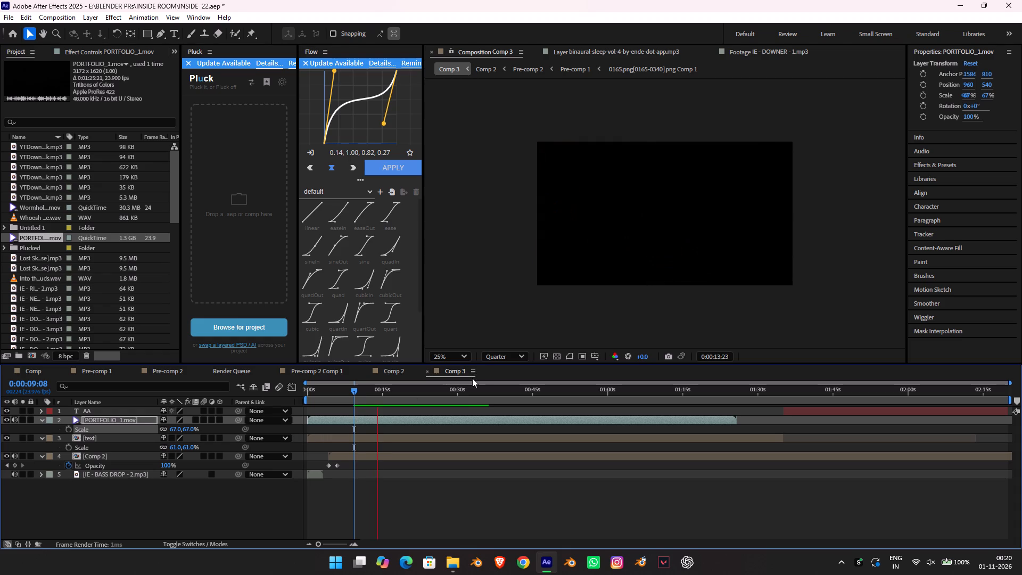
key(space)
alt+scroll(367, 418, up, 4)
drag(466, 395, 456, 395)
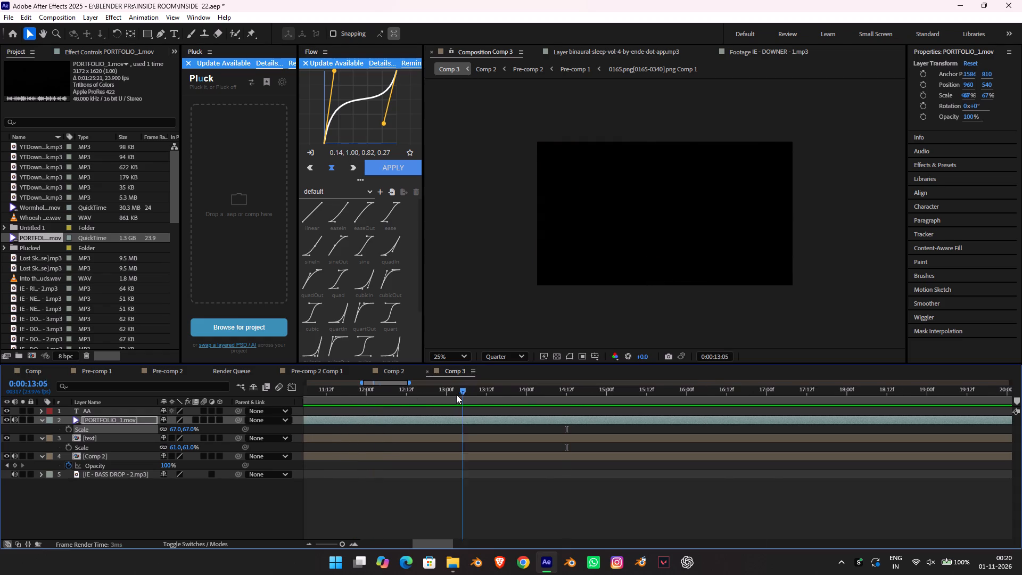
drag(456, 395, 450, 399)
alt+scroll(440, 432, up, 2)
drag(477, 391, 486, 394)
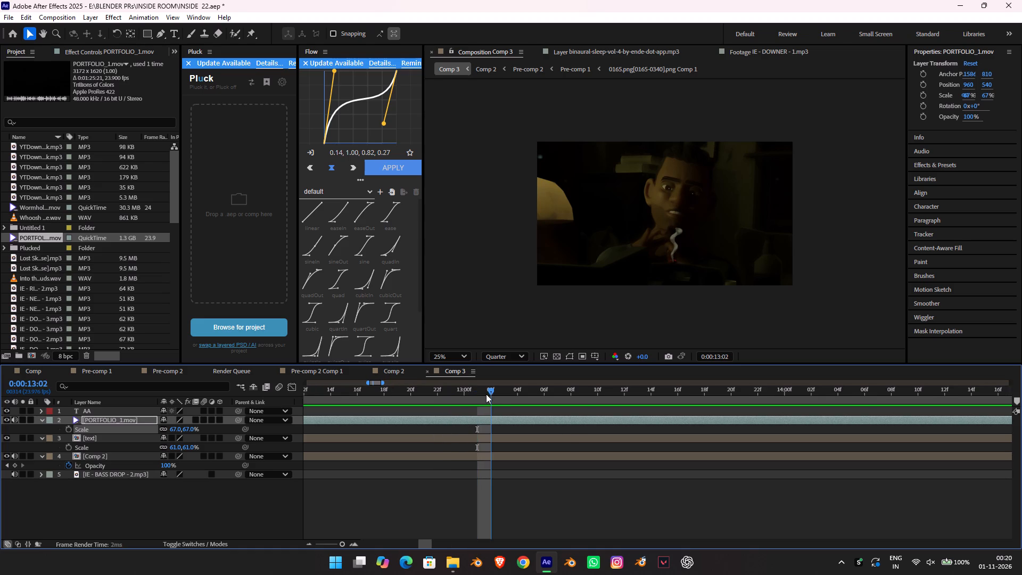
drag(486, 394, 572, 399)
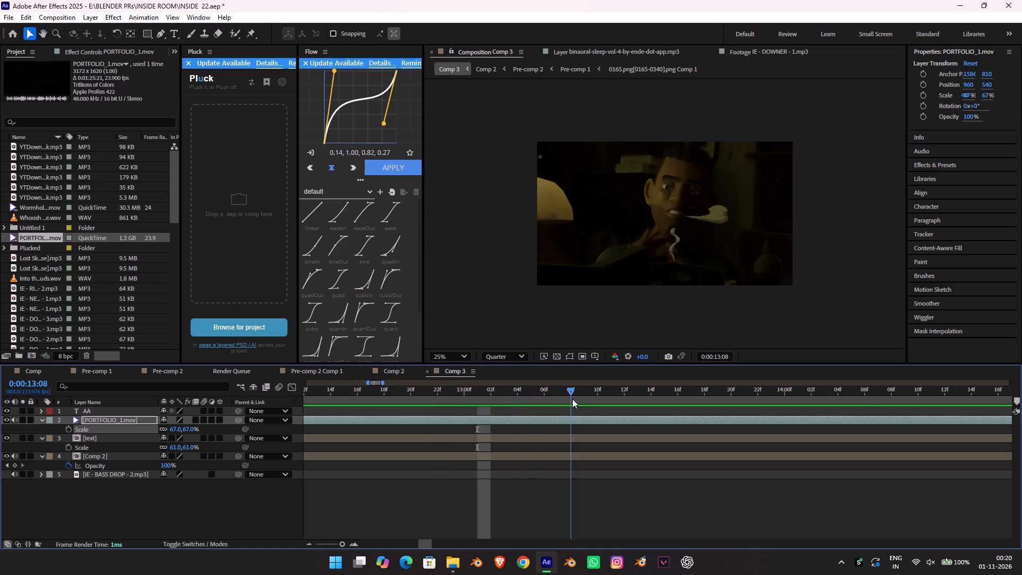
drag(572, 399, 600, 392)
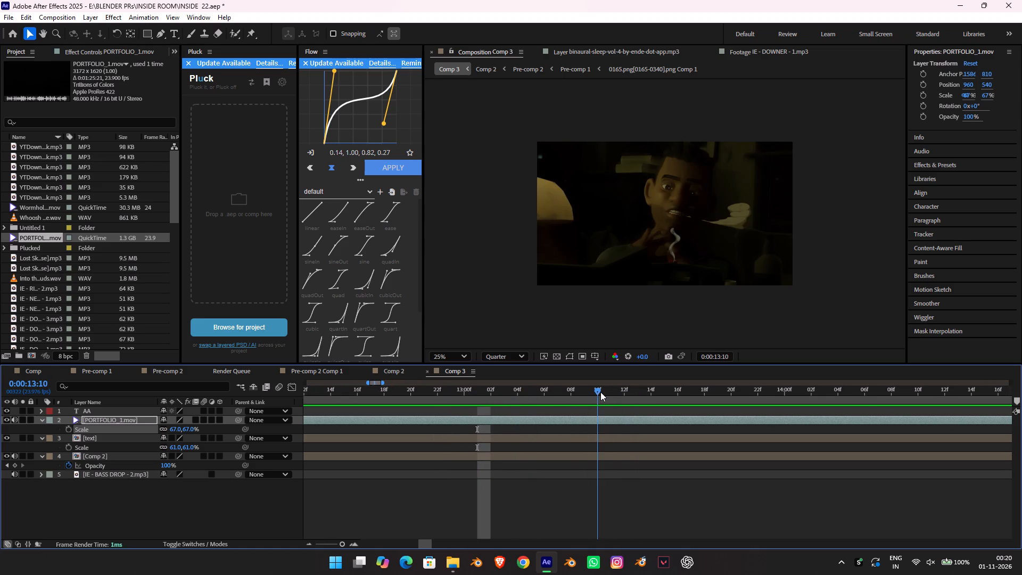
drag(600, 392, 608, 394)
click(606, 422)
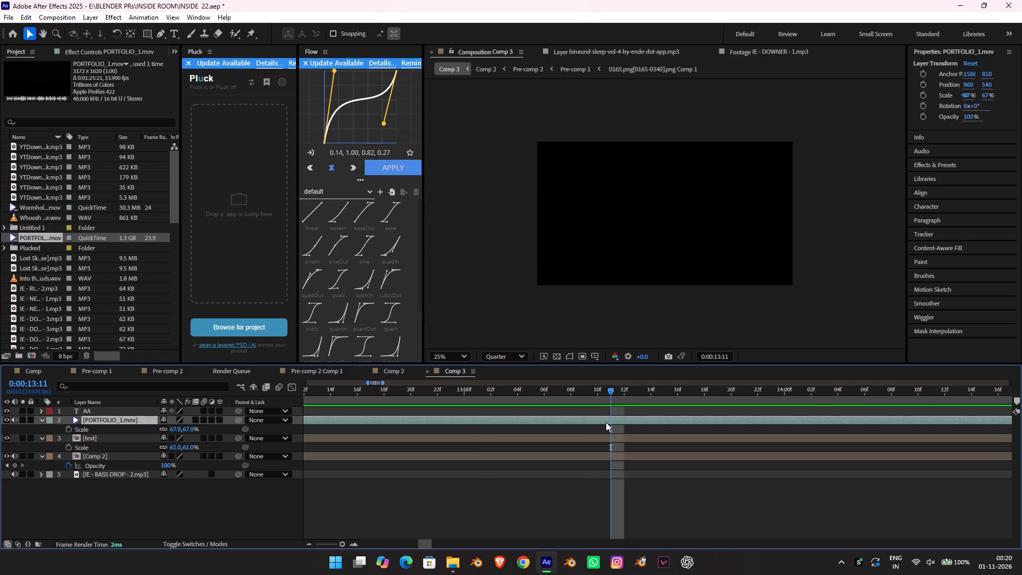
key(ctrl+shift+d)
Find where the two-fighter shot starts and split the second PORTFOLIO_1.mov segment at 0:00:18:06.
drag(616, 395, 679, 399)
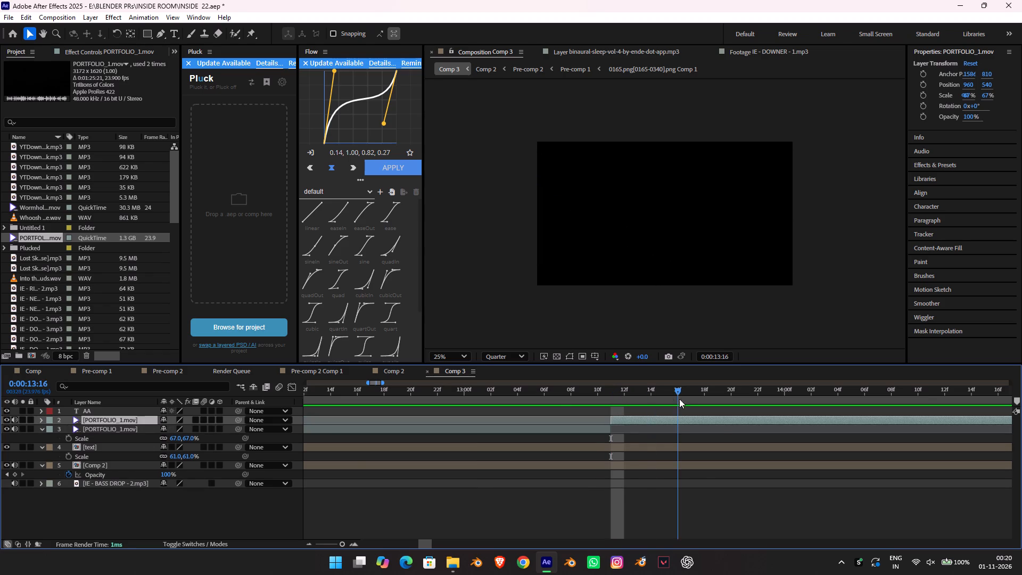
drag(679, 399, 688, 397)
alt+scroll(747, 453, down, 3)
drag(739, 392, 826, 393)
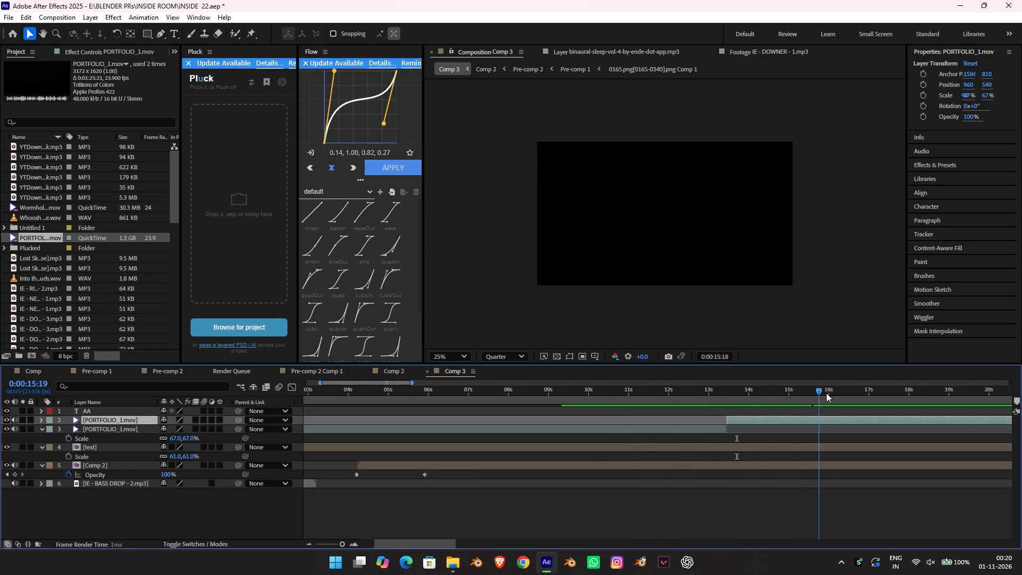
drag(826, 393, 886, 391)
alt+scroll(828, 445, down, 4)
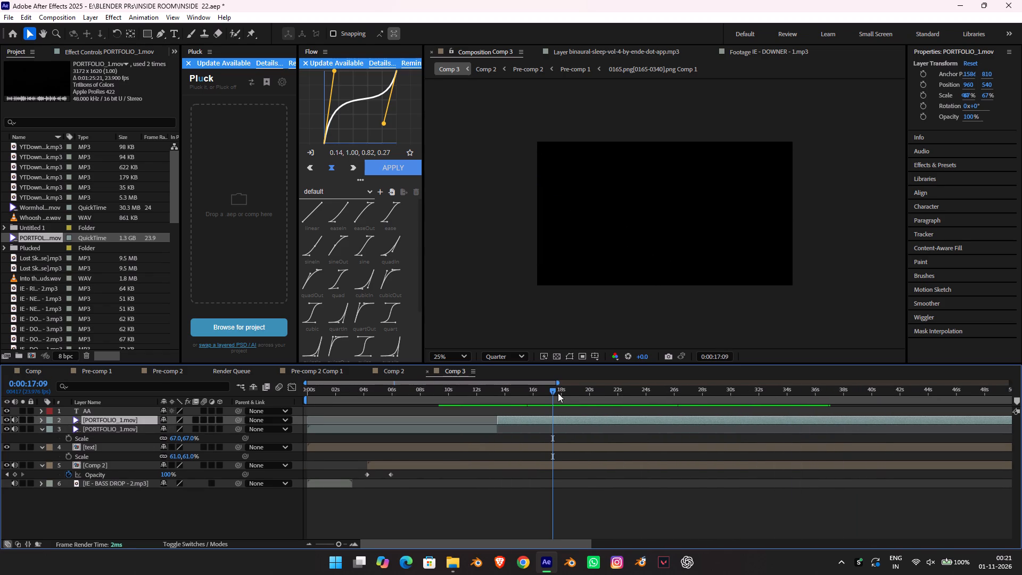
click(557, 393)
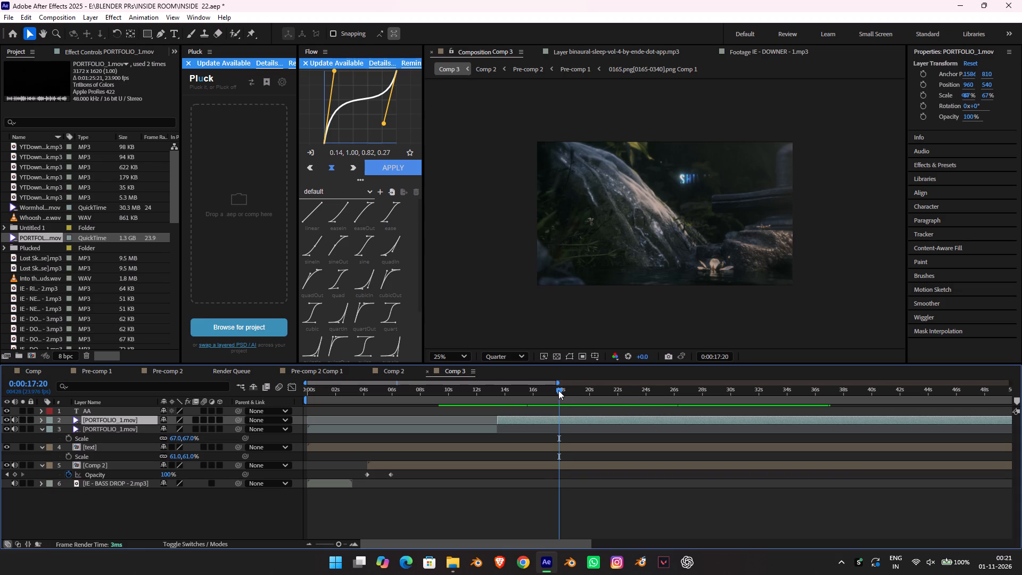
drag(558, 390, 564, 389)
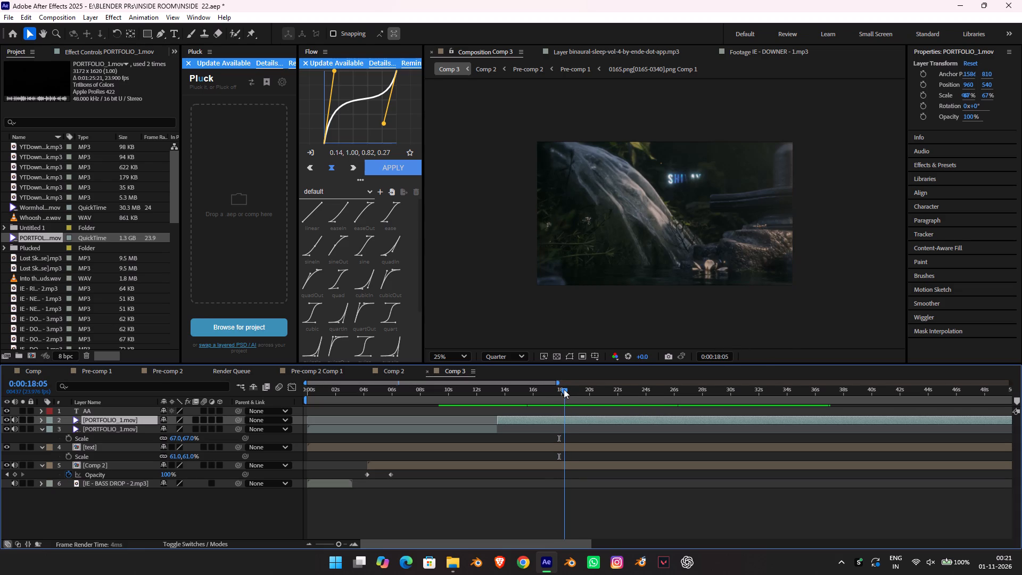
drag(564, 389, 564, 389)
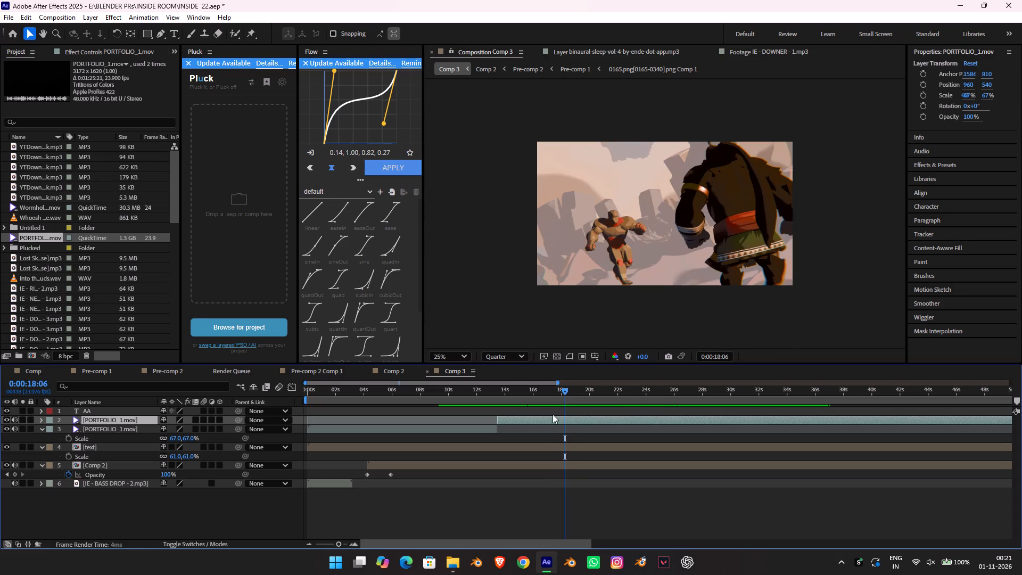
alt+scroll(559, 427, up, 3)
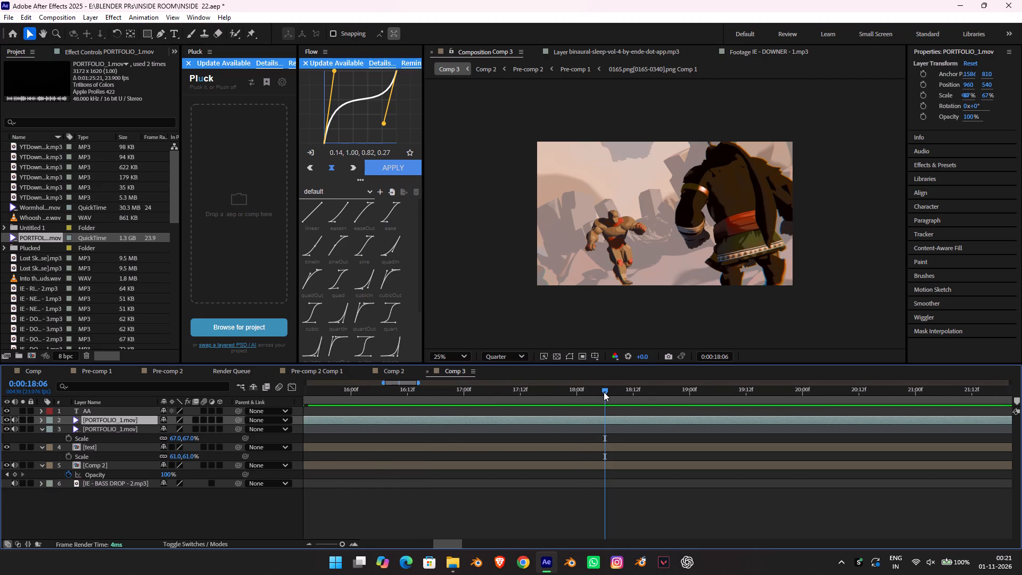
click(604, 392)
key(ctrl+shift+d)
Delete the middle PORTFOLIO_1.mov segment between 0:00:13:11 and 0:00:18:06.
alt+scroll(568, 437, down, 3)
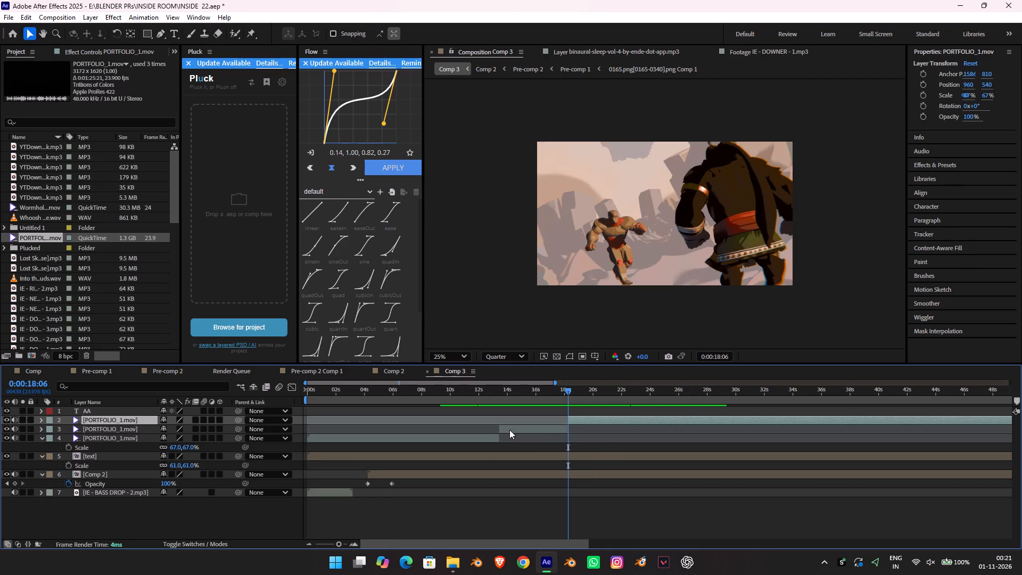
click(509, 430)
scroll(527, 524, down, 2)
key(Delete)
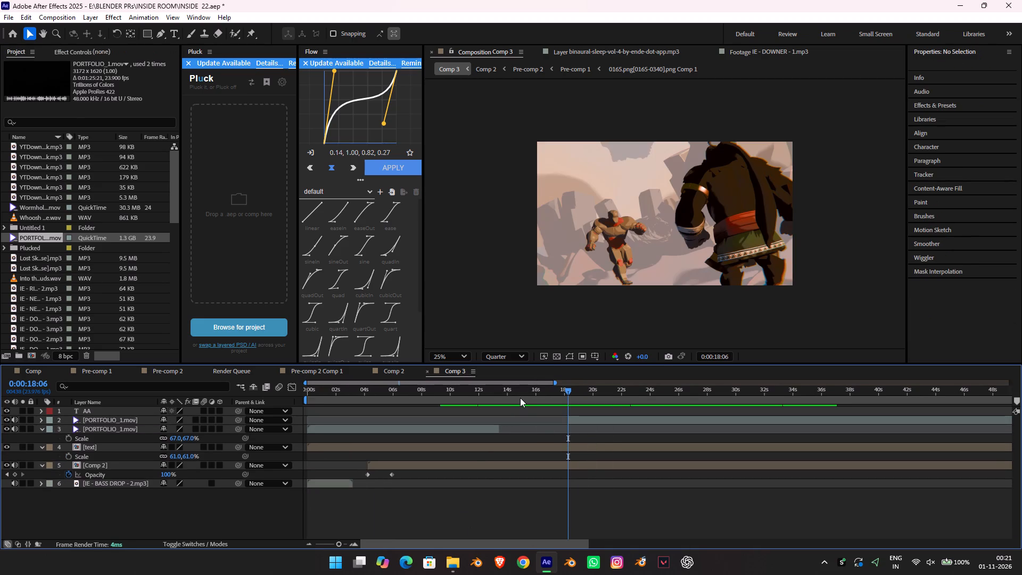
Check the gap near 0:00:14:21 and shift the Comp 2 layer about 4 seconds earlier in Comp 3.
click(520, 398)
key(space)
key(space)
click(537, 451)
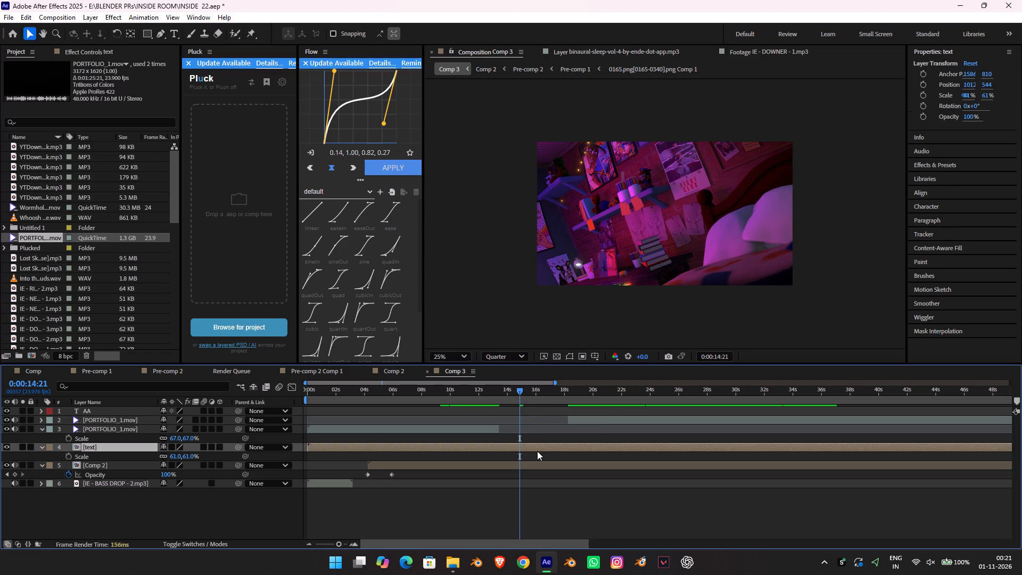
click(537, 466)
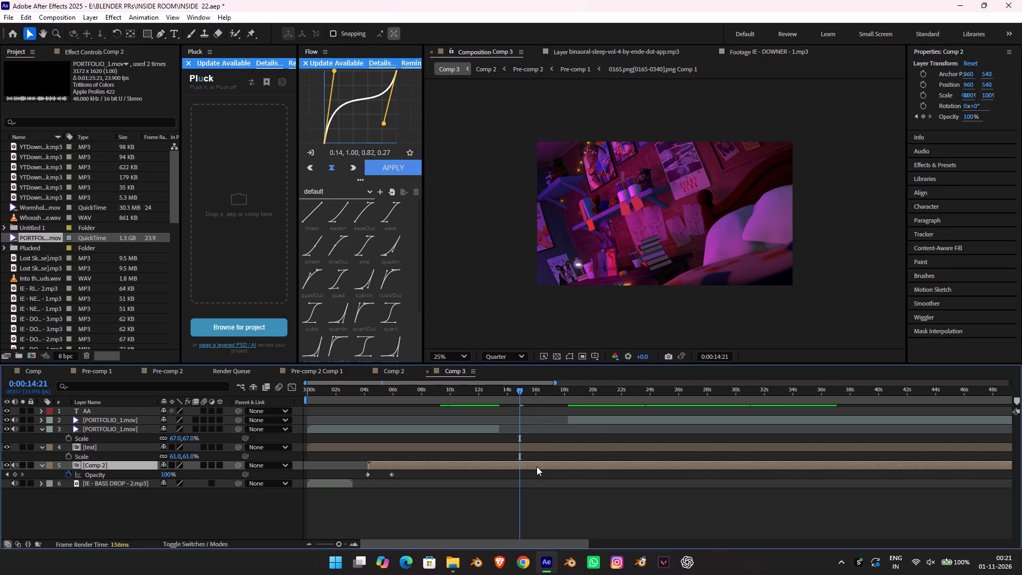
drag(537, 466, 482, 462)
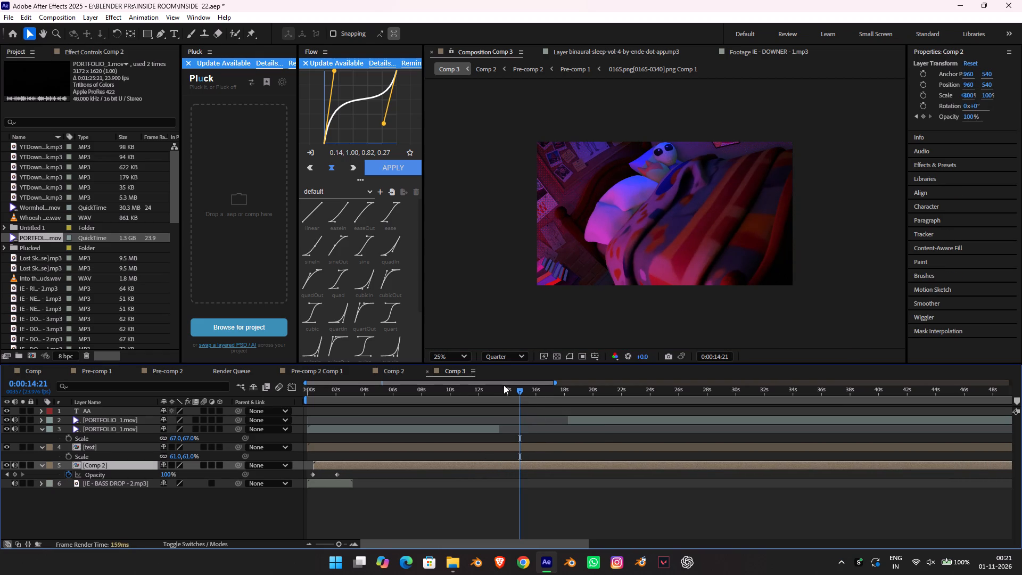
Slide the Comp 2 layer further back in time, past the bedroom shot, to line up its footage with the gap starting at 0:00:13:11.
click(499, 385)
alt+scroll(502, 430, up, 2)
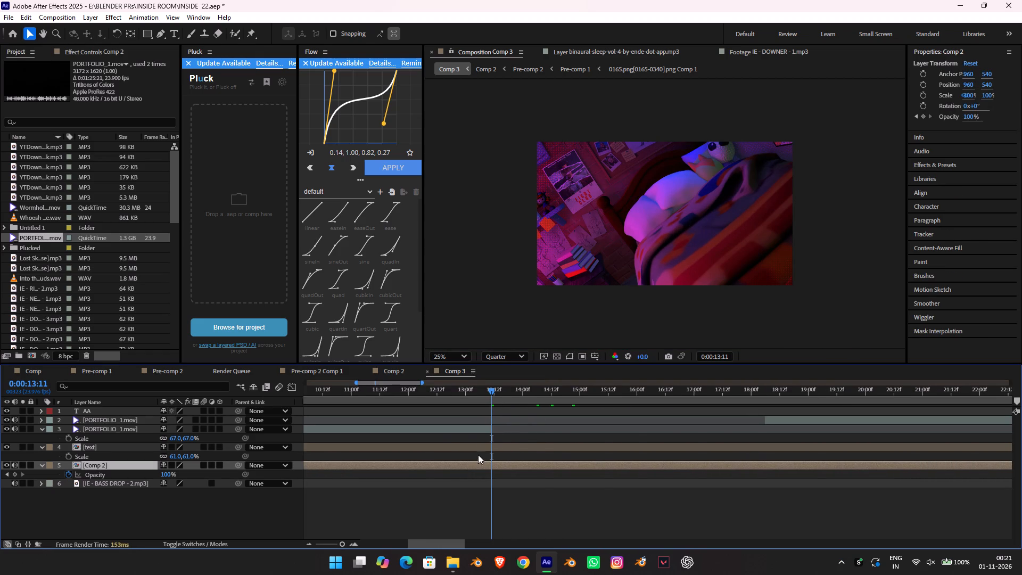
alt+scroll(478, 457, up, 5)
drag(525, 466, 489, 466)
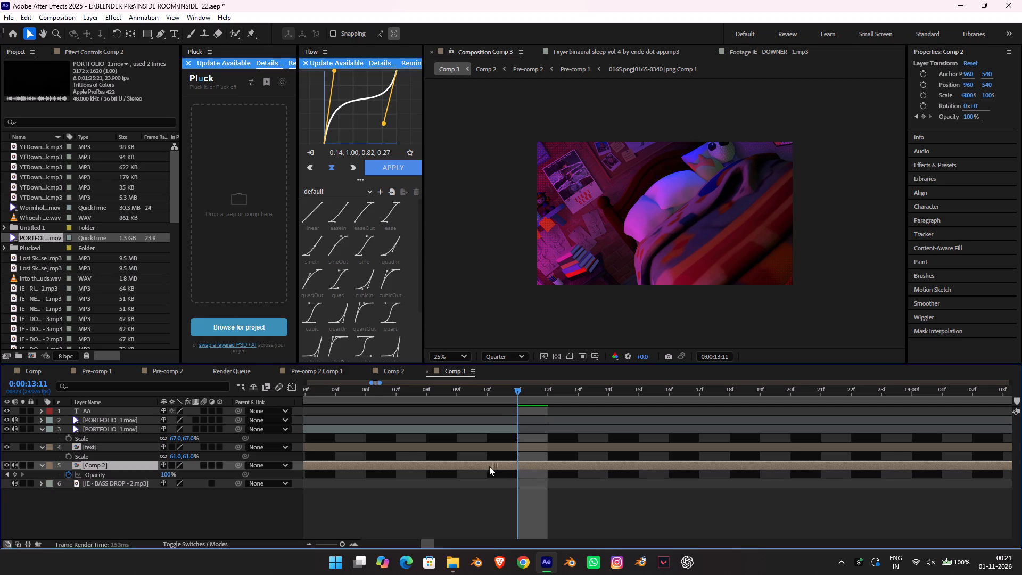
drag(489, 466, 402, 458)
alt+scroll(538, 464, down, 3)
drag(540, 464, 490, 462)
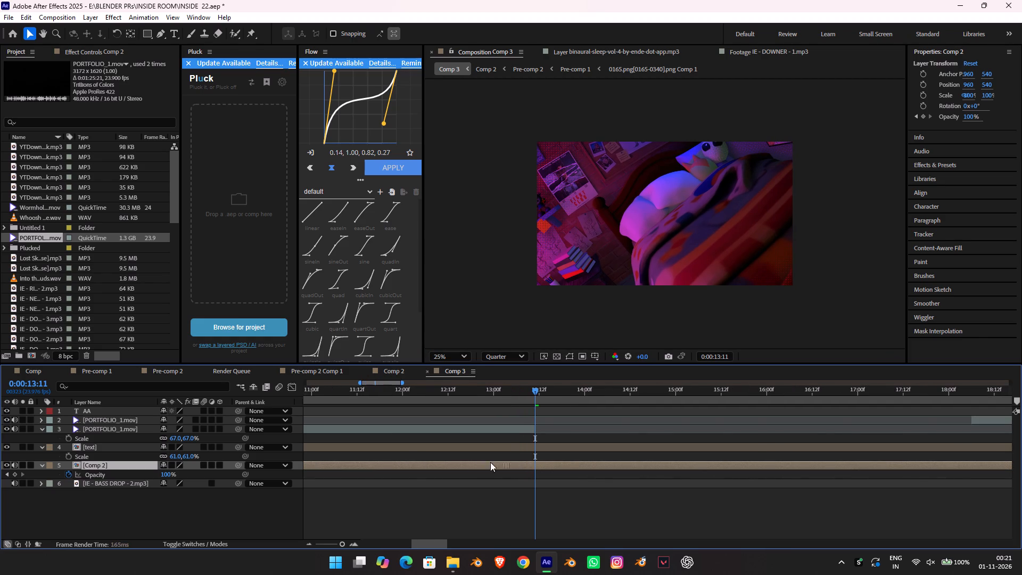
drag(490, 462, 377, 454)
drag(560, 464, 521, 463)
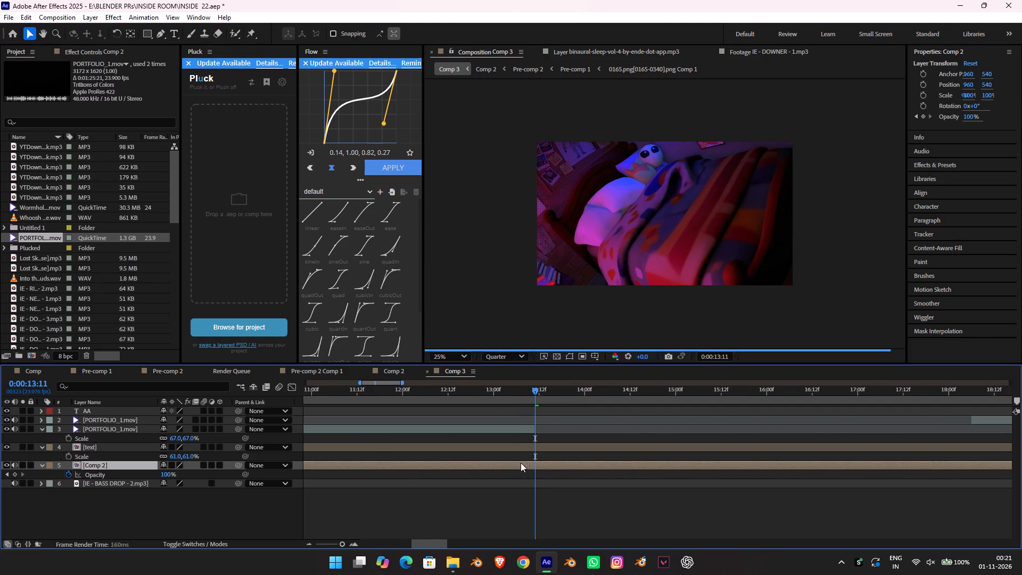
drag(521, 463, 420, 448)
drag(566, 467, 585, 468)
Preview Comp 3 from 0:00:13:11 to about 16 seconds to check the Comp 2 footage within the gap.
alt+scroll(585, 468, down, 3)
key(space)
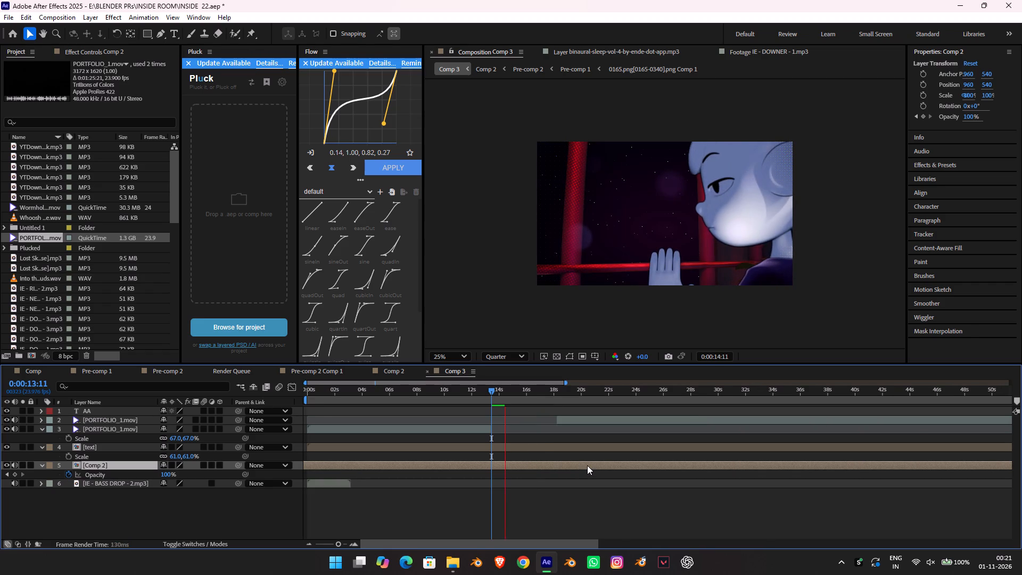
key(space)
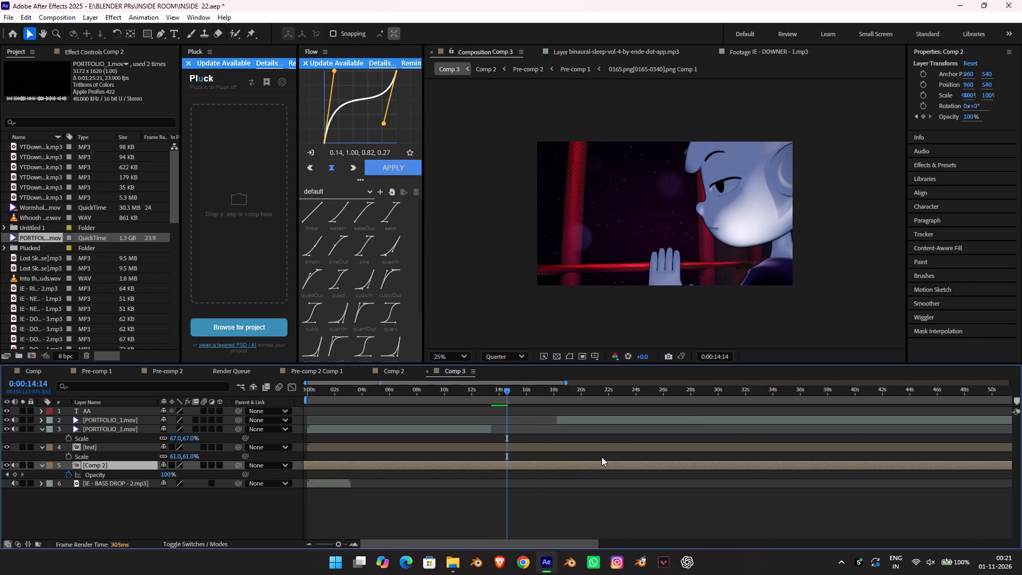
key(space)
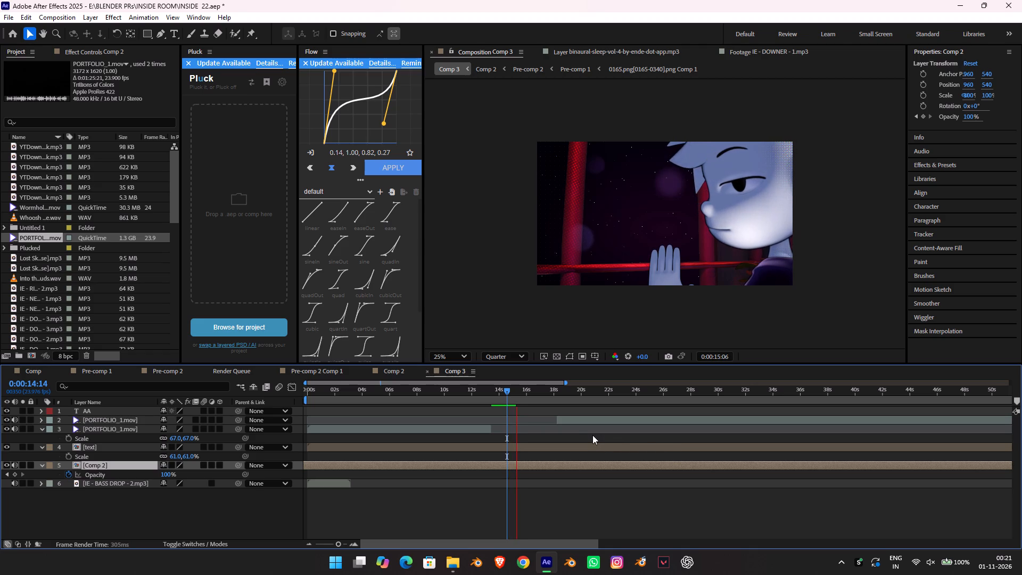
key(space)
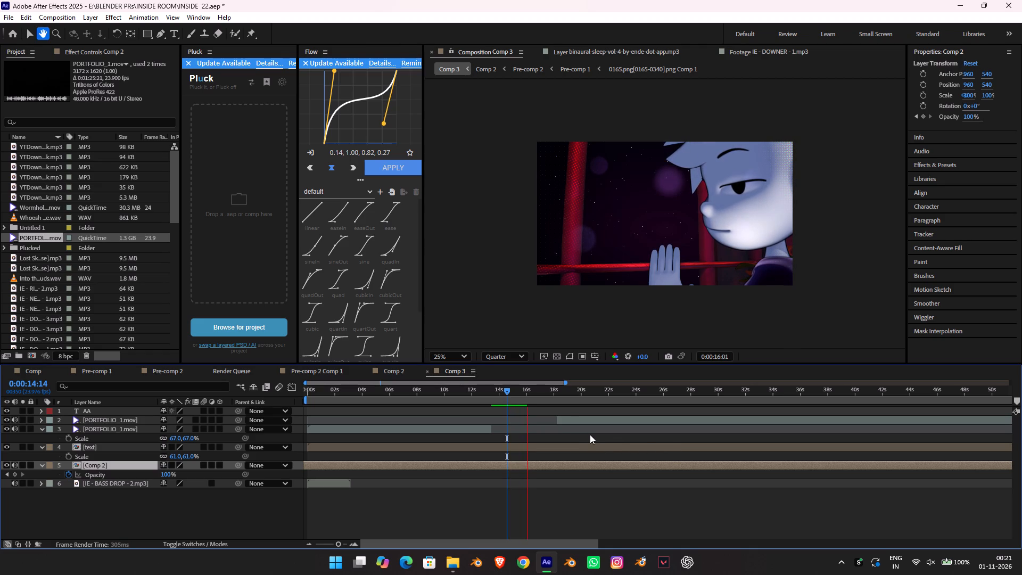
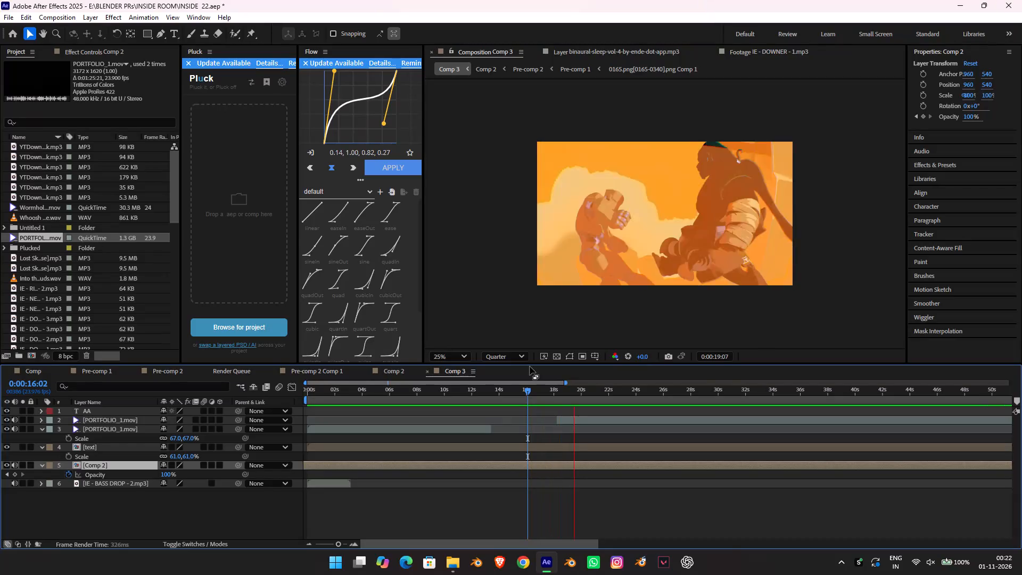
Stop the preview and split the second PORTFOLIO_1.mov segment at 0:00:21:00.
key(space)
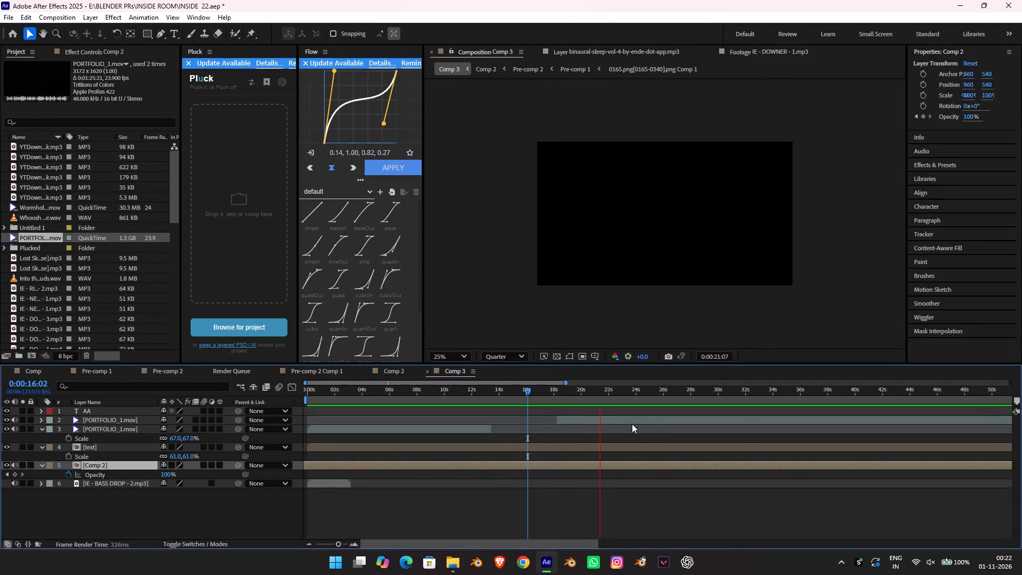
alt+scroll(613, 425, up, 2)
drag(553, 399, 540, 395)
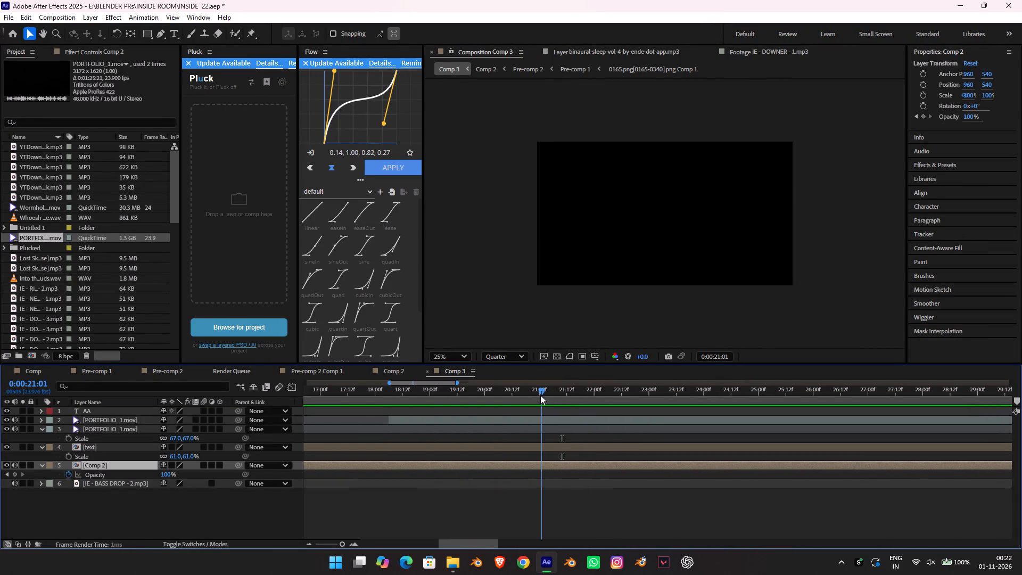
drag(540, 395, 540, 394)
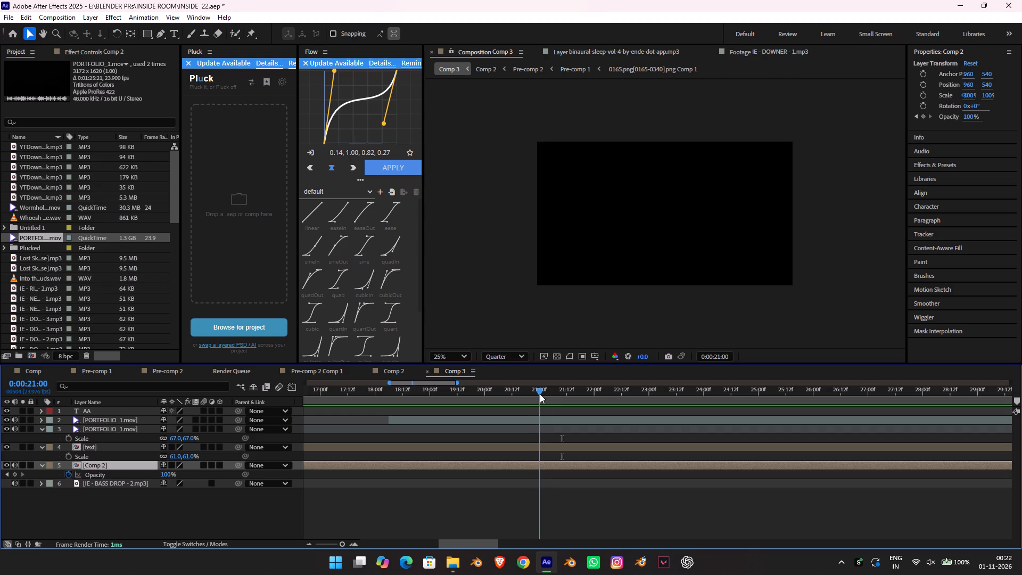
drag(540, 394, 539, 394)
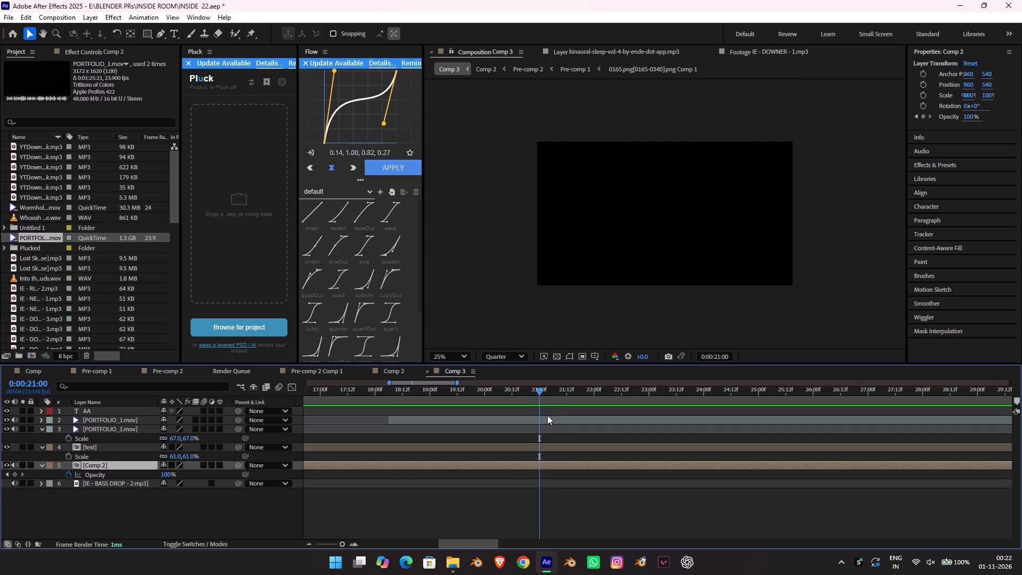
click(547, 418)
key(ctrl+shift+d)
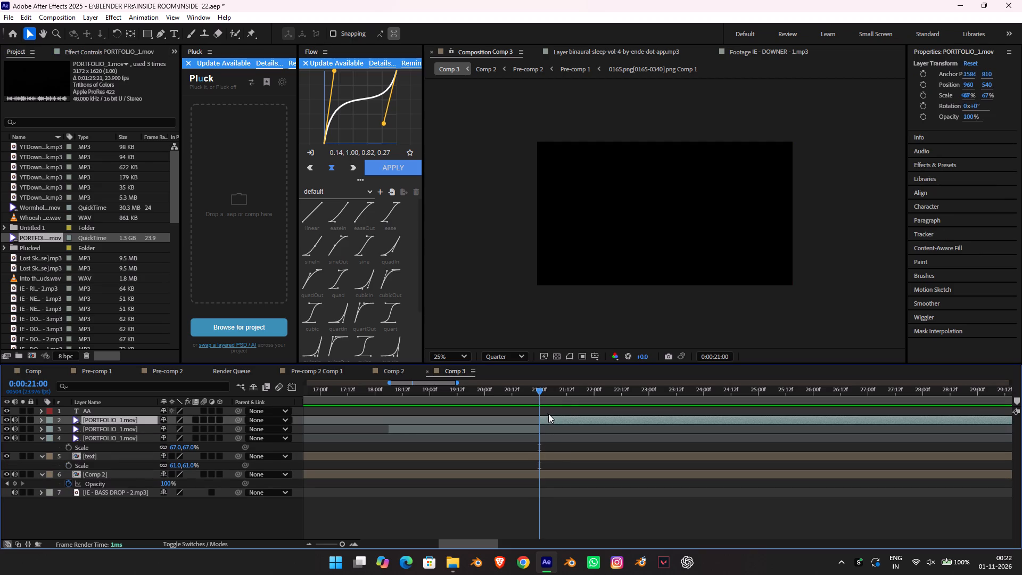
Preview Comp 3 briefly from 0:00:21:00 and dismiss the error dialog.
key(space)
key(space)
alt+scroll(619, 434, down, 2)
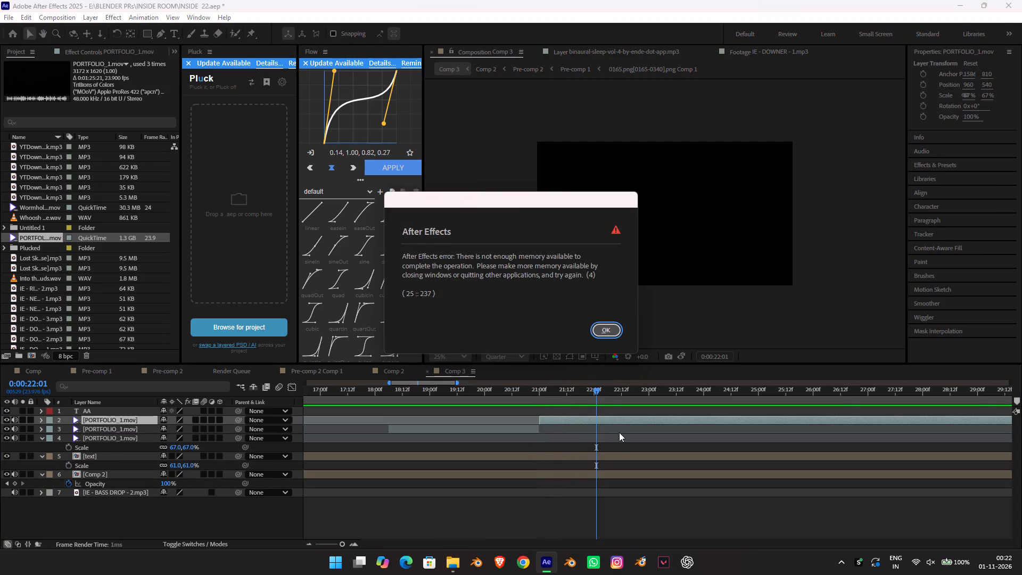
click(607, 342)
triple_click(609, 334)
click(609, 334)
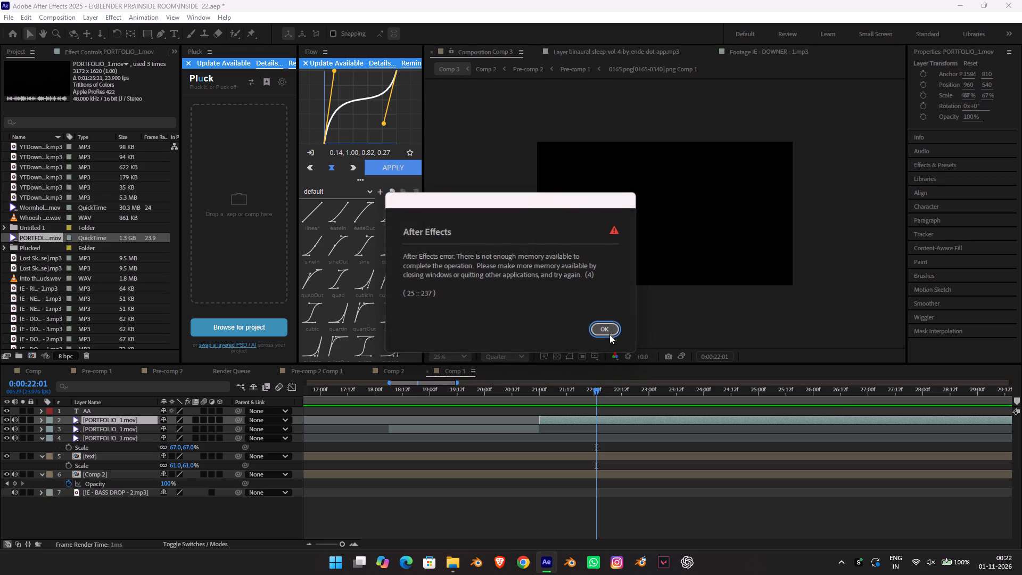
click(609, 334)
double_click(609, 334)
Find the end of the unwanted section and split the last PORTFOLIO_1.mov segment at 0:00:27:11.
drag(598, 395, 603, 397)
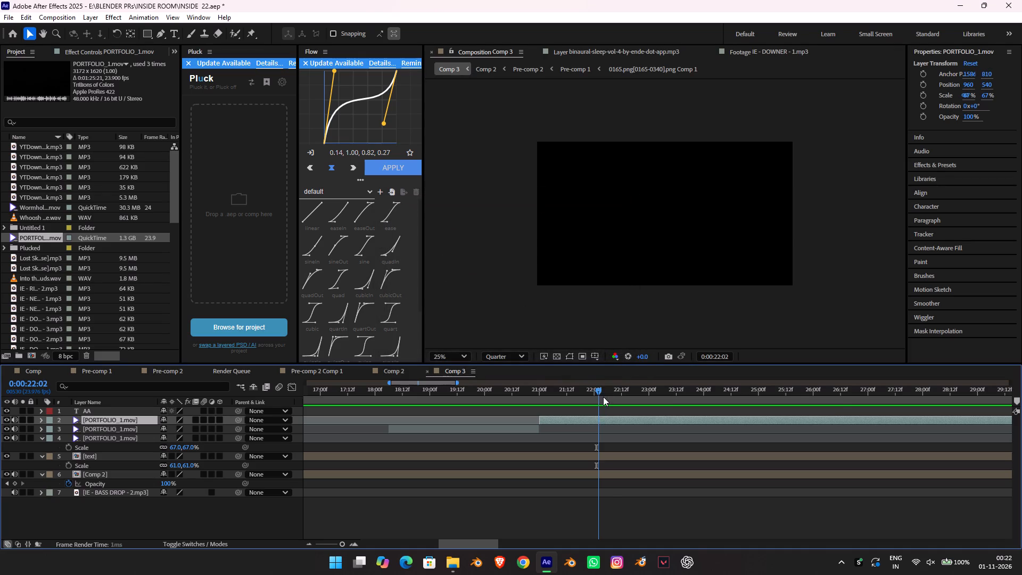
drag(603, 397, 764, 404)
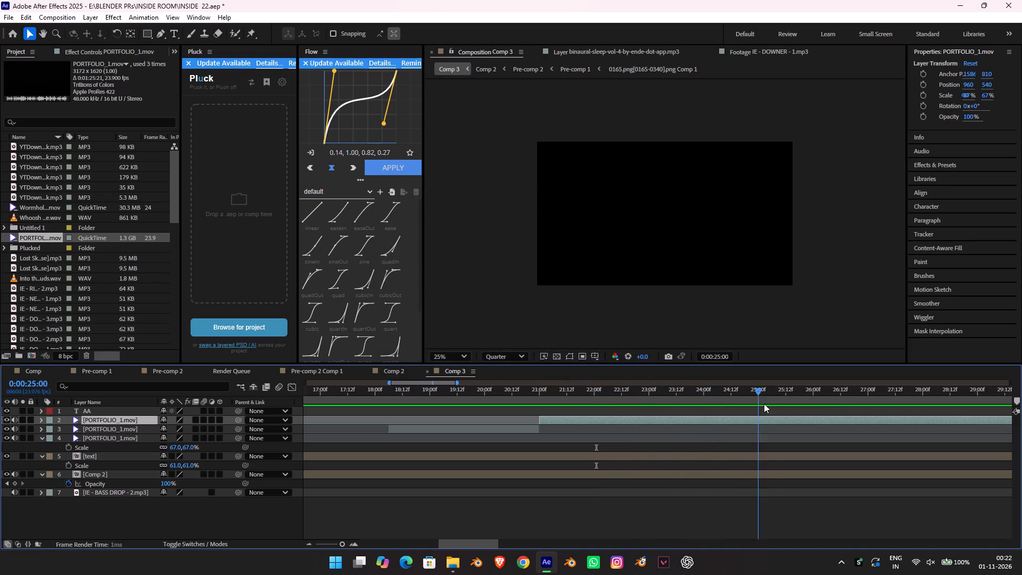
drag(764, 404, 894, 414)
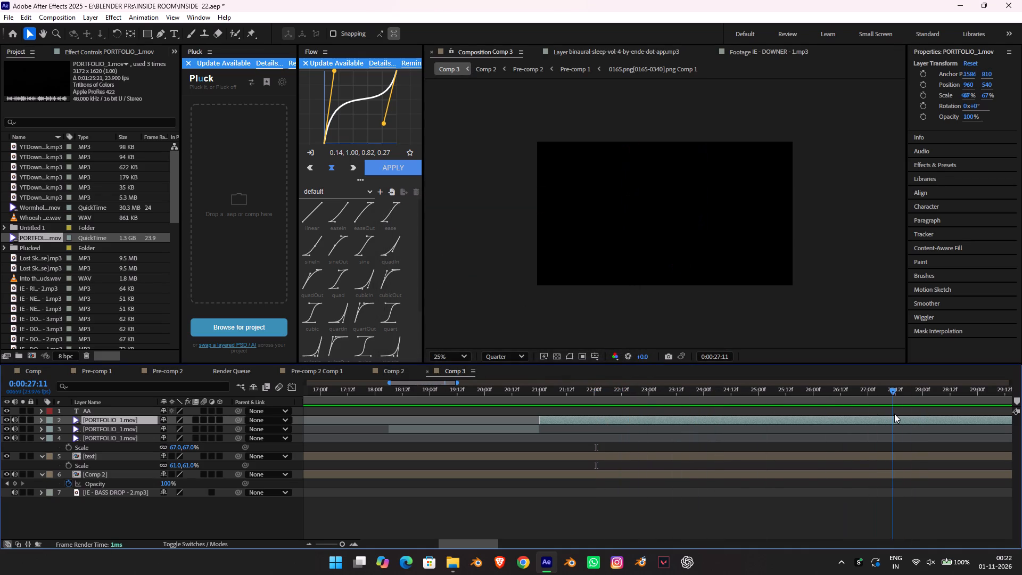
drag(894, 414, 894, 414)
alt+scroll(904, 431, up, 1)
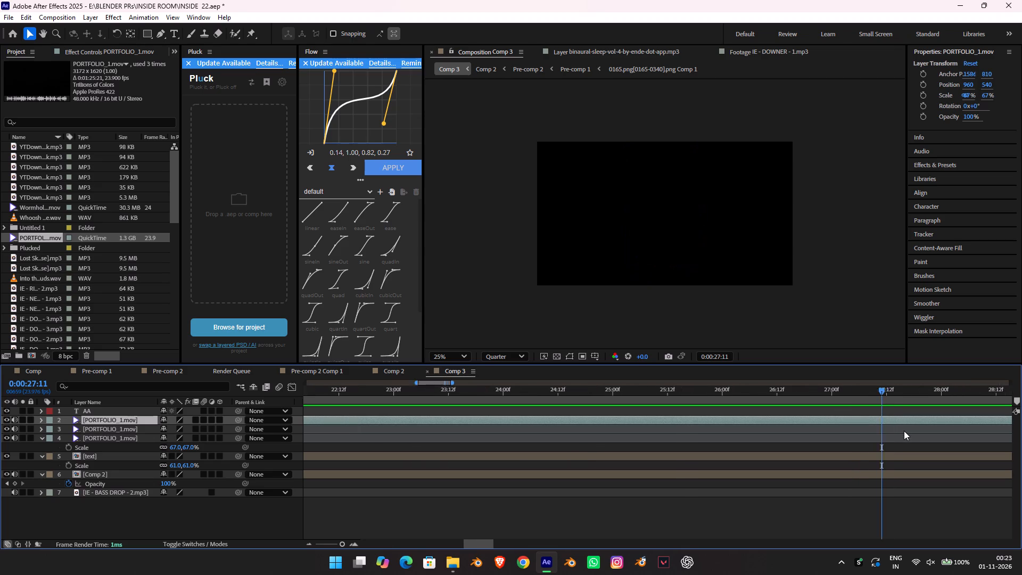
alt+scroll(904, 431, up, 1)
click(860, 395)
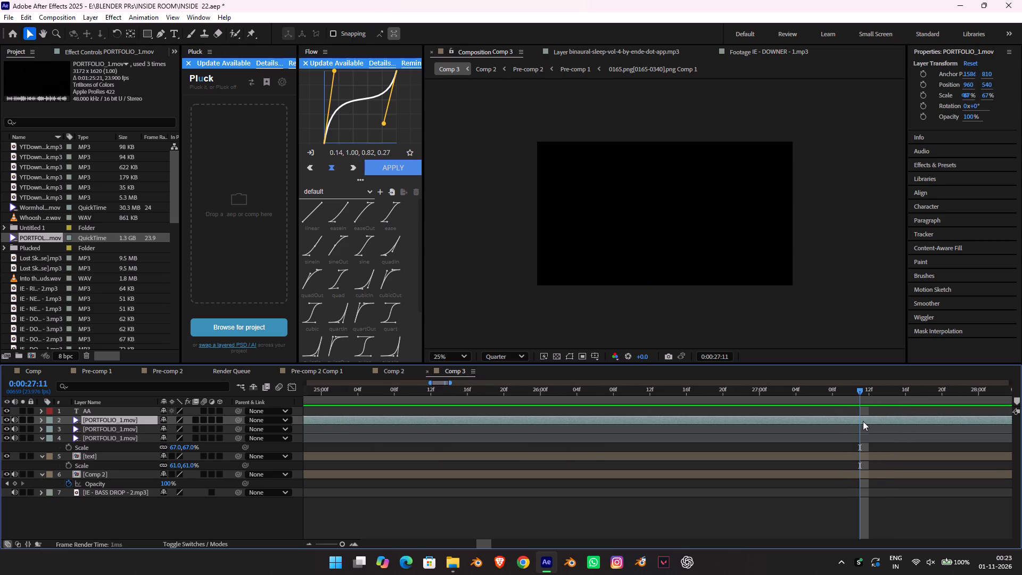
key(ctrl+shift+d)
Delete the PORTFOLIO_1.mov segment between 0:00:21:00 and 0:00:27:11.
click(838, 432)
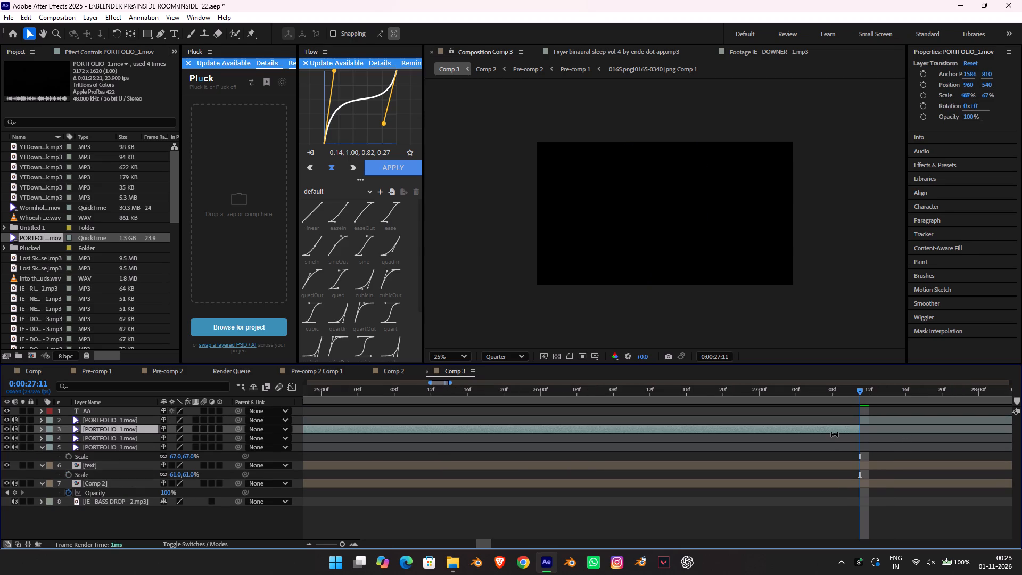
key(Delete)
Scrub back through the new gap and split the Comp 2 layer at its start, 0:00:21:00.
drag(835, 396, 588, 392)
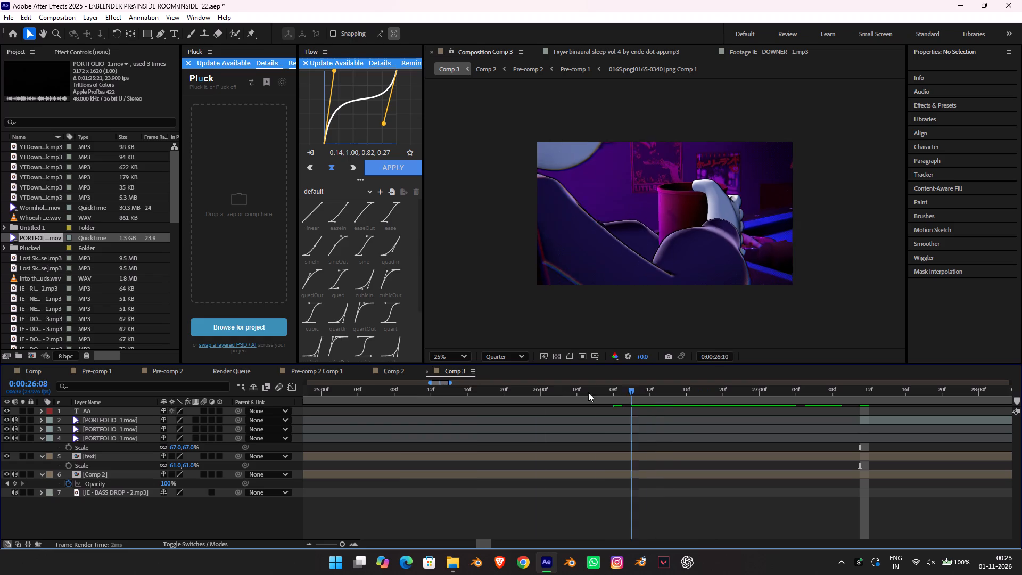
drag(588, 392, 396, 396)
alt+scroll(481, 427, down, 6)
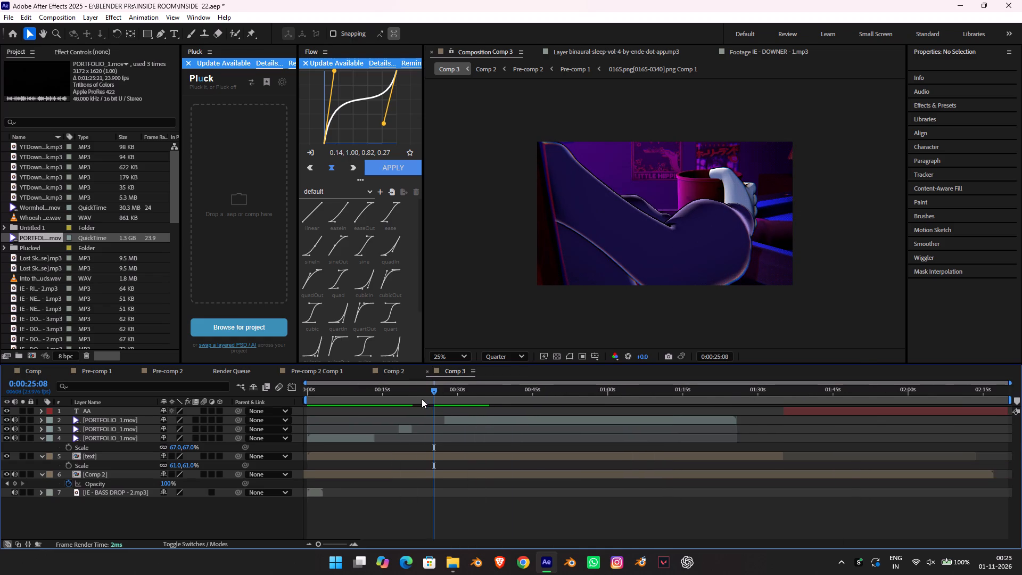
click(413, 398)
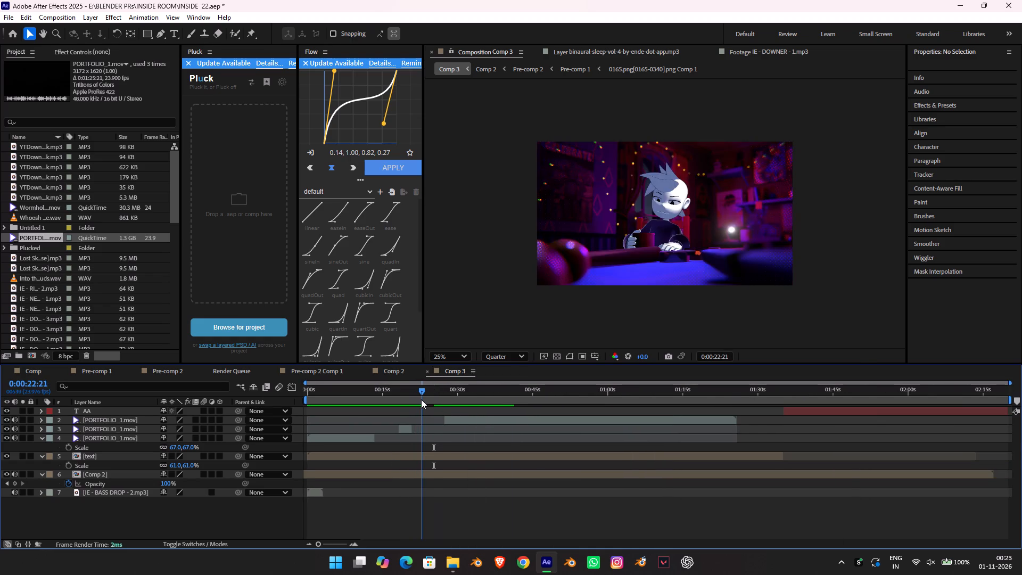
alt+scroll(411, 434, up, 4)
click(433, 396)
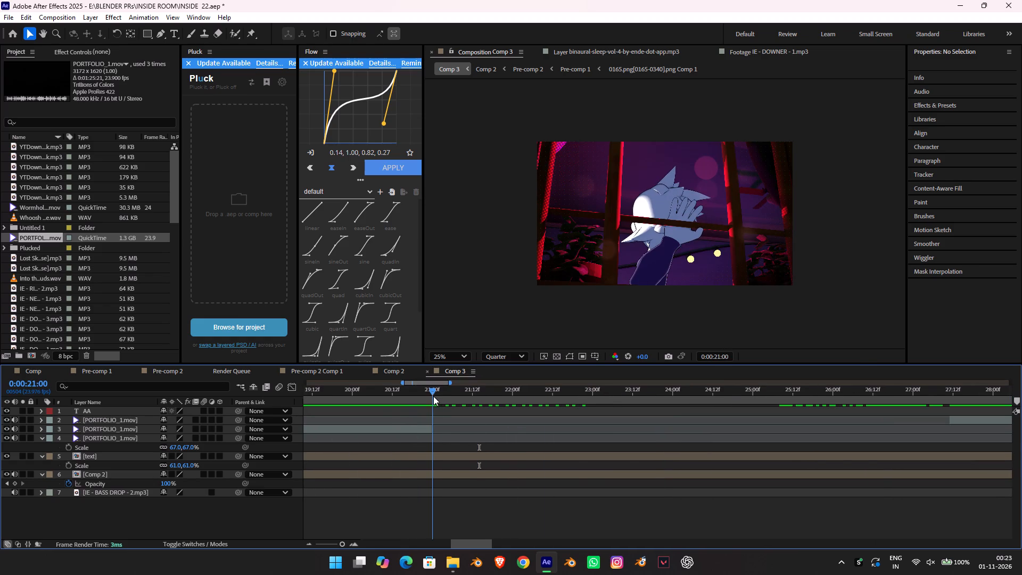
alt+scroll(430, 442, up, 5)
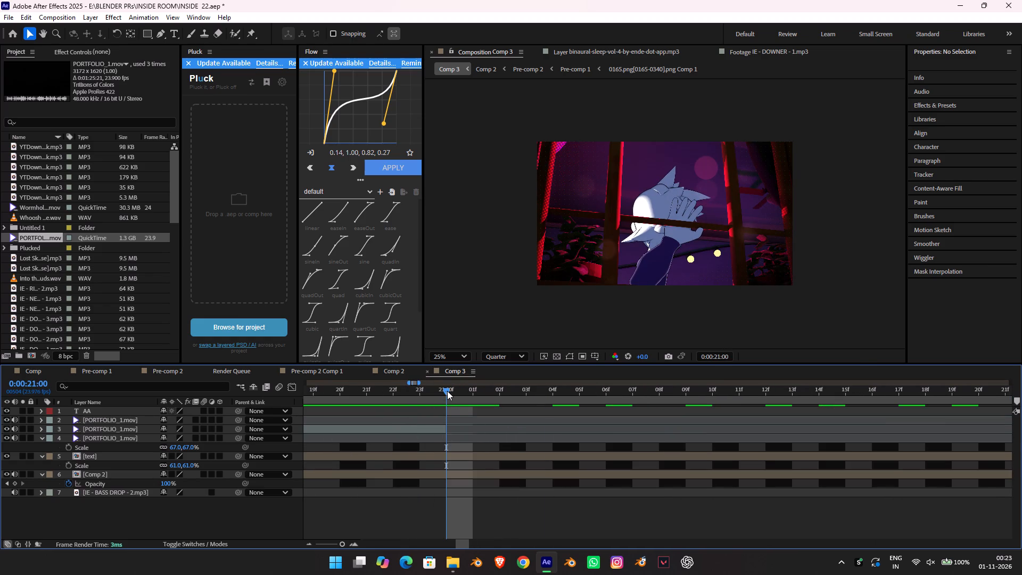
click(463, 466)
click(463, 469)
click(465, 470)
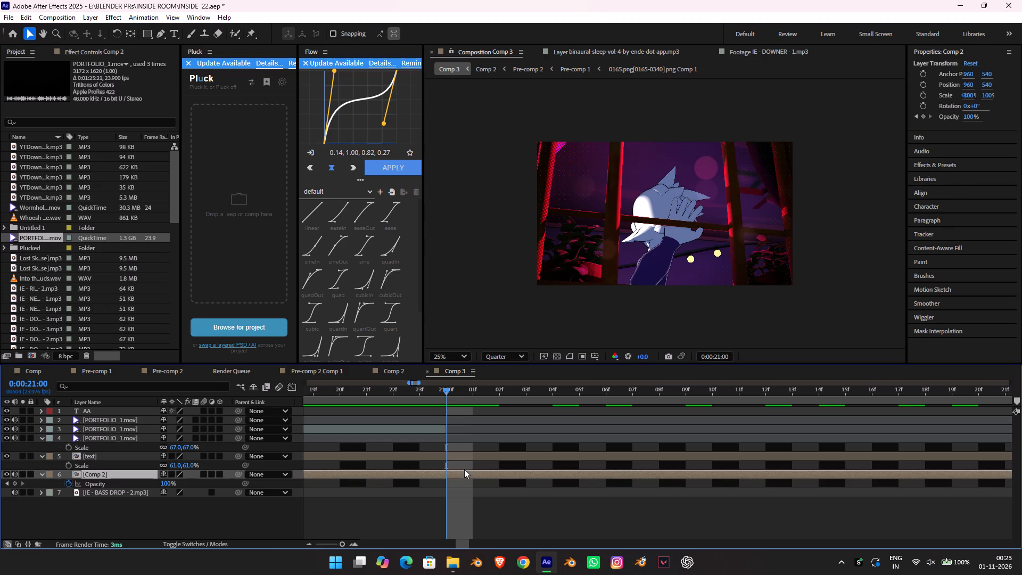
key(ctrl+shift+d)
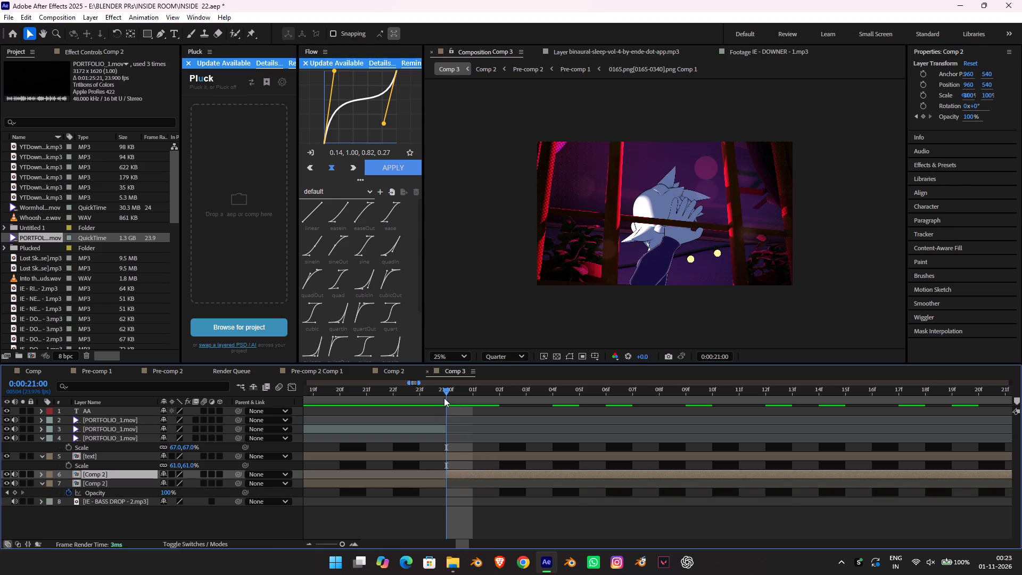
Split the Comp 2 segment that starts at 0:00:21:00 again at 0:00:22:17.
drag(445, 396, 633, 414)
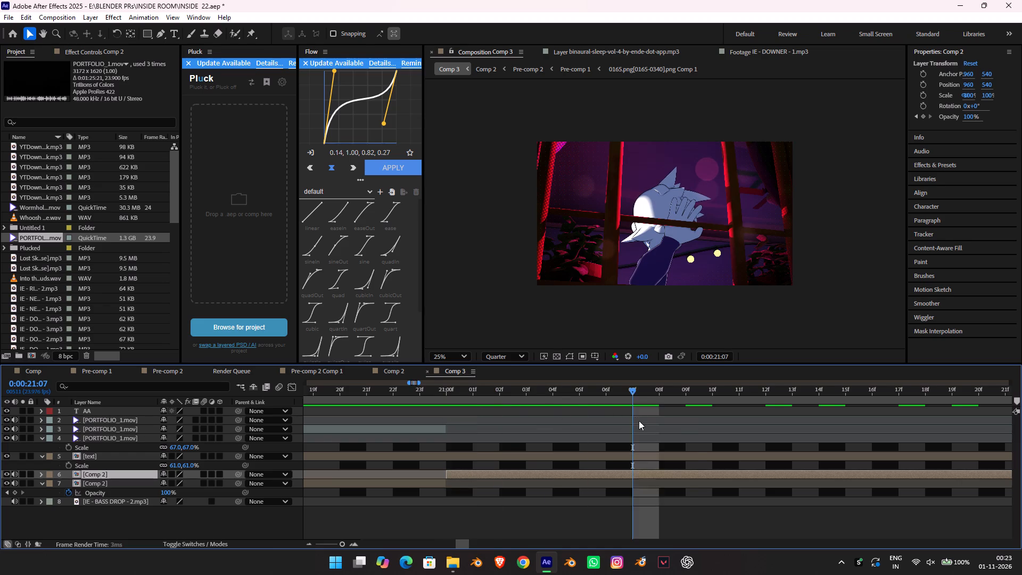
alt+scroll(639, 425, down, 4)
drag(639, 393, 707, 396)
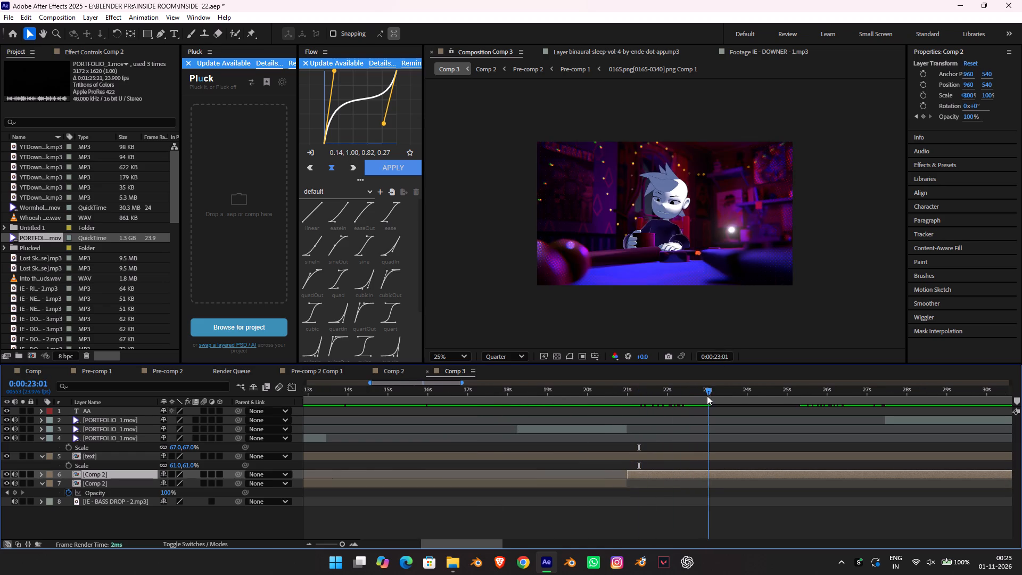
drag(707, 396, 696, 395)
key(ctrl+shift+d)
Delete the short Comp 2 segment between 0:00:21:00 and 0:00:22:17.
click(668, 481)
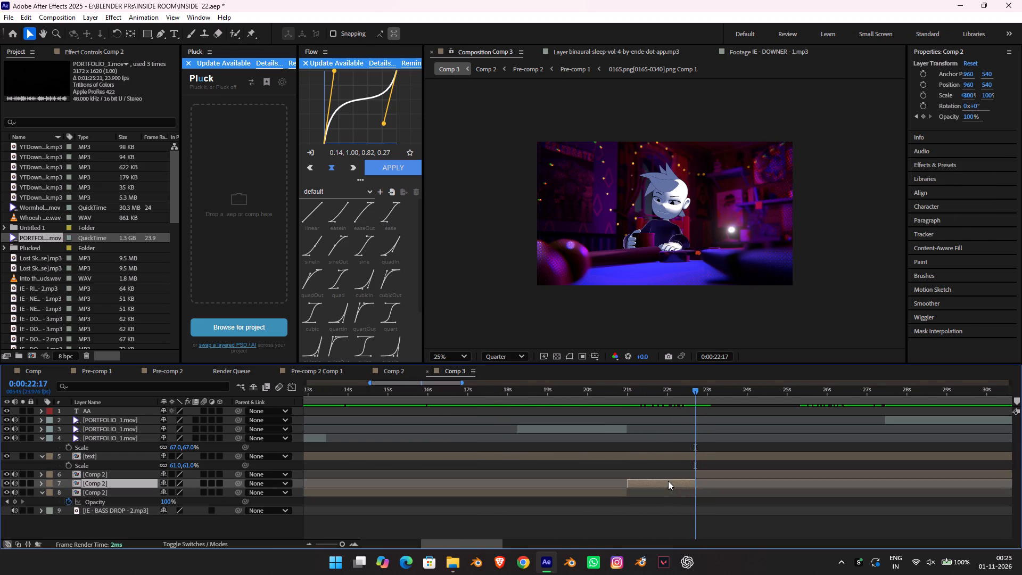
key(Delete)
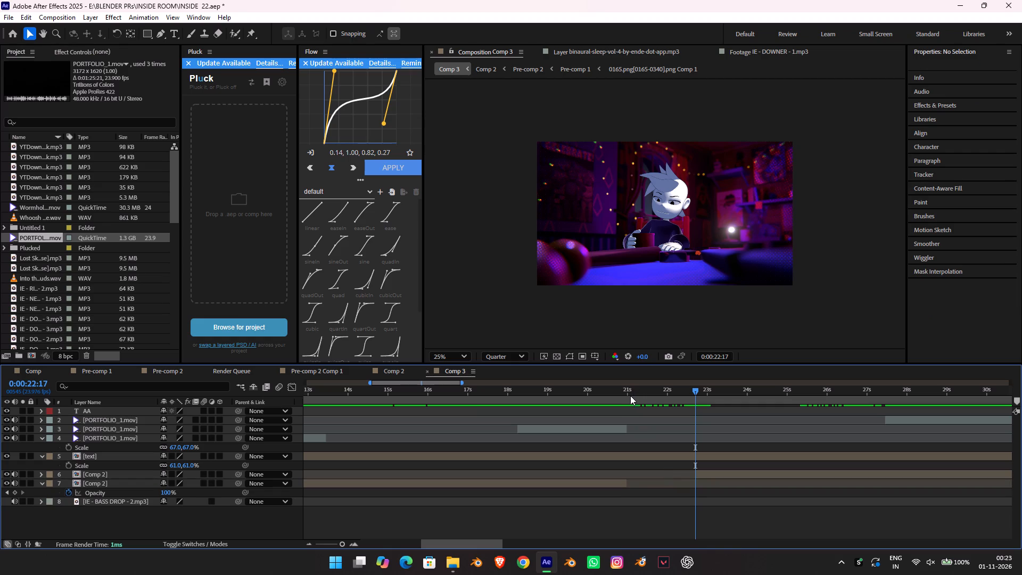
Move the remaining later Comp 2 segment earlier so that it starts at 0:00:21:00.
click(628, 396)
alt+scroll(629, 444, up, 3)
click(614, 399)
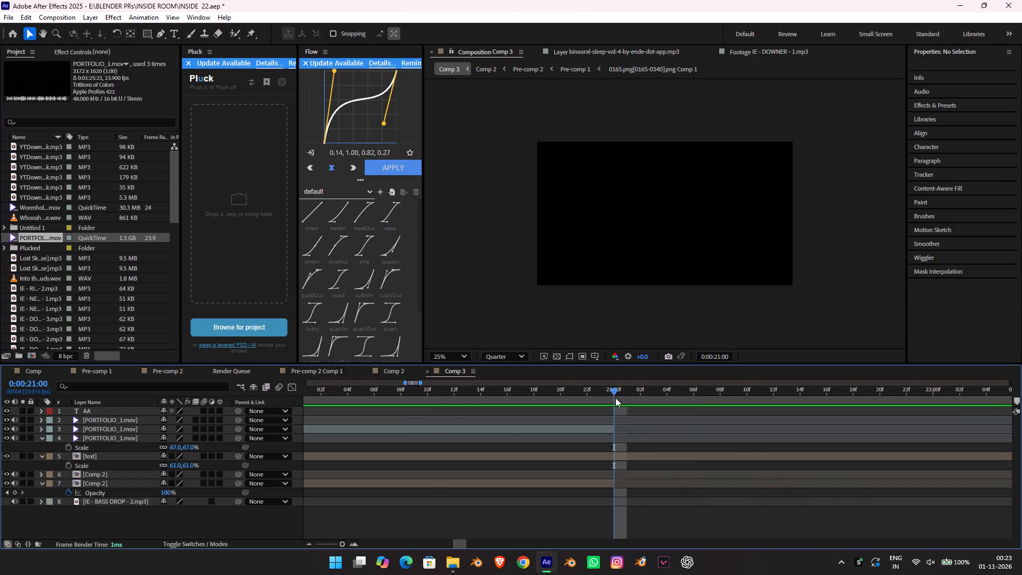
alt+scroll(760, 451, down, 3)
drag(851, 473, 789, 470)
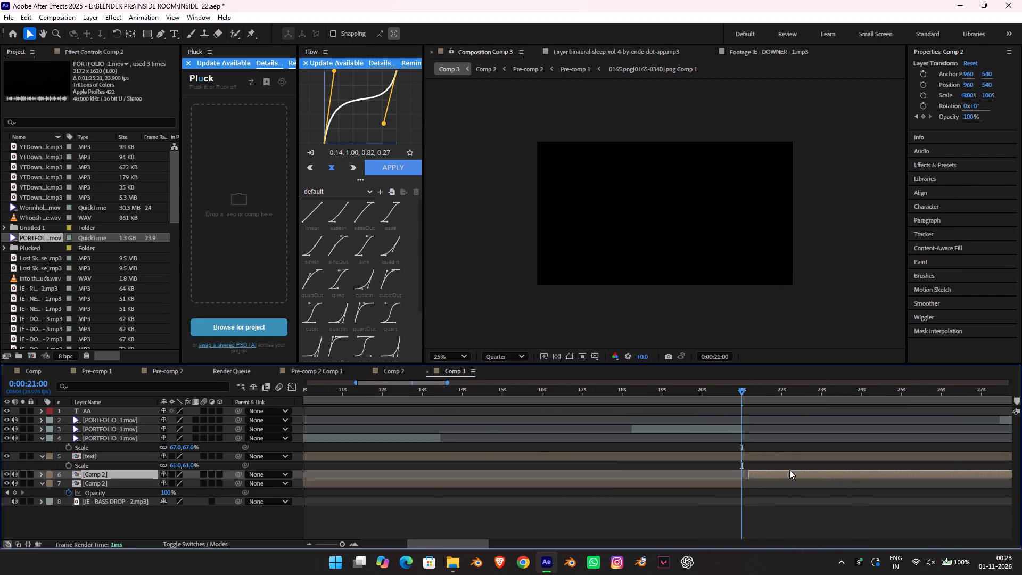
drag(789, 470, 784, 469)
Preview Comp 3 from 0:00:21:00 to about 27 seconds to check the Comp 2 footage, and dismiss the error dialog.
key(space)
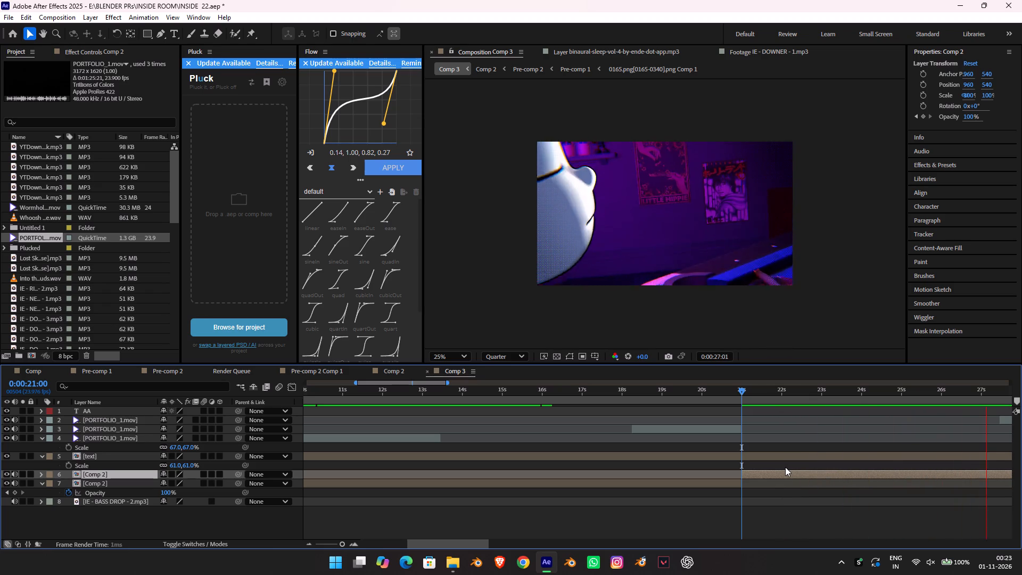
key(space)
key(space)
key(space)
key(space)
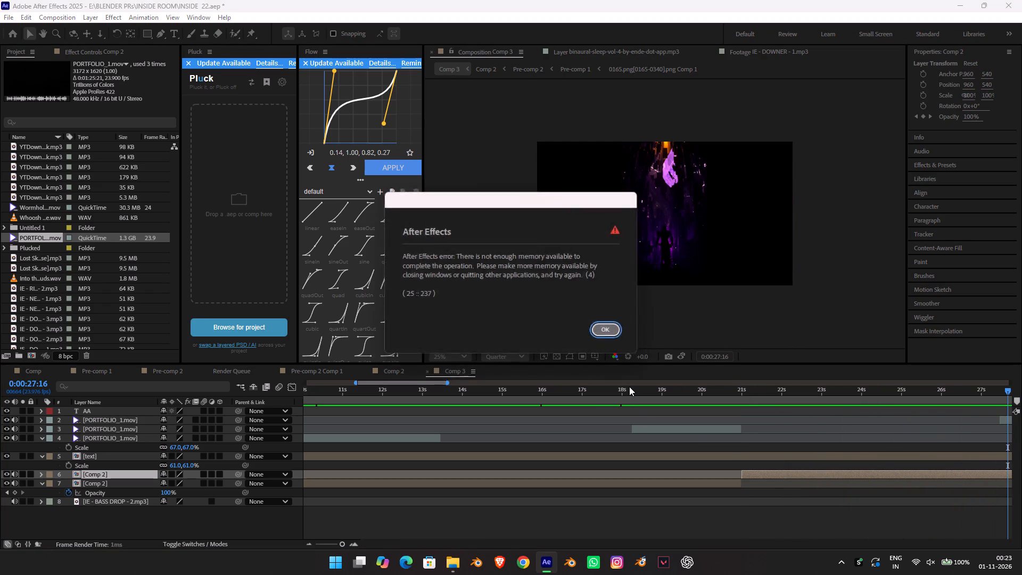
key(space)
key(space)
key(space)
key(space)
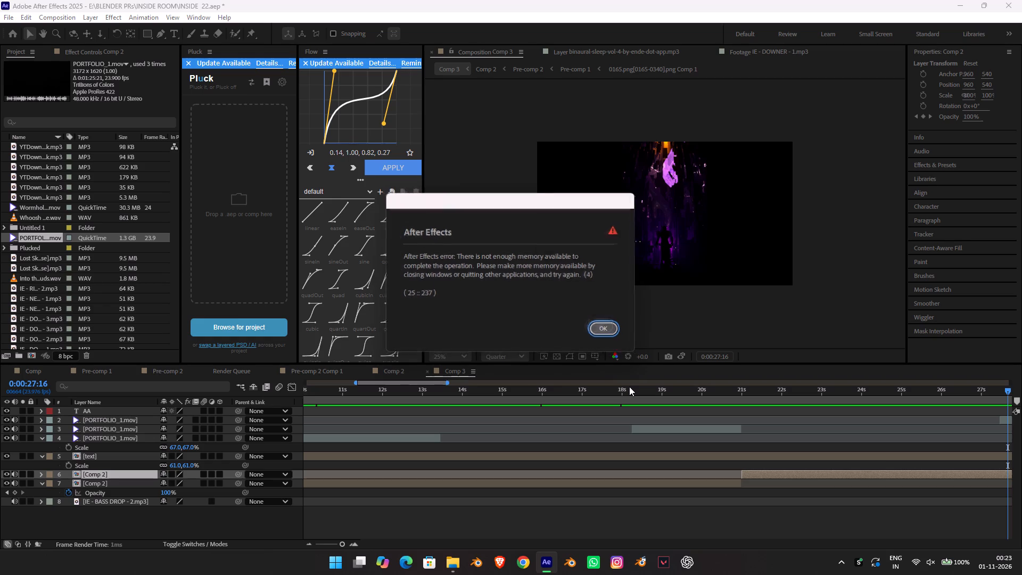
key(space)
key(space)
key(space)
Shift the last PORTFOLIO_1.mov segment one frame earlier from 0:00:27:11, so that it starts at 0:00:27:10.
alt+scroll(777, 443, down, 3)
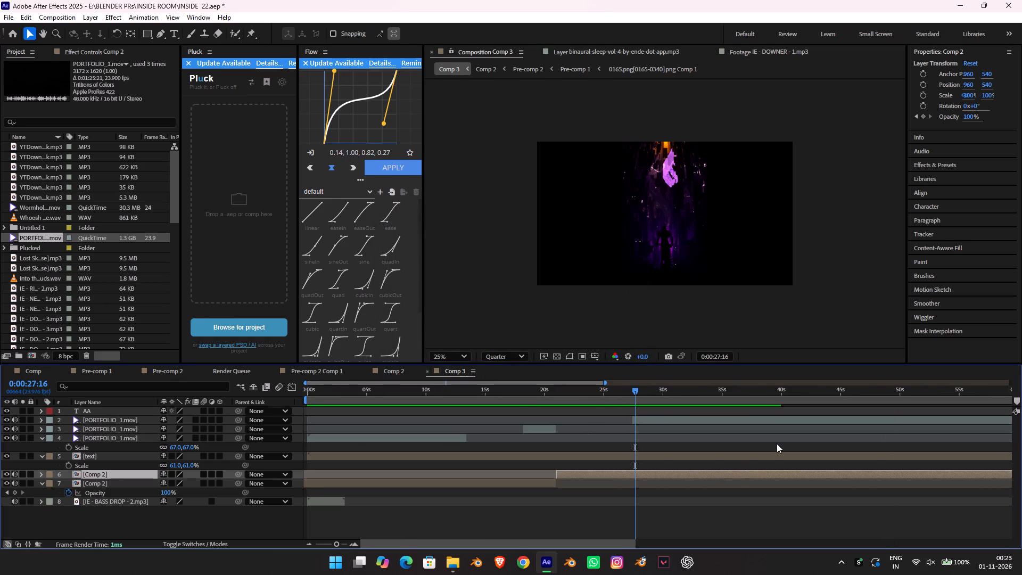
alt+scroll(658, 443, up, 2)
drag(565, 398, 556, 398)
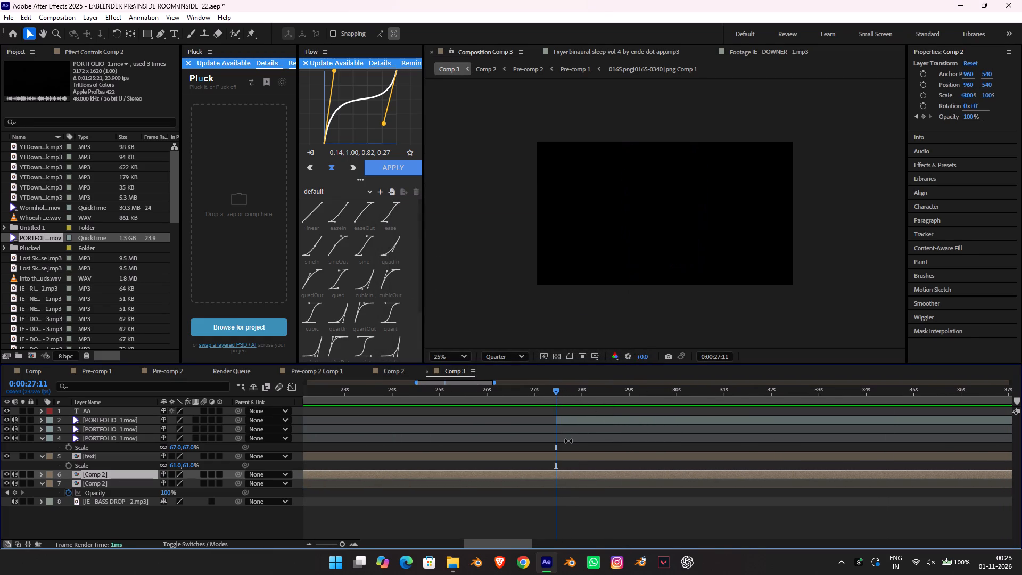
click(569, 422)
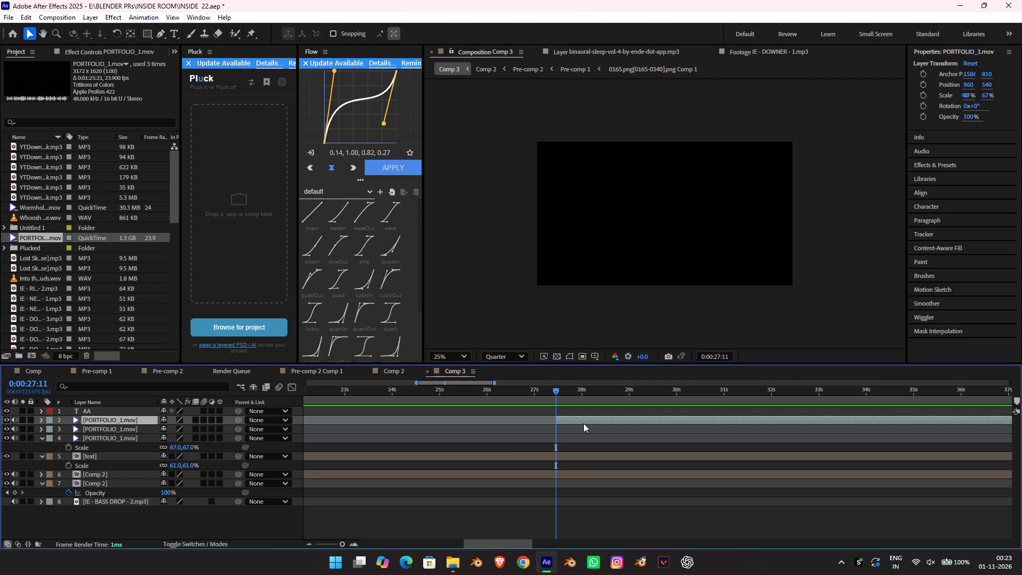
alt+scroll(570, 413, up, 2)
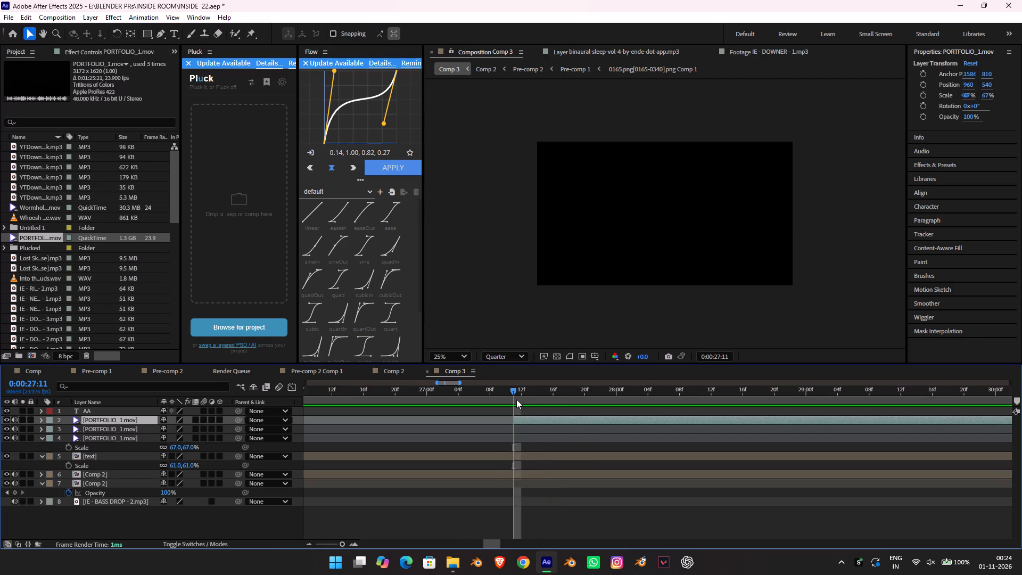
drag(519, 417, 516, 416)
drag(516, 416, 513, 415)
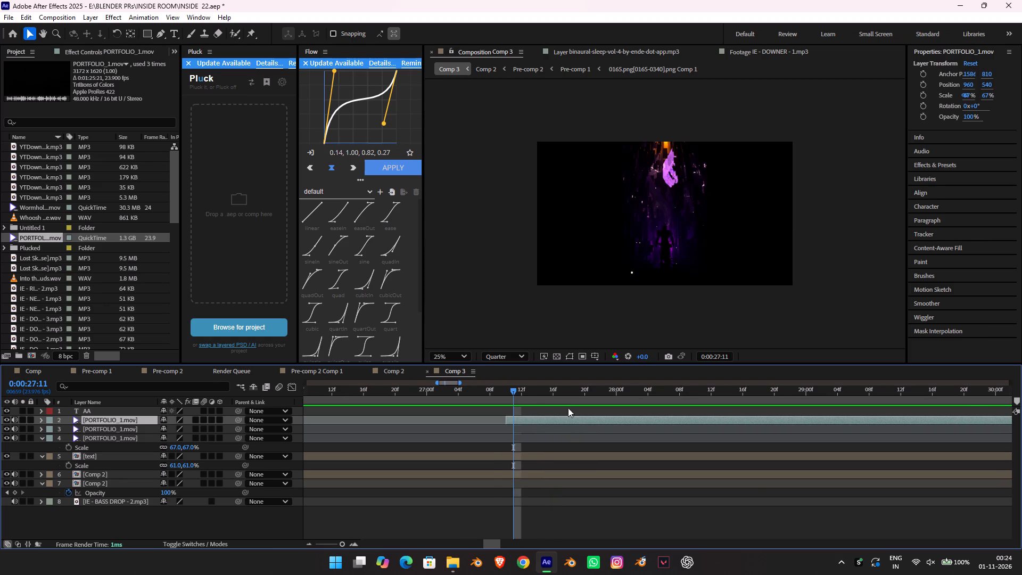
Split the last PORTFOLIO_1.mov segment at 0:00:27:11 and delete the one-frame piece before the cut.
click(510, 396)
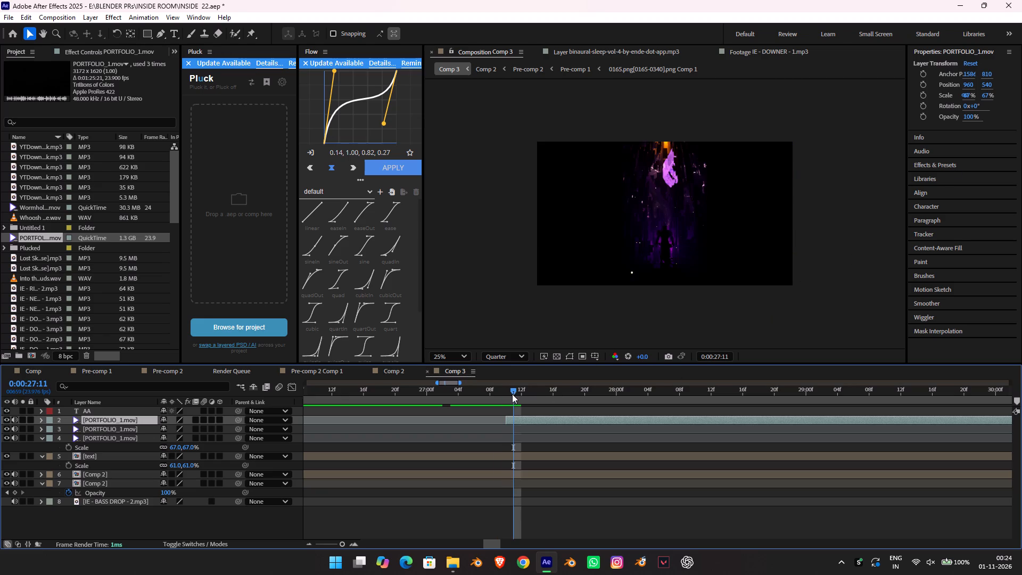
click(511, 394)
key(ctrl+shift+d)
click(510, 429)
key(Delete)
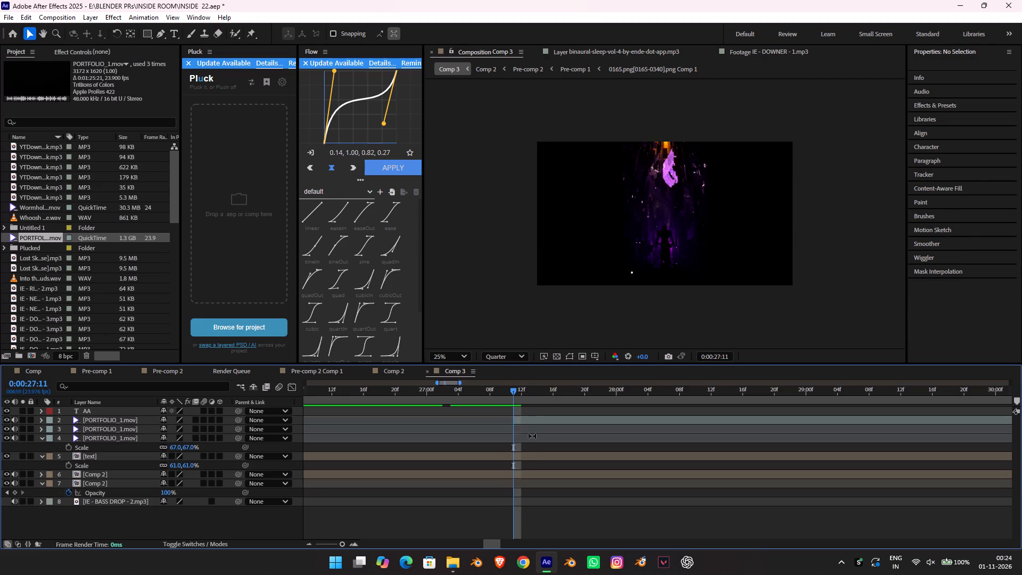
click(510, 394)
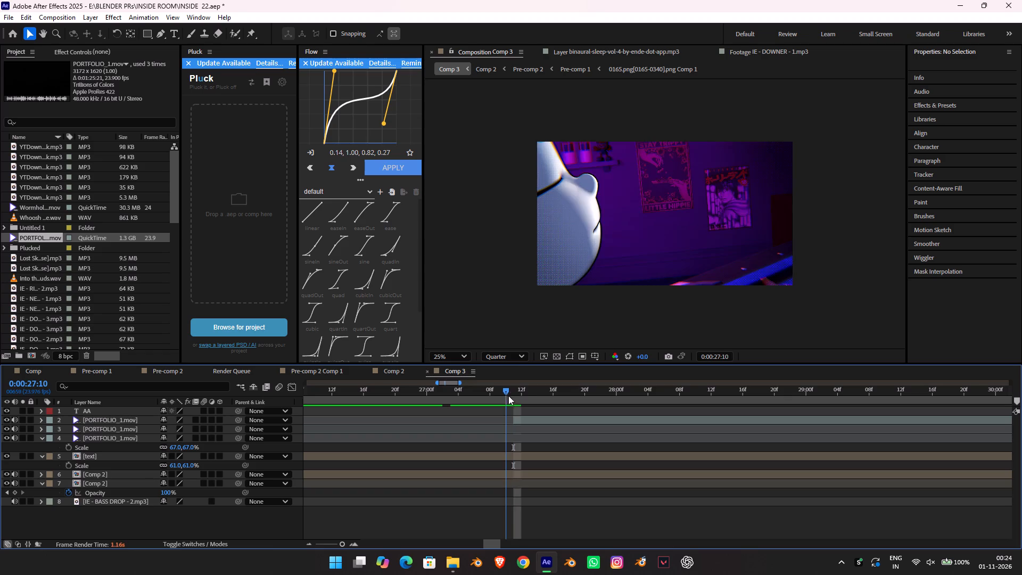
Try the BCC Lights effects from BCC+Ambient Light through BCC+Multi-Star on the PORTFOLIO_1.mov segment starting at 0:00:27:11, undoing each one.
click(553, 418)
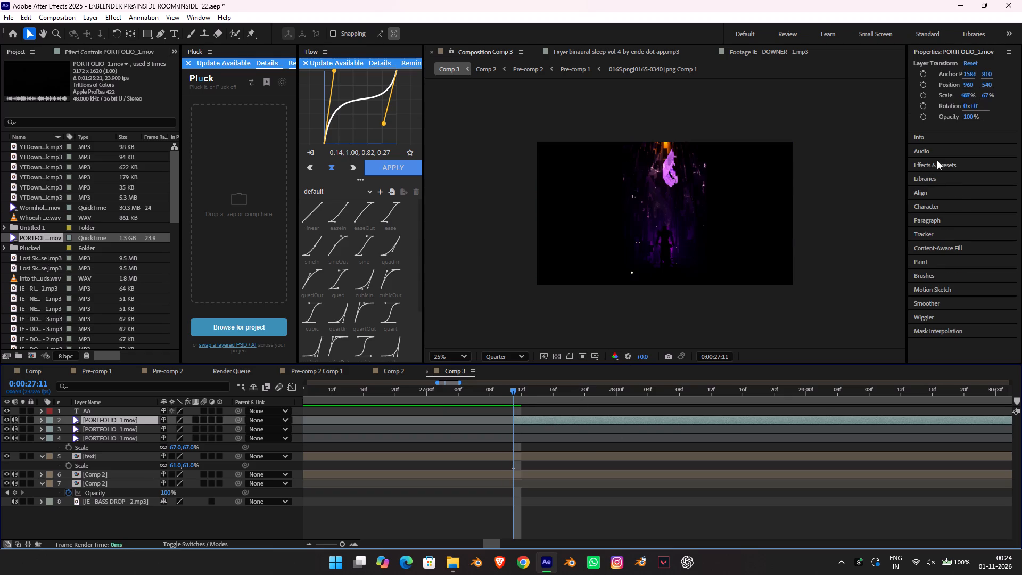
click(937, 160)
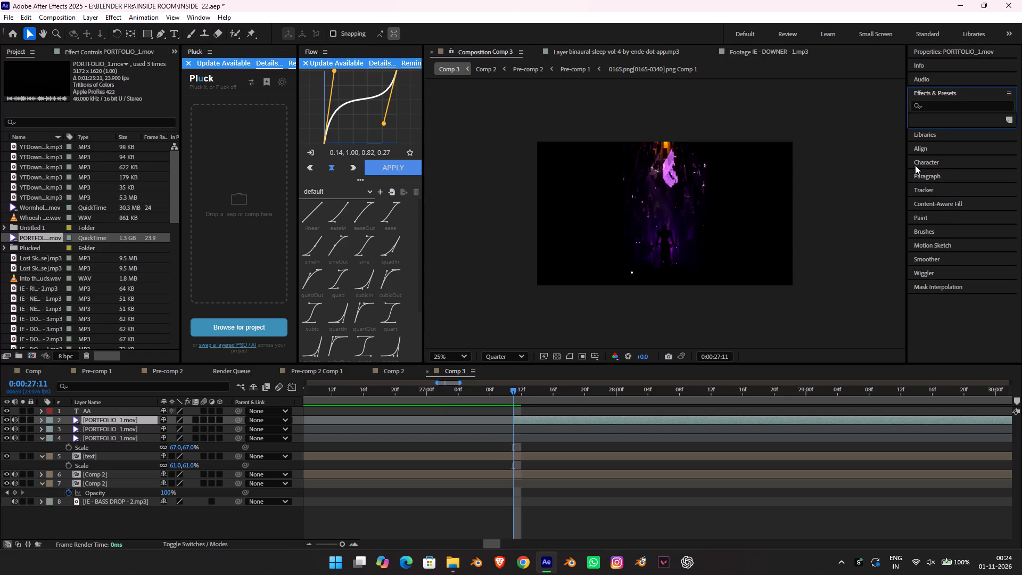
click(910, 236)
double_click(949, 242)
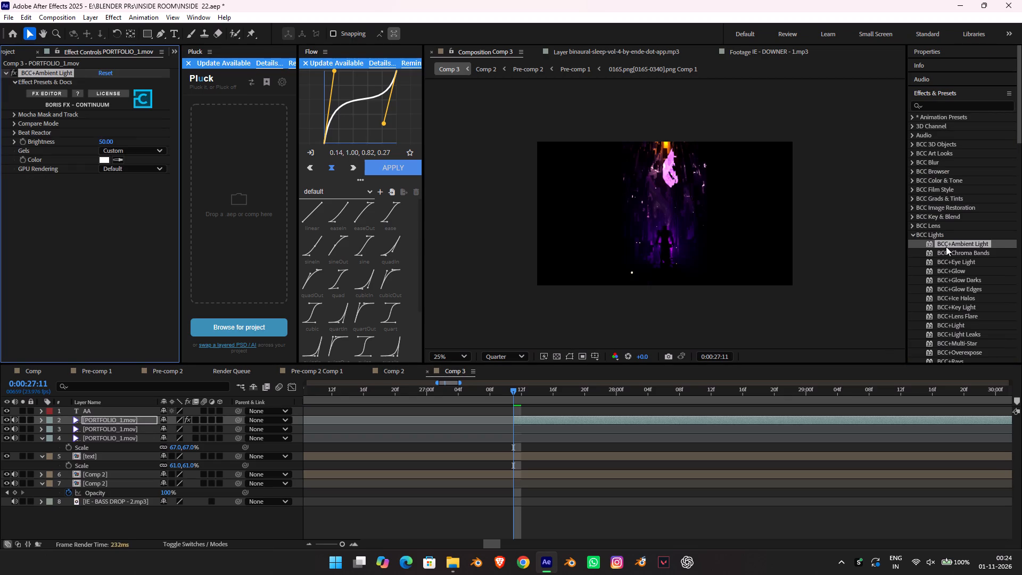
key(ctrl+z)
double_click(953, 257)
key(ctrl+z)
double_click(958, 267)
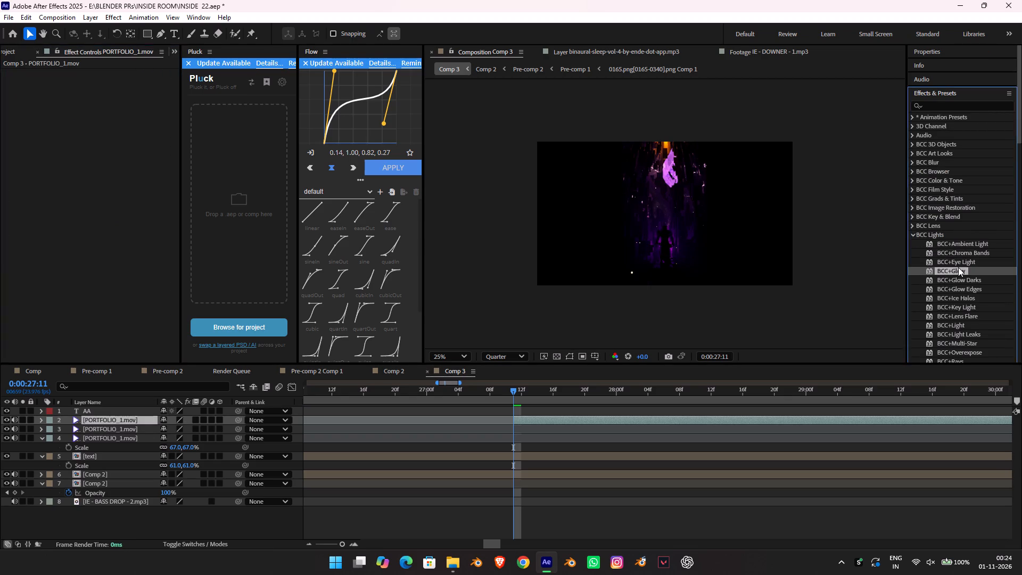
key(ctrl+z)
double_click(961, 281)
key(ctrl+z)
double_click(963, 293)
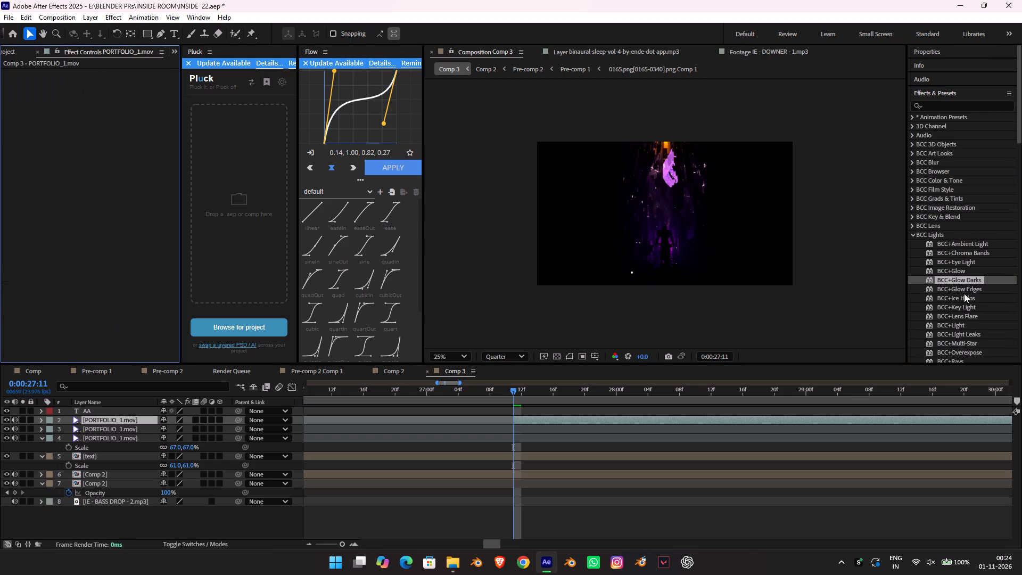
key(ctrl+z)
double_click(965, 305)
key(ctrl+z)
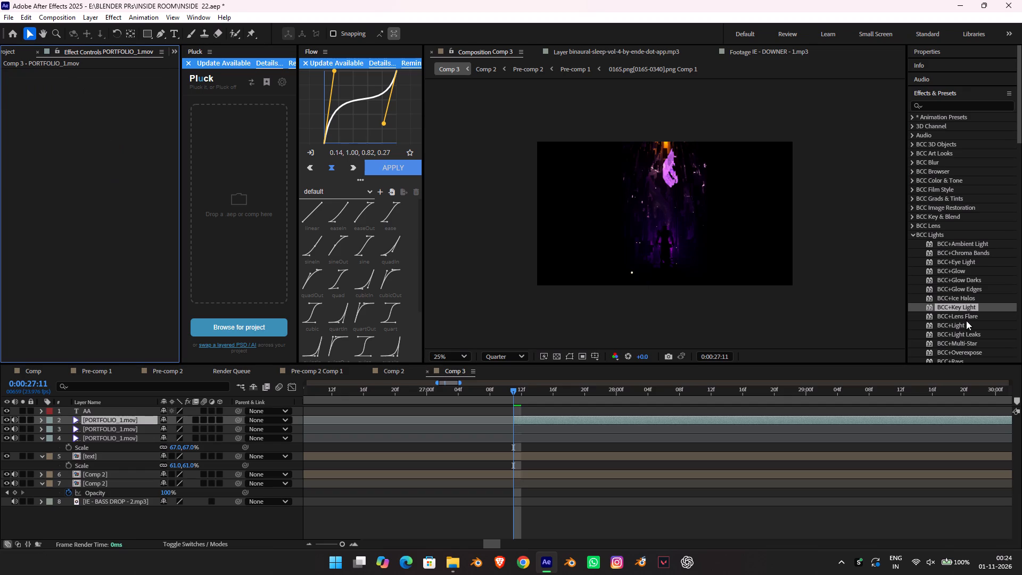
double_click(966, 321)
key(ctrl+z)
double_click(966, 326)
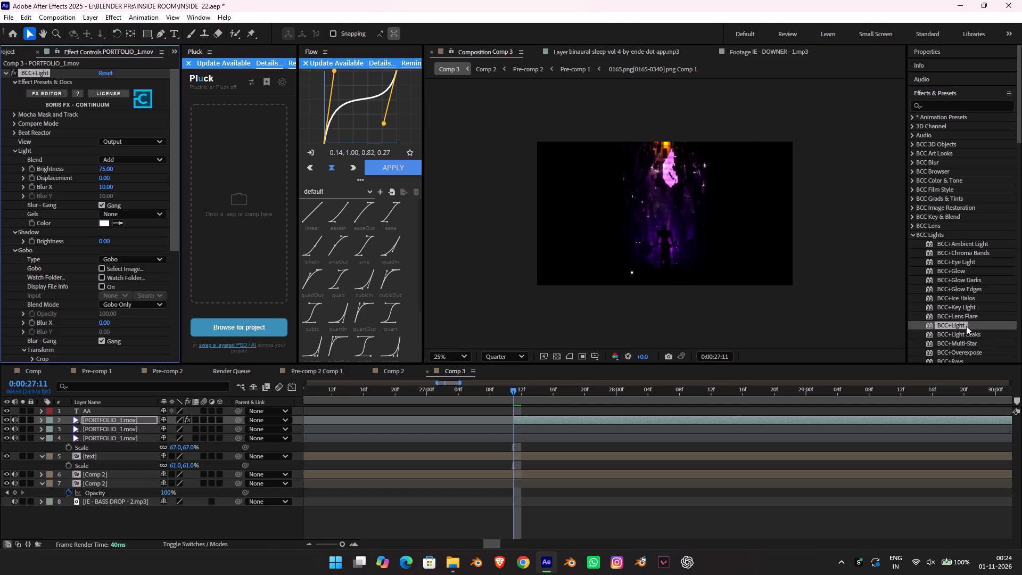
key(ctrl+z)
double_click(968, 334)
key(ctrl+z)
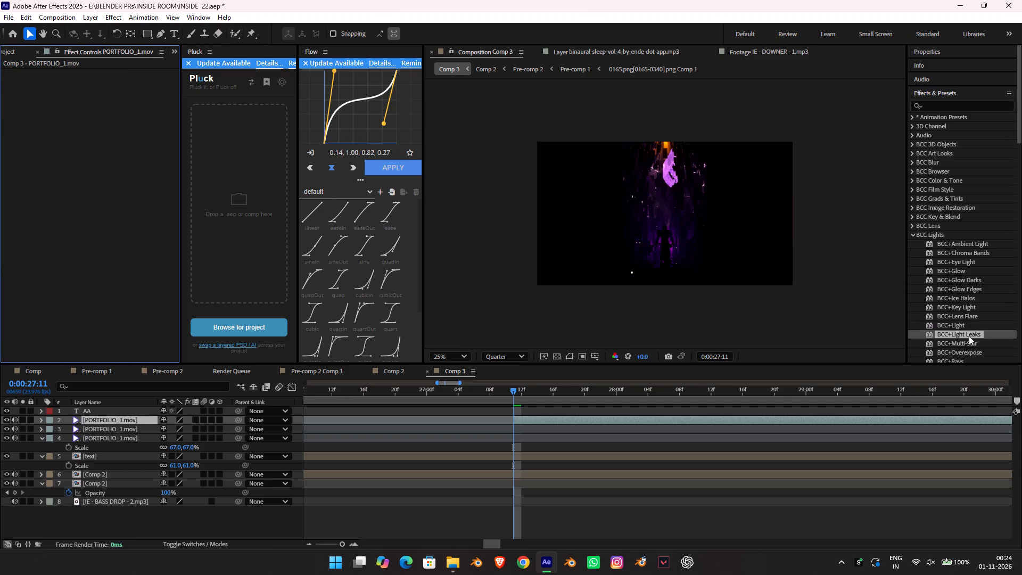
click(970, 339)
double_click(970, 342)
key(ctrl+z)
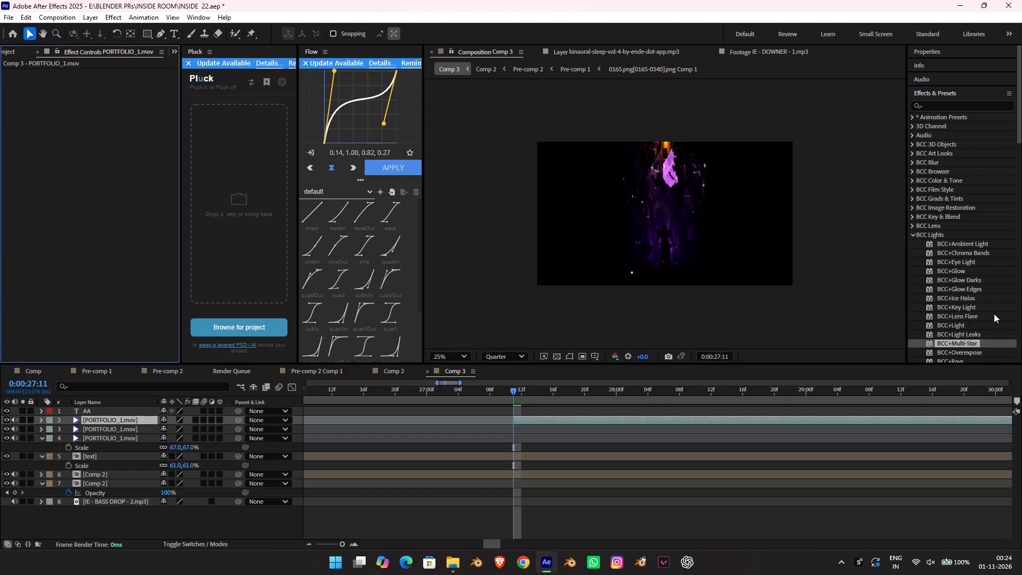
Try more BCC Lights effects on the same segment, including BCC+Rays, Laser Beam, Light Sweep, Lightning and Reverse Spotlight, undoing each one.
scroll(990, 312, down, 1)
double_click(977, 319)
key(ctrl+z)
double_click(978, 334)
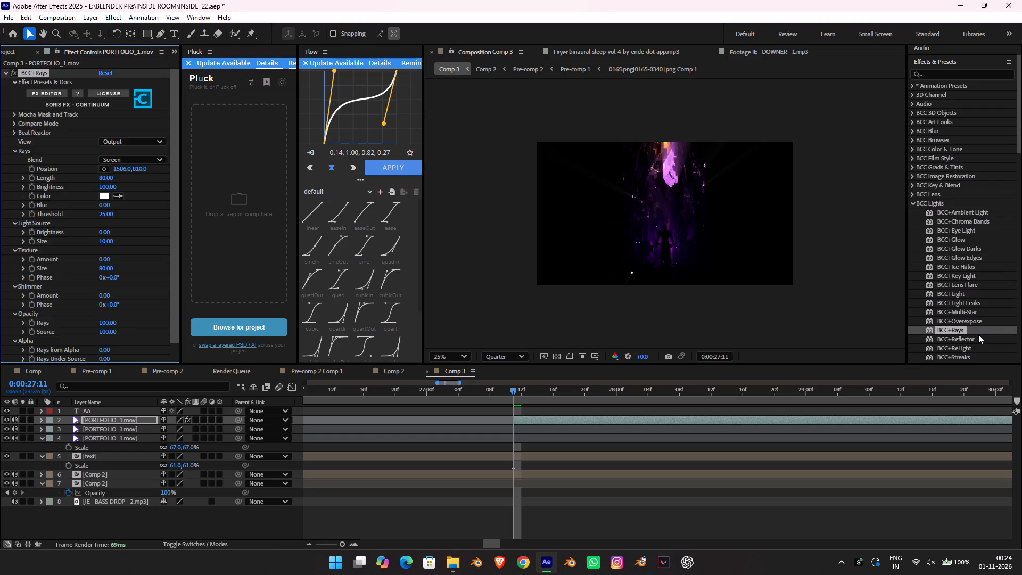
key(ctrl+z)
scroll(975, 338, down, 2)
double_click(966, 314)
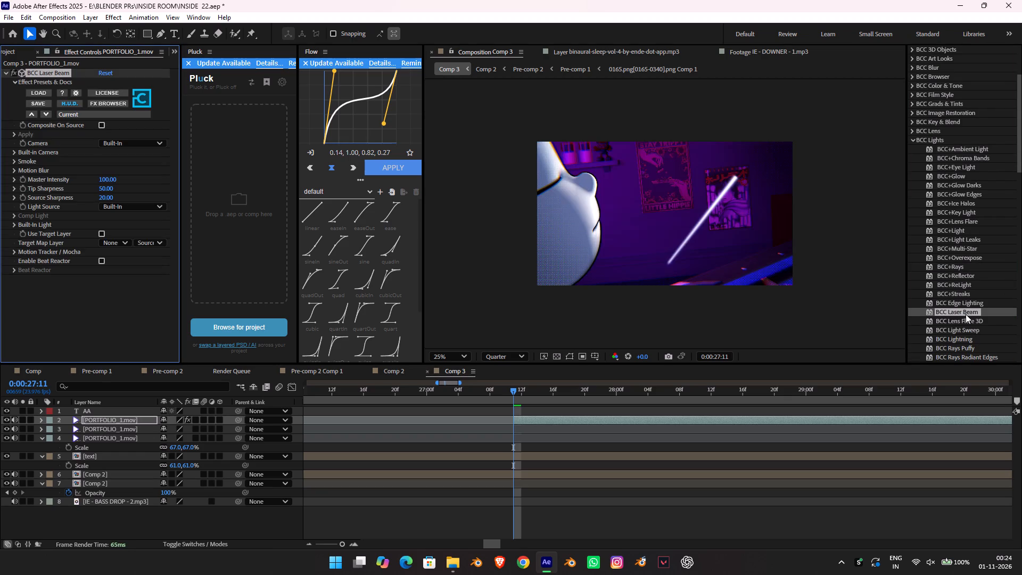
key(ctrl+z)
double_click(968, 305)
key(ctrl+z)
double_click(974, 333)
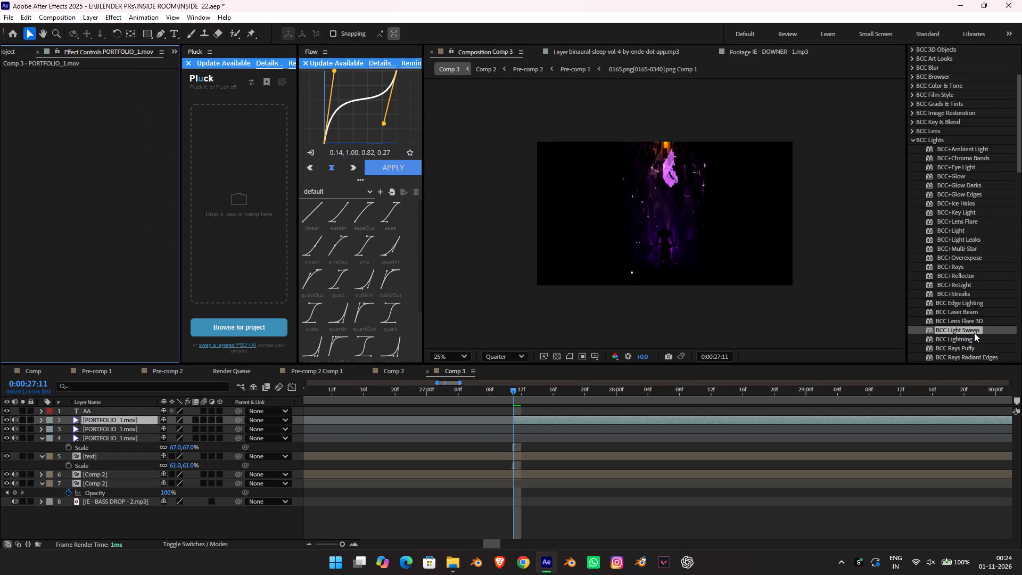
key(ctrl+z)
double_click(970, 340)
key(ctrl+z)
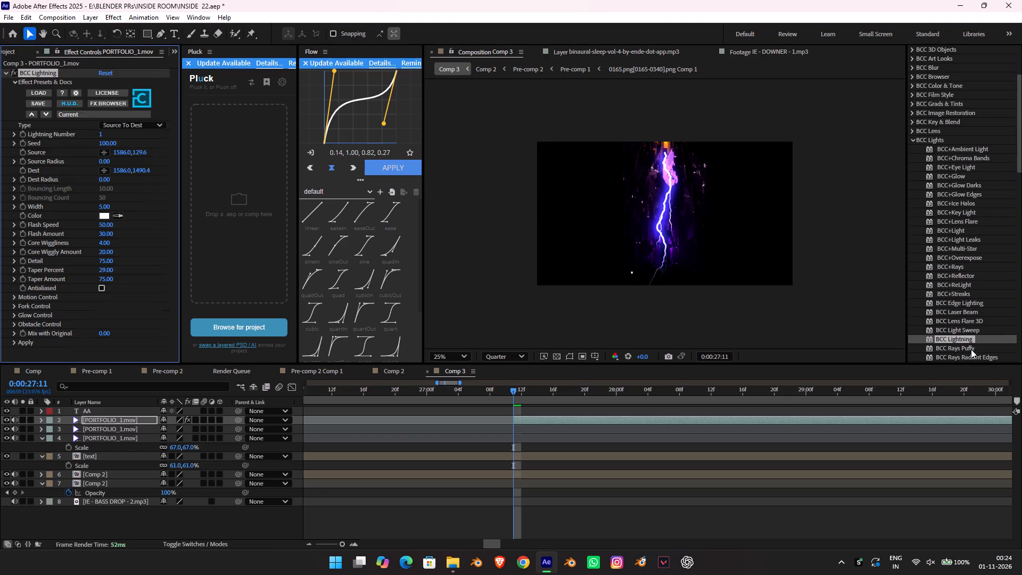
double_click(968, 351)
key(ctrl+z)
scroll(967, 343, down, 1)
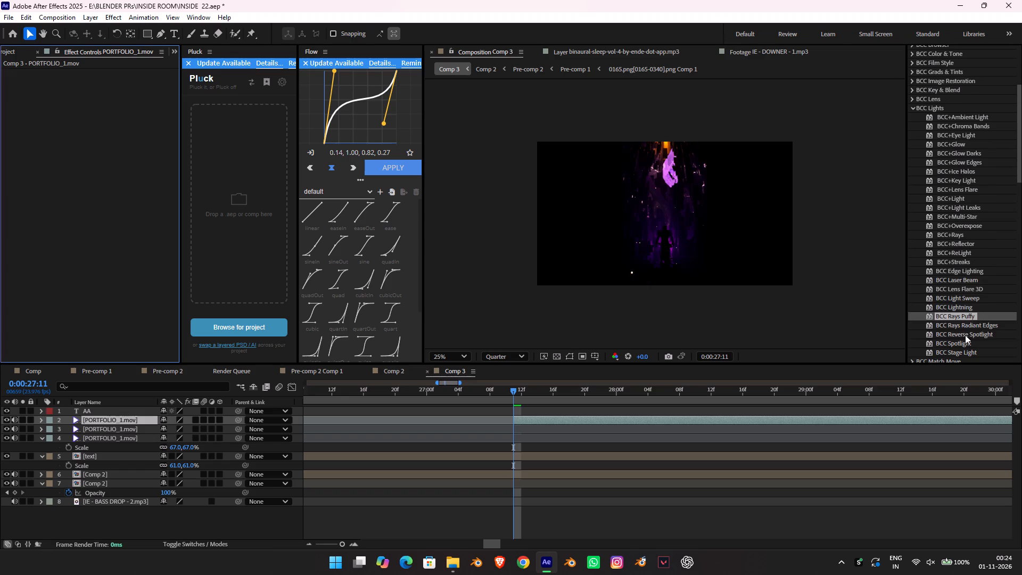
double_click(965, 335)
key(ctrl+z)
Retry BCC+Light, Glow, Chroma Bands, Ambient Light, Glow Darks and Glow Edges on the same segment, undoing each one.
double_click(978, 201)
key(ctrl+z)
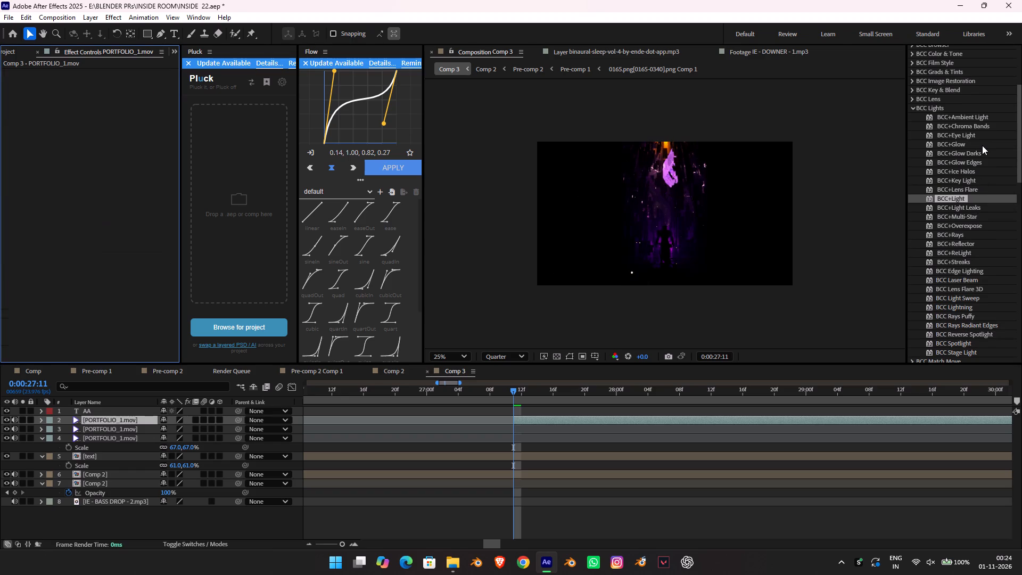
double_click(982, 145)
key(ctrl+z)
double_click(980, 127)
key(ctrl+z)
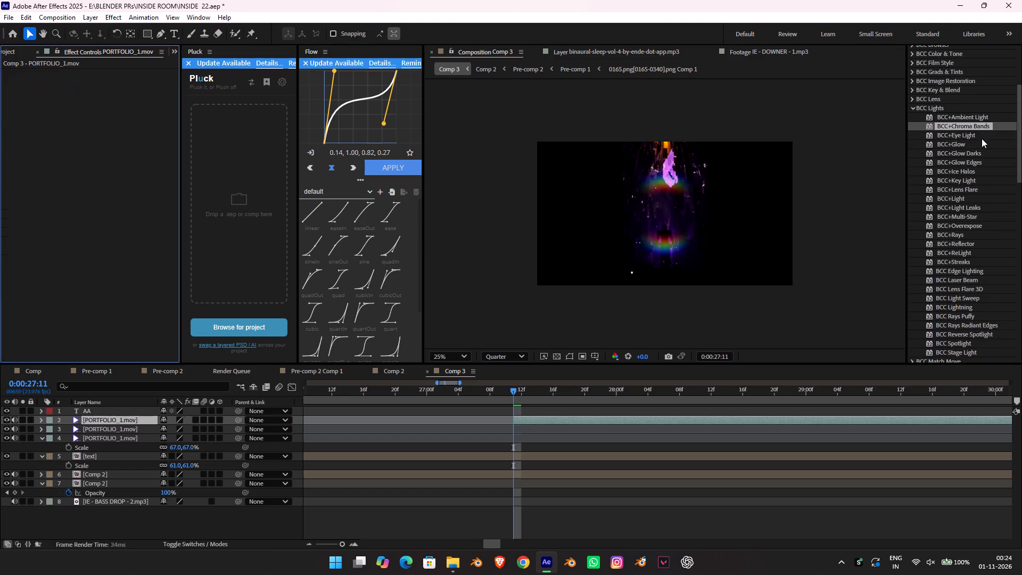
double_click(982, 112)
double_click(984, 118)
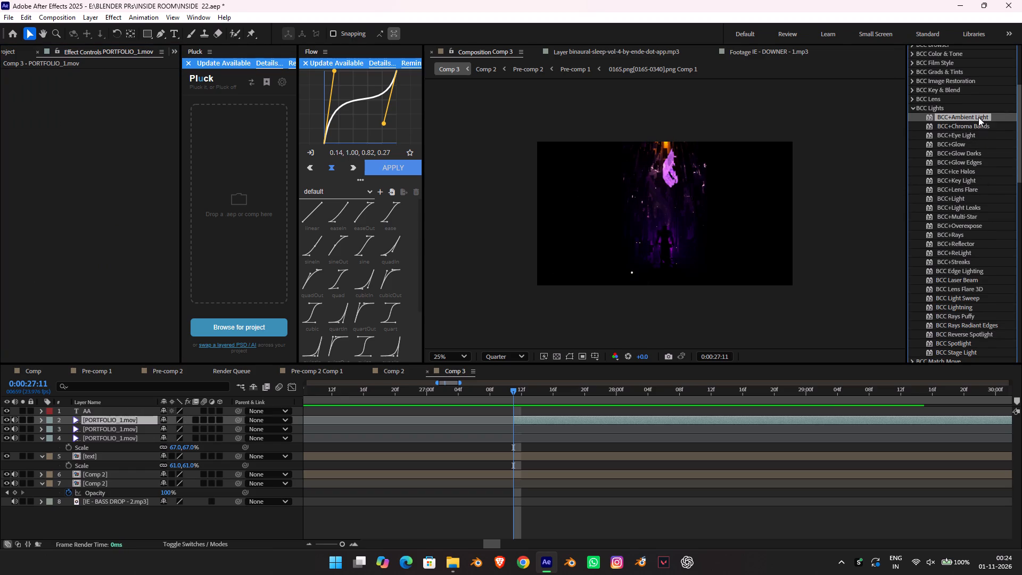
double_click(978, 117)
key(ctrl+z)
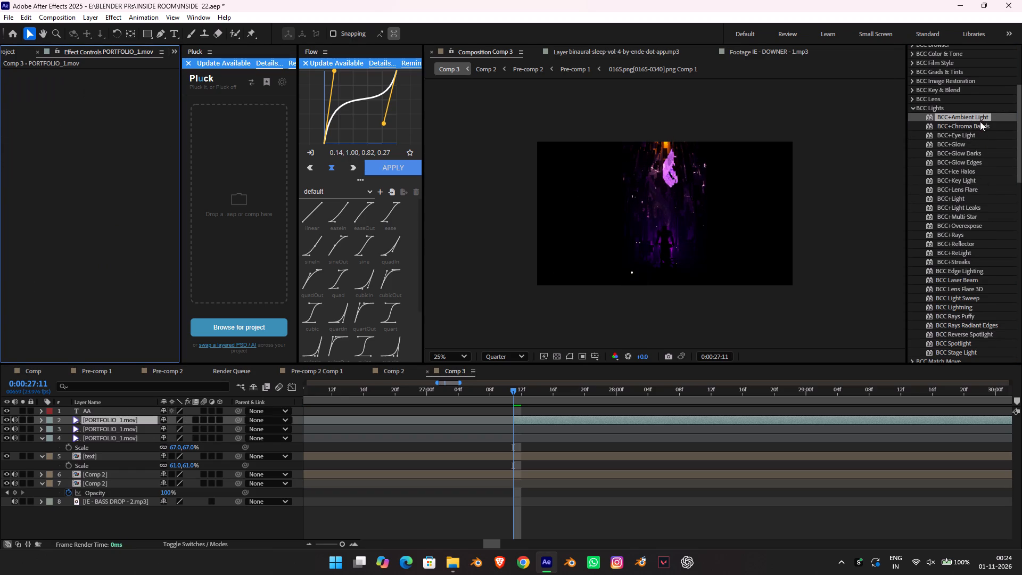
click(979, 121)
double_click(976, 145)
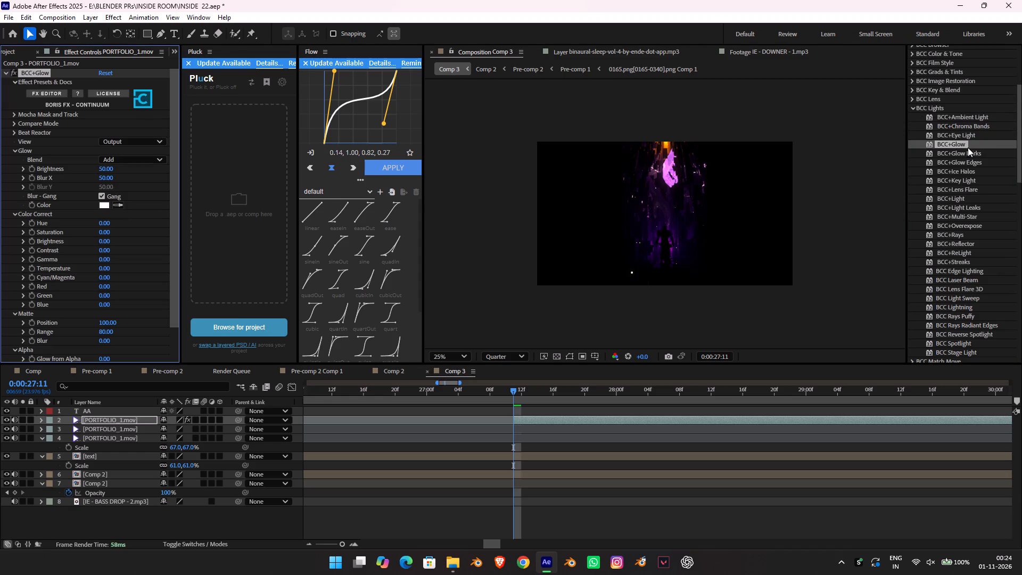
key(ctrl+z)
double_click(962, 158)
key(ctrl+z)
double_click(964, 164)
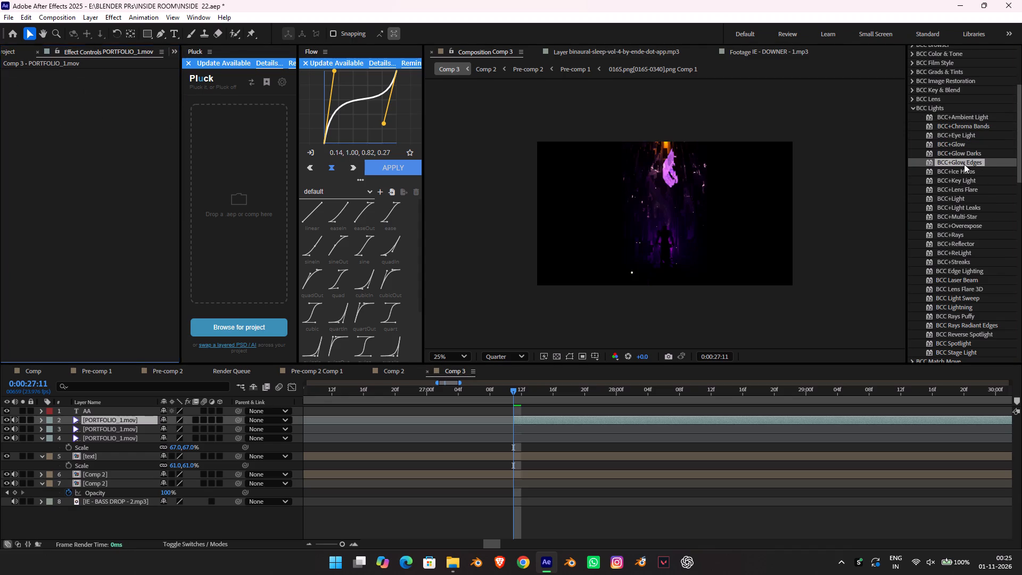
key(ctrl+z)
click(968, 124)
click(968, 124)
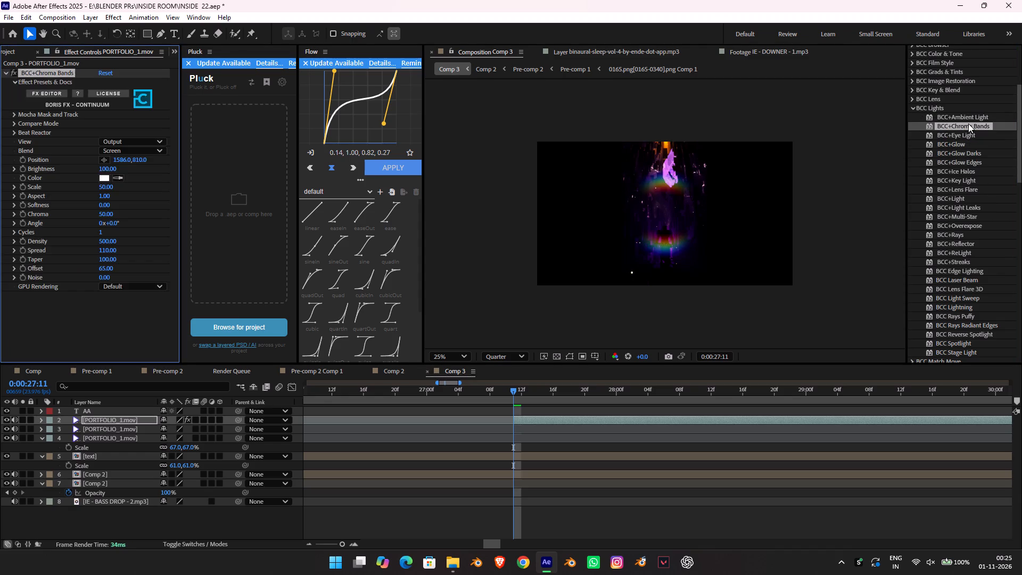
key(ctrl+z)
Apply BCC+Ambient Light to the PORTFOLIO_1.mov segment starting at 0:00:27:11 and preview it briefly.
double_click(968, 117)
scroll(687, 231, up, 1)
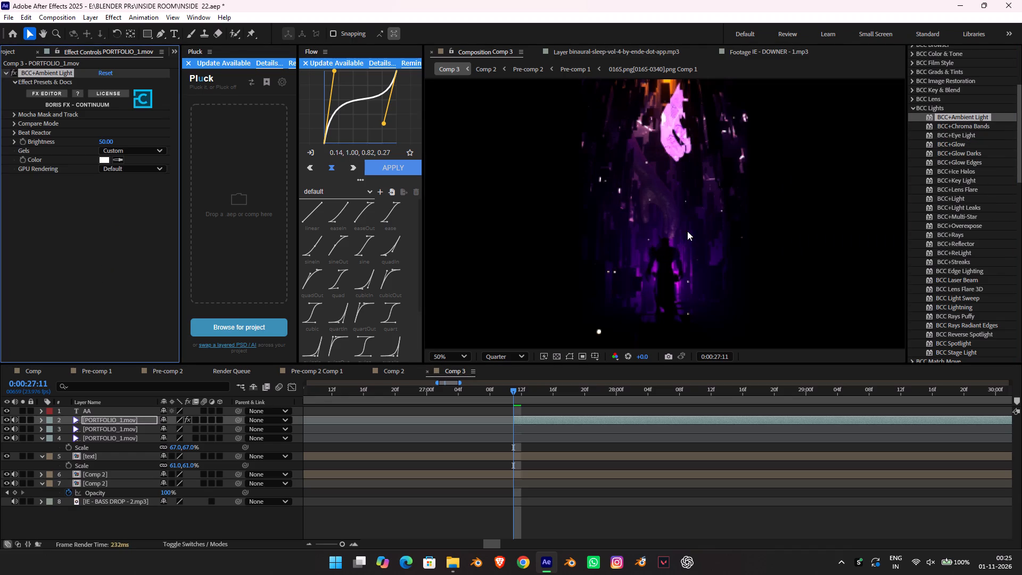
key(space)
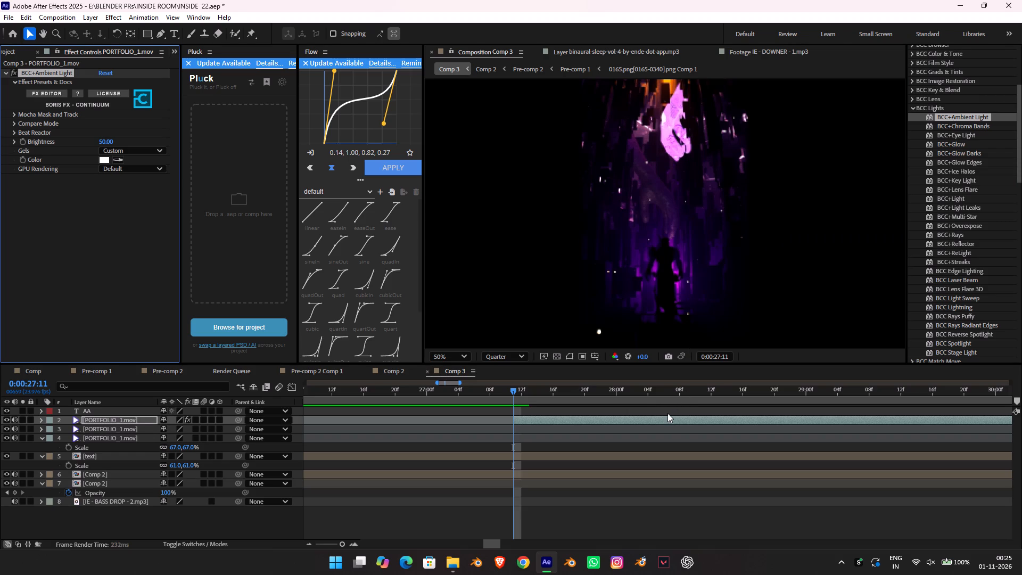
key(space)
alt+scroll(662, 425, down, 3)
key(space)
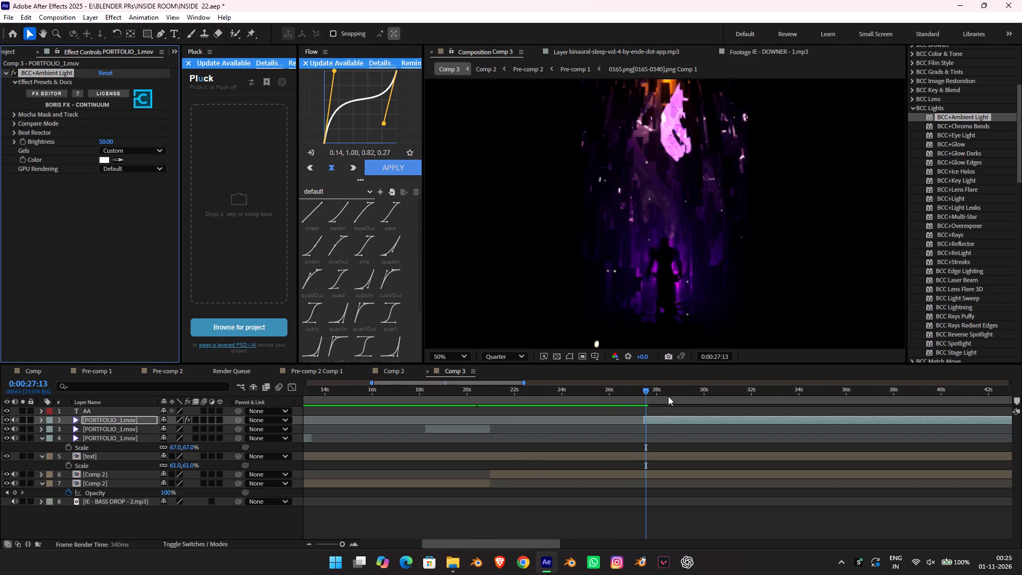
Split the PORTFOLIO_1.mov segment with the ambient light at 0:00:32:07, where the gorilla shot begins.
drag(669, 397, 709, 395)
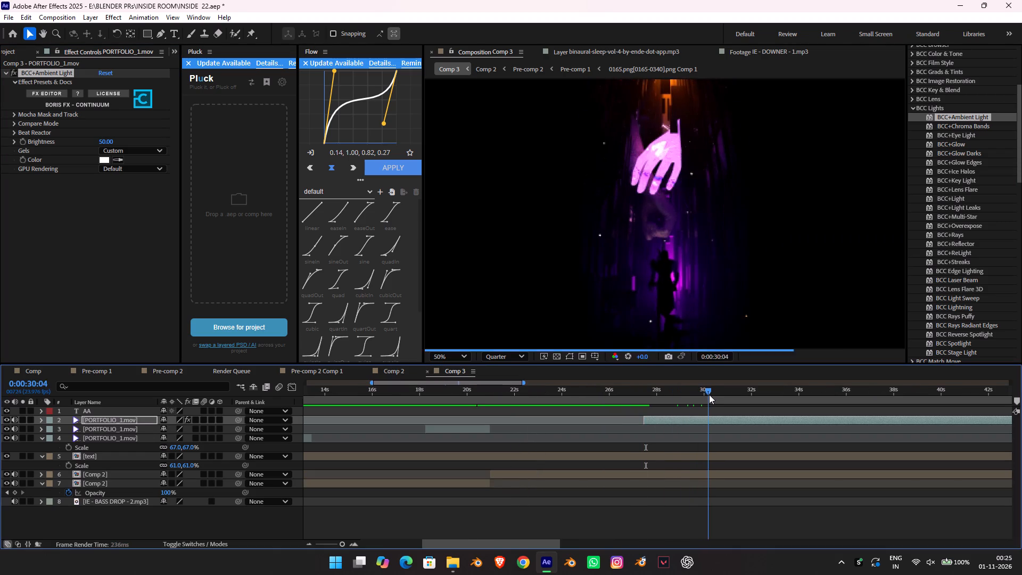
drag(709, 395, 751, 396)
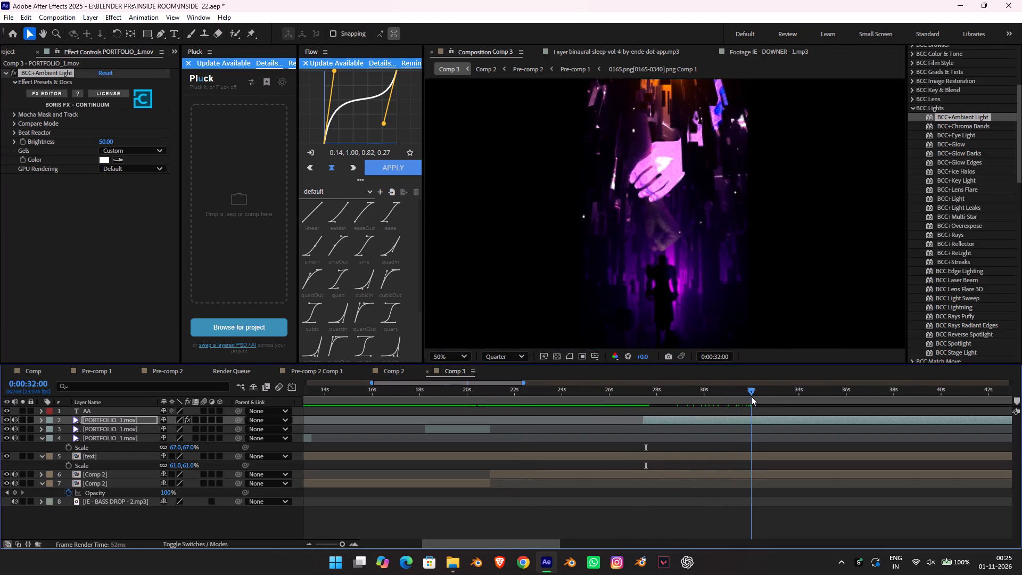
drag(751, 396, 759, 396)
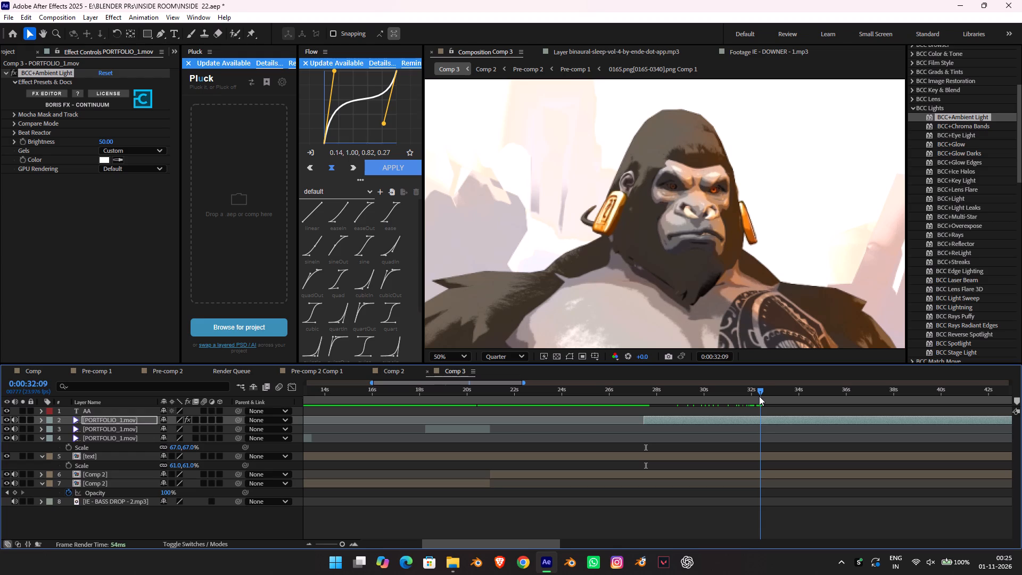
drag(759, 396, 757, 395)
alt+scroll(762, 410, up, 3)
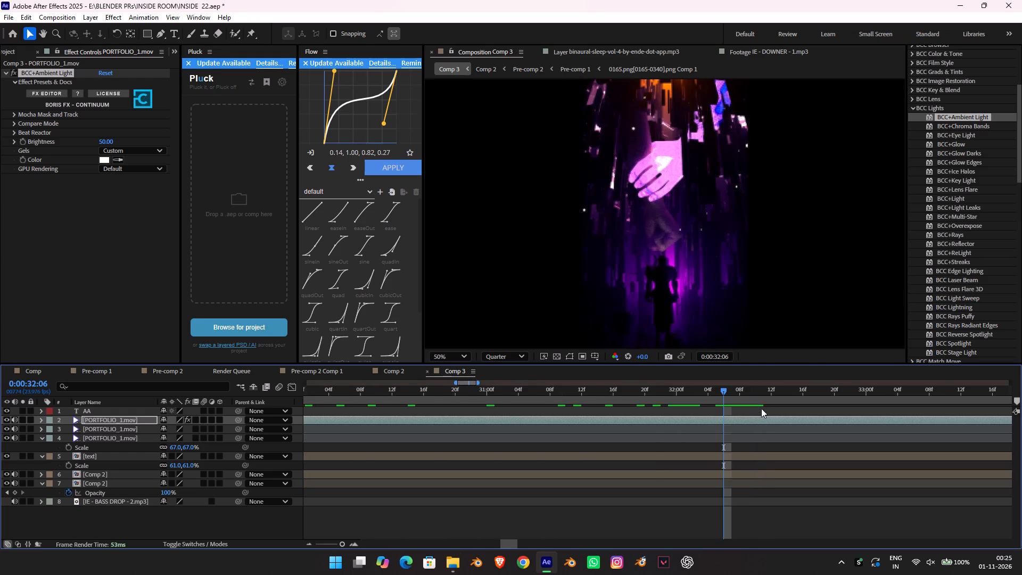
click(728, 390)
key(ctrl+shift+d)
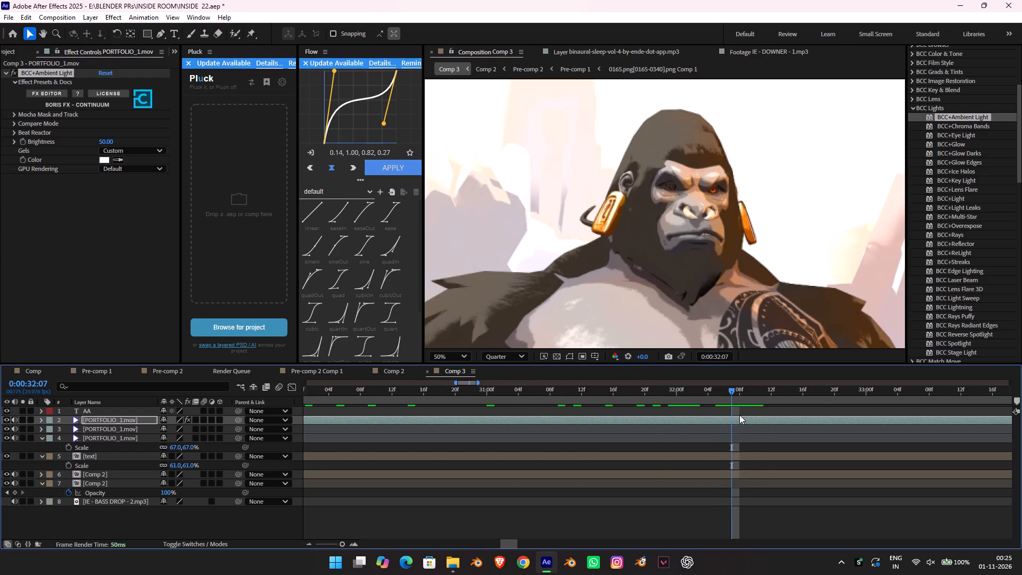
Remove BCC+Ambient Light from the PORTFOLIO_1.mov segment that starts at 0:00:32:07.
click(36, 73)
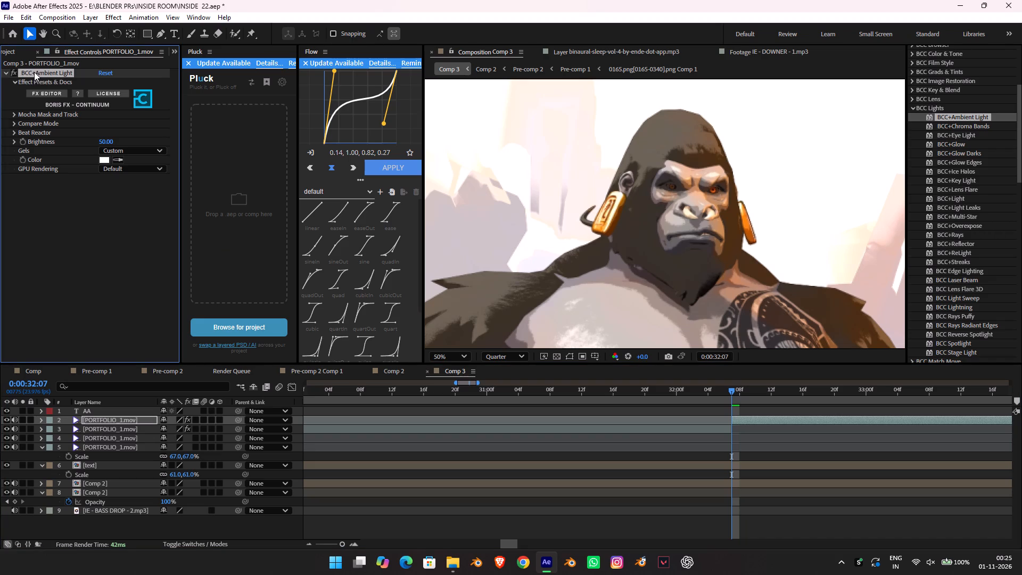
key(Delete)
Preview the brightened PORTFOLIO_1.mov shot from about 0:00:28:00 and check the transition into it around 0:00:27:00.
alt+scroll(575, 386, down, 3)
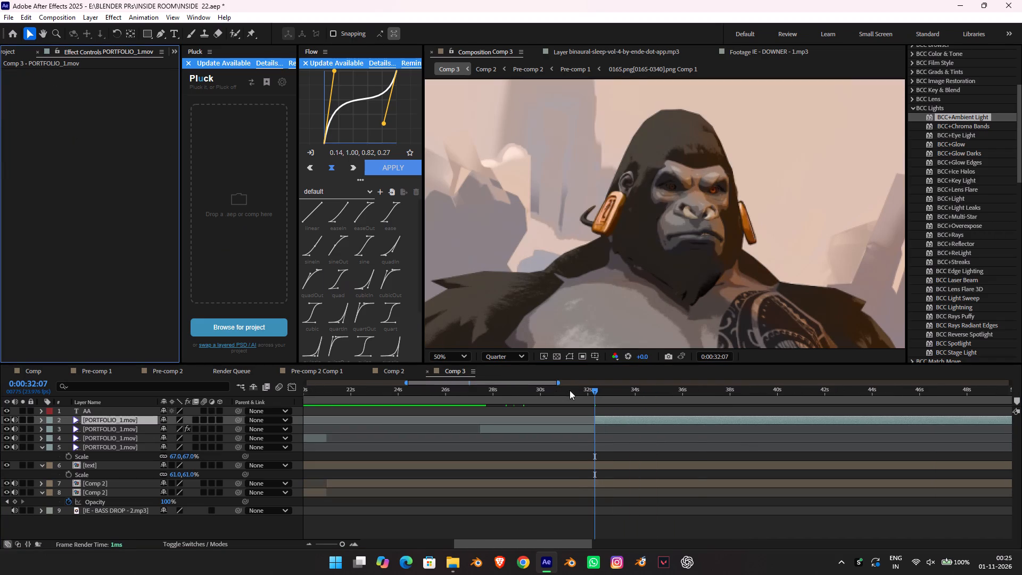
click(590, 394)
drag(590, 394, 531, 381)
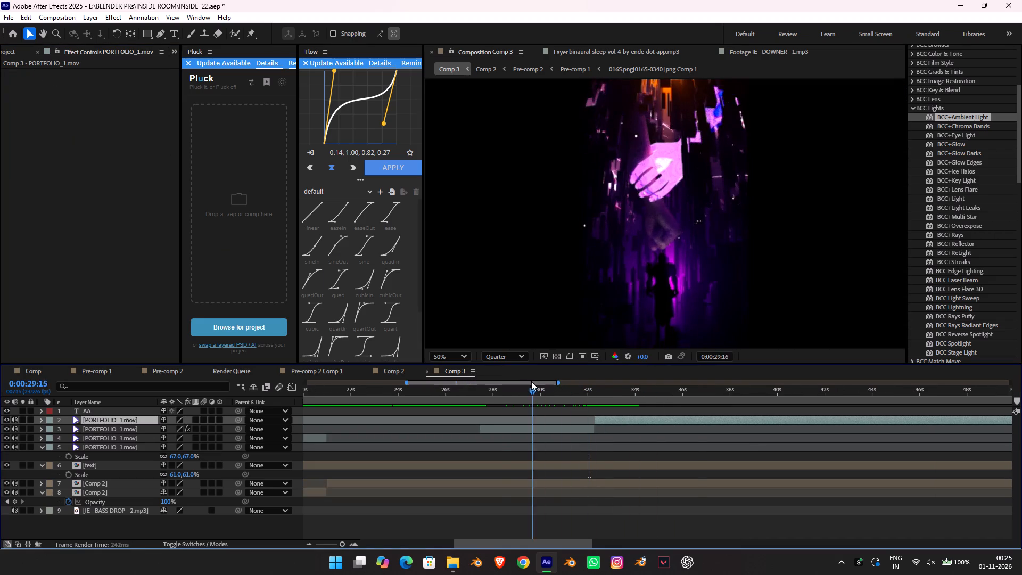
drag(531, 381, 495, 375)
key(space)
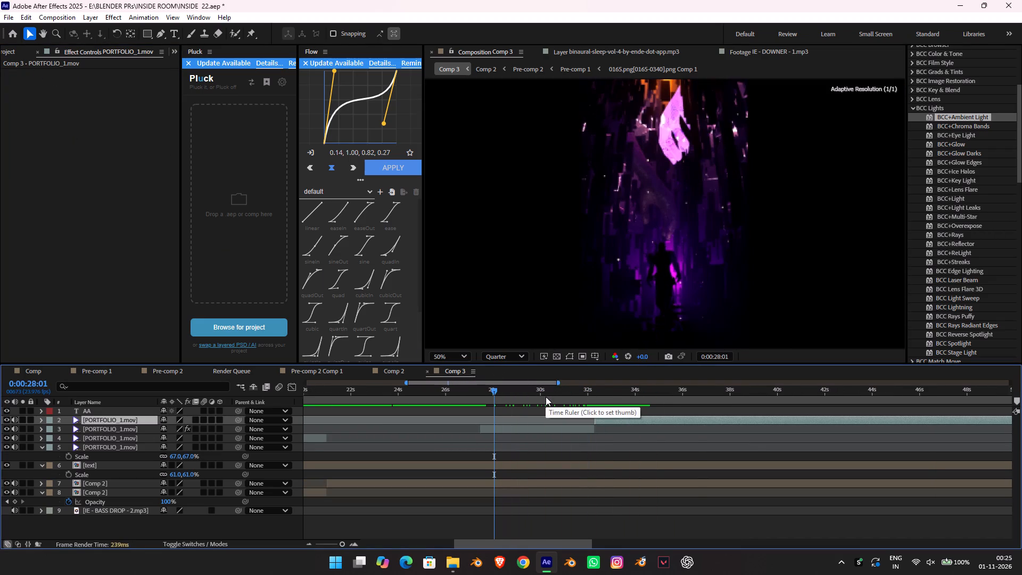
key(space)
alt+scroll(546, 397, down, 4)
click(444, 389)
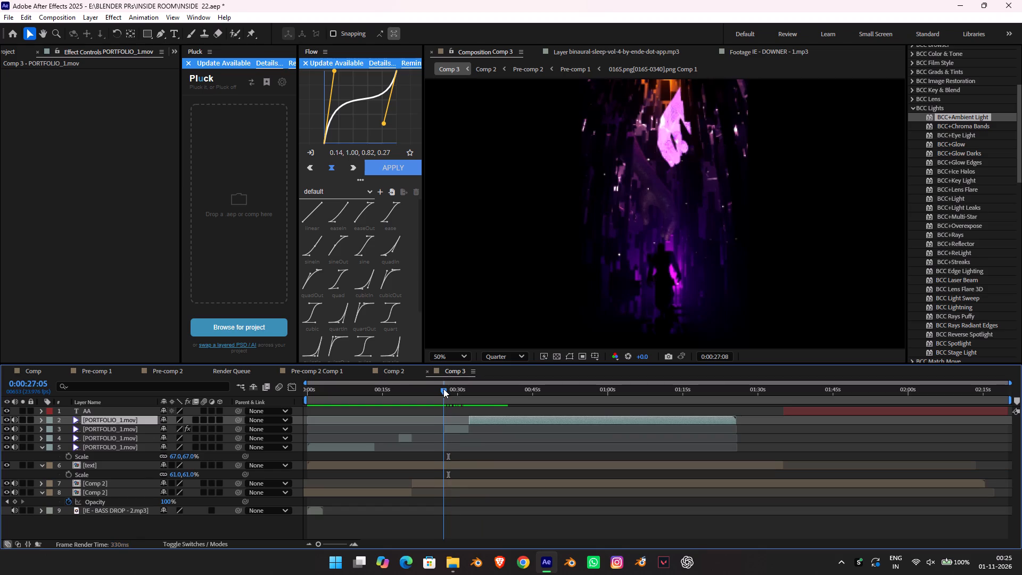
alt+scroll(720, 200, down, 2)
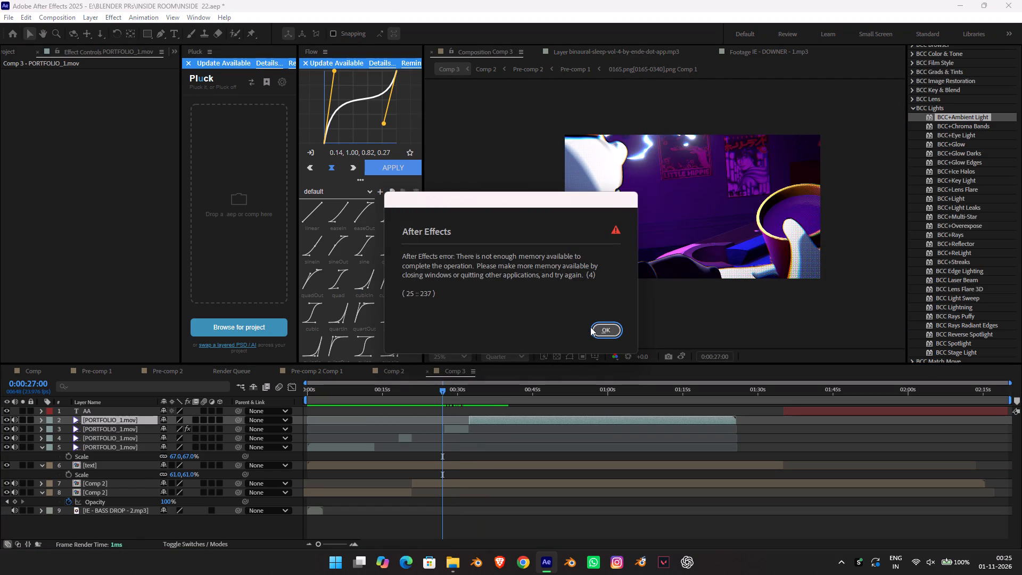
key(space)
key(space)
key(space)
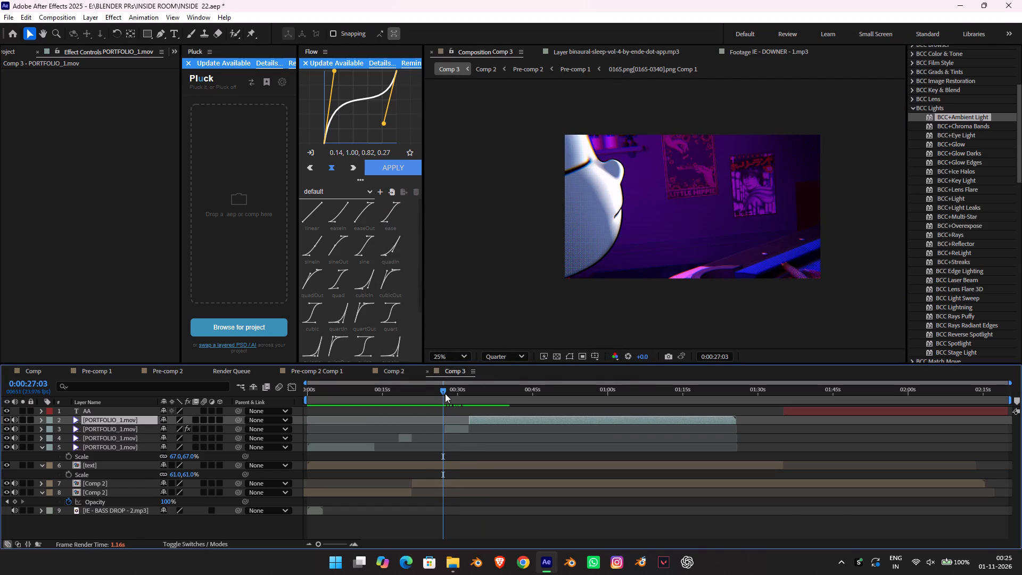
Split the last PORTFOLIO_1.mov segment at 0:00:36:17, where the gorilla shot cuts to black.
drag(445, 393, 513, 399)
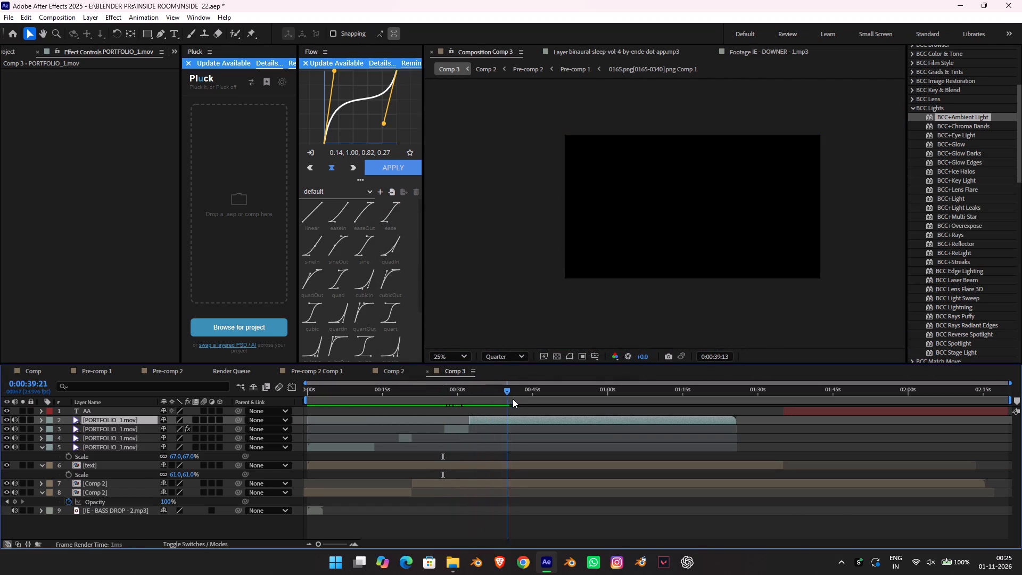
drag(513, 399, 499, 393)
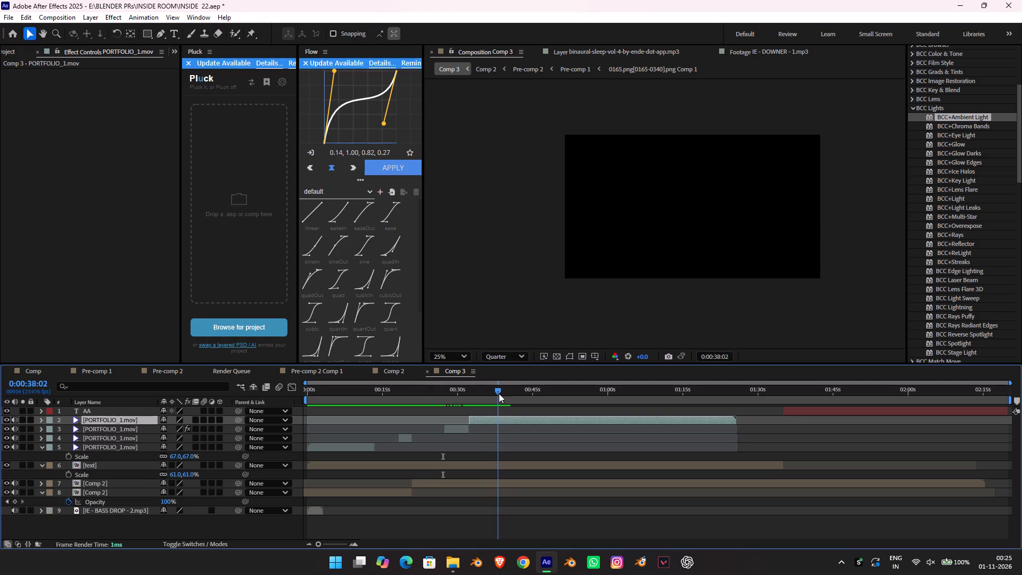
drag(499, 393, 489, 389)
alt+scroll(488, 432, up, 3)
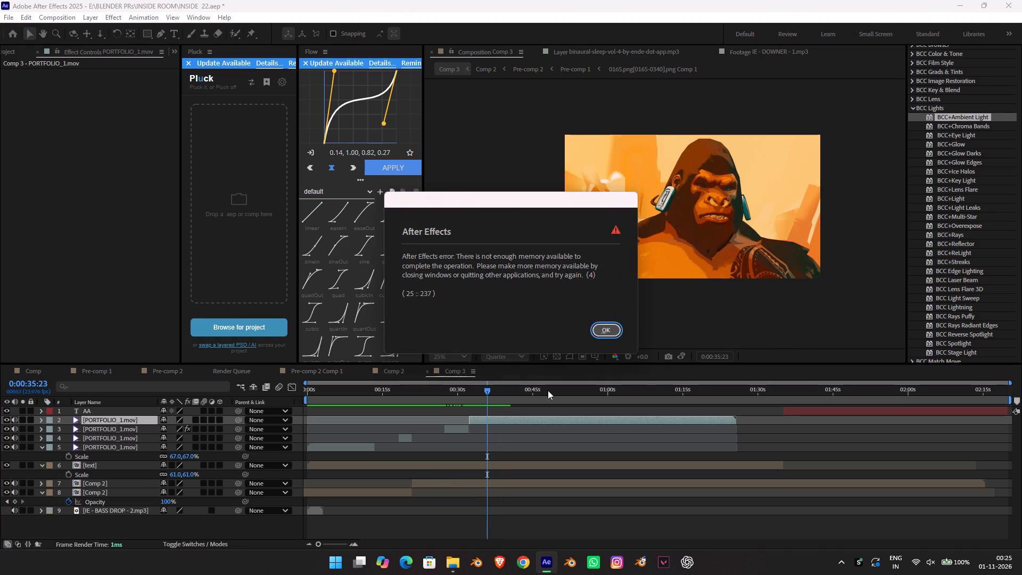
key(space)
alt+scroll(459, 439, up, 4)
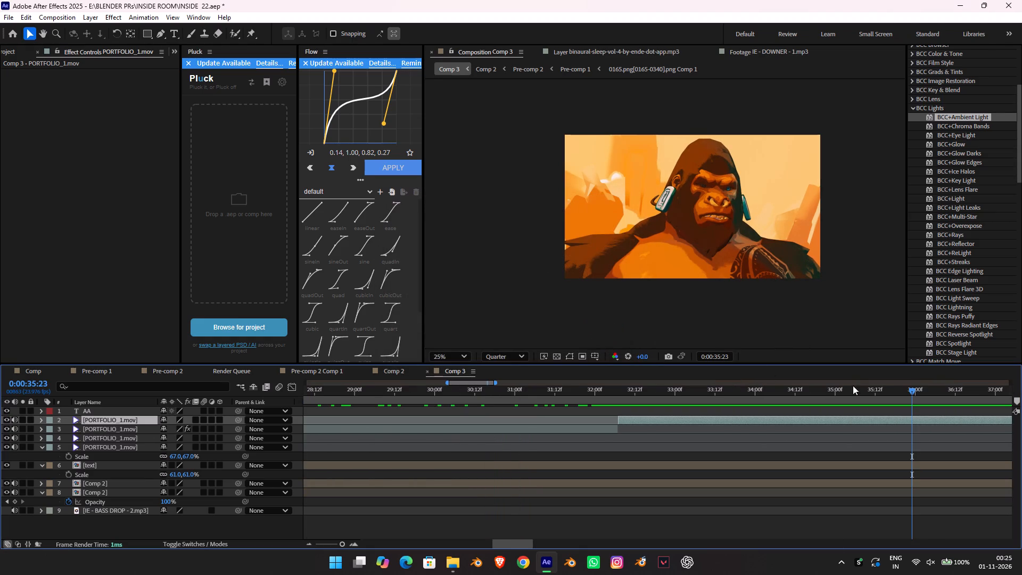
drag(913, 395, 949, 392)
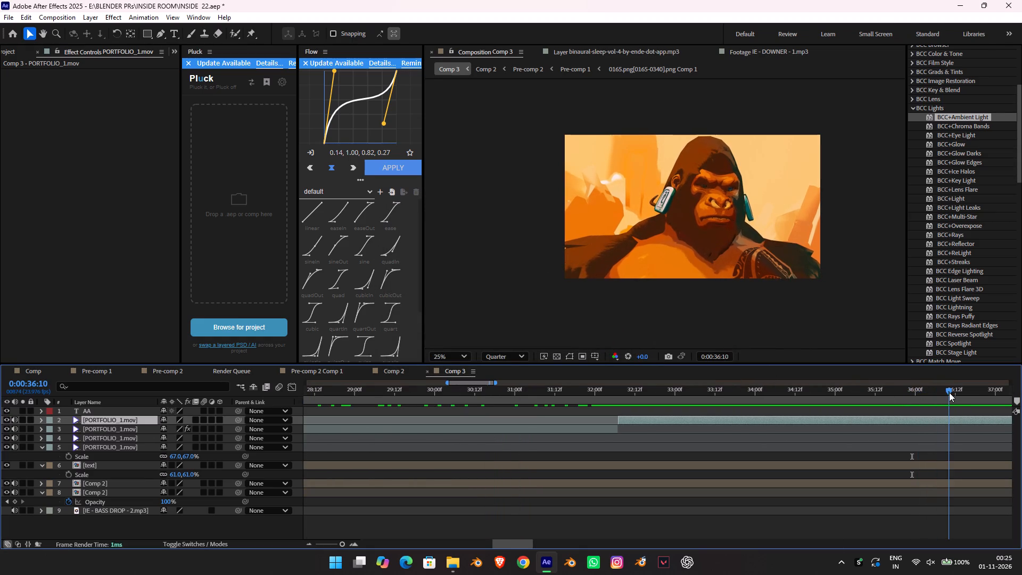
drag(949, 392, 972, 388)
click(965, 392)
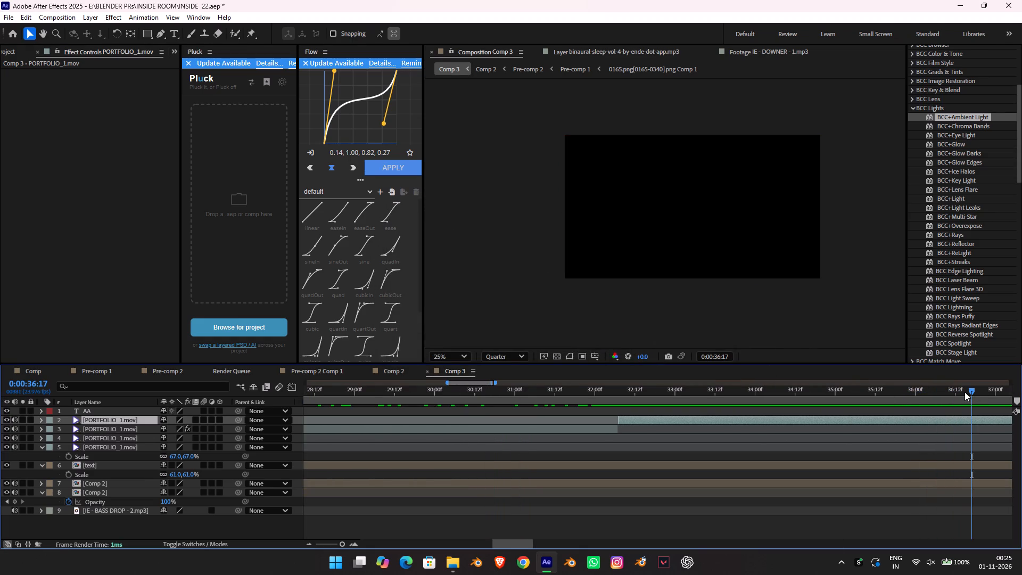
alt+scroll(966, 436, up, 2)
middle_drag(959, 436, 826, 432)
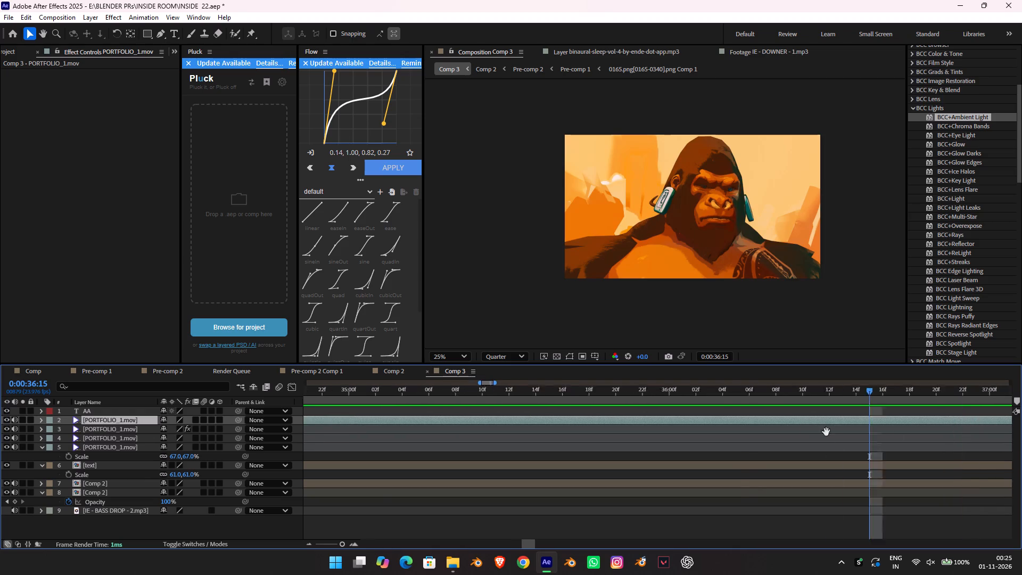
middle_drag(826, 432, 714, 428)
drag(722, 387, 733, 389)
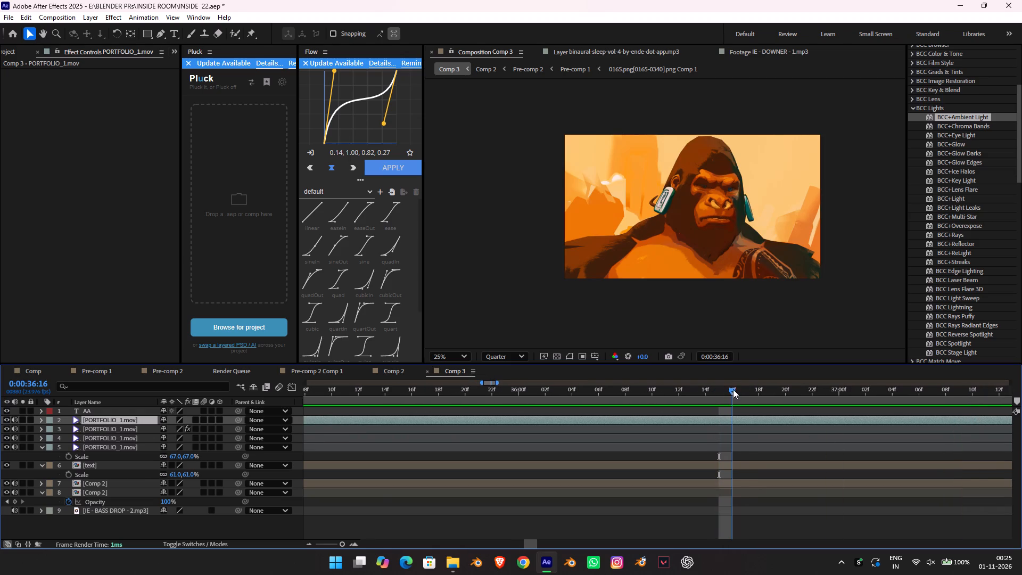
drag(733, 389, 740, 388)
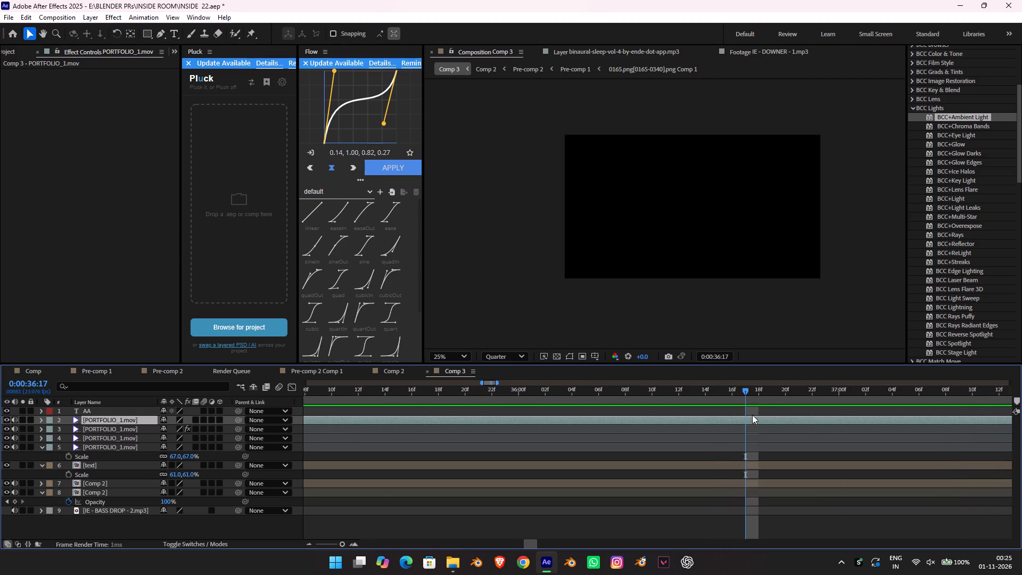
key(ctrl+shift+d)
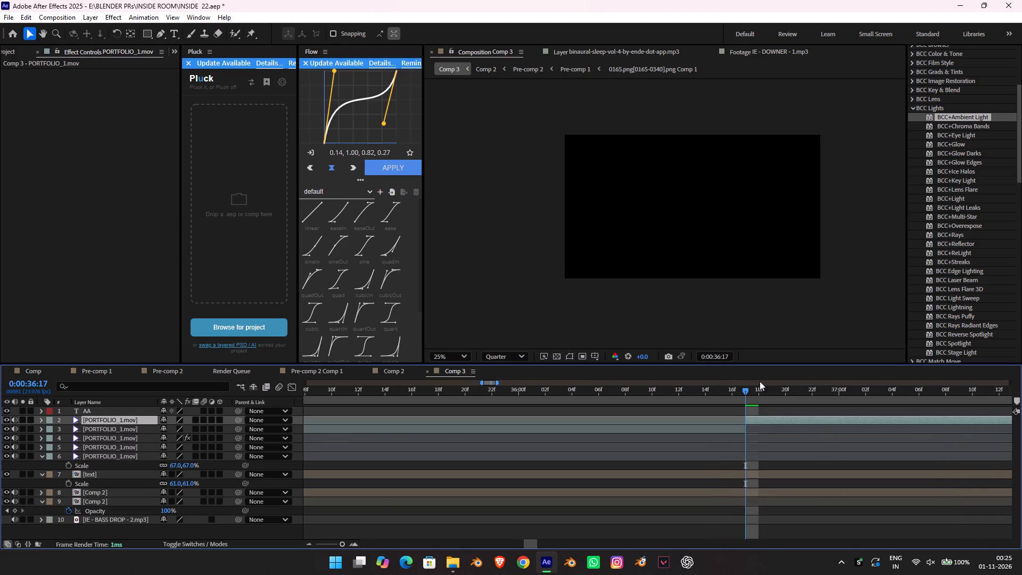
Split the remaining PORTFOLIO_1.mov segment at 0:00:43:05, just before the water lily shot fades in.
alt+scroll(763, 413, down, 3)
drag(772, 391, 851, 389)
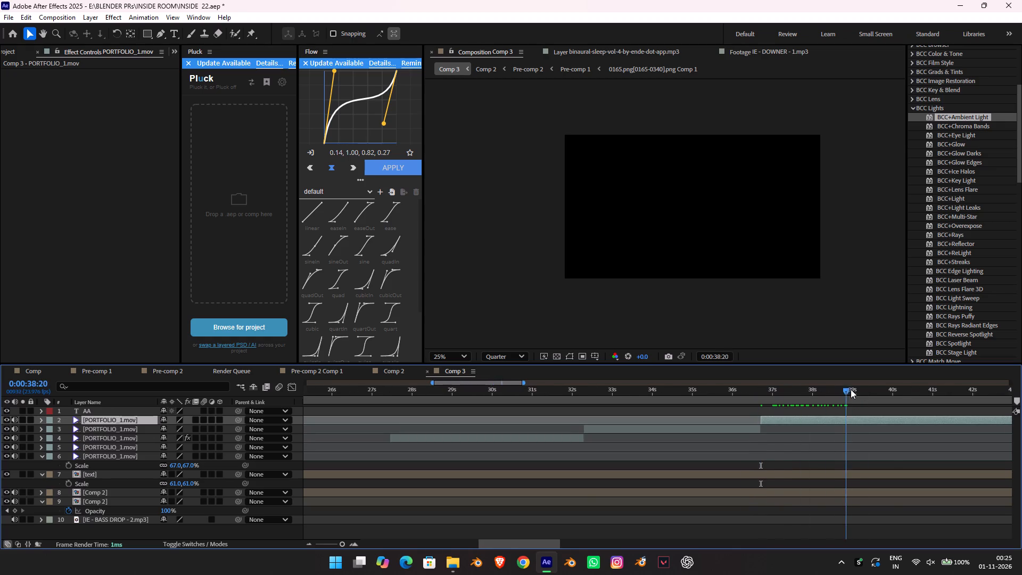
drag(851, 389, 893, 387)
alt+scroll(884, 423, down, 4)
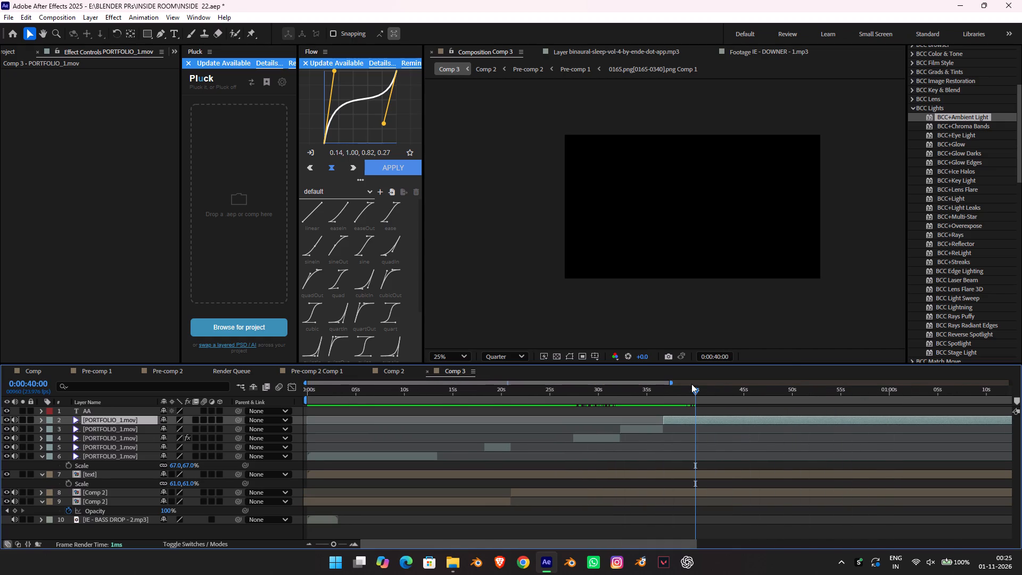
drag(698, 392, 737, 394)
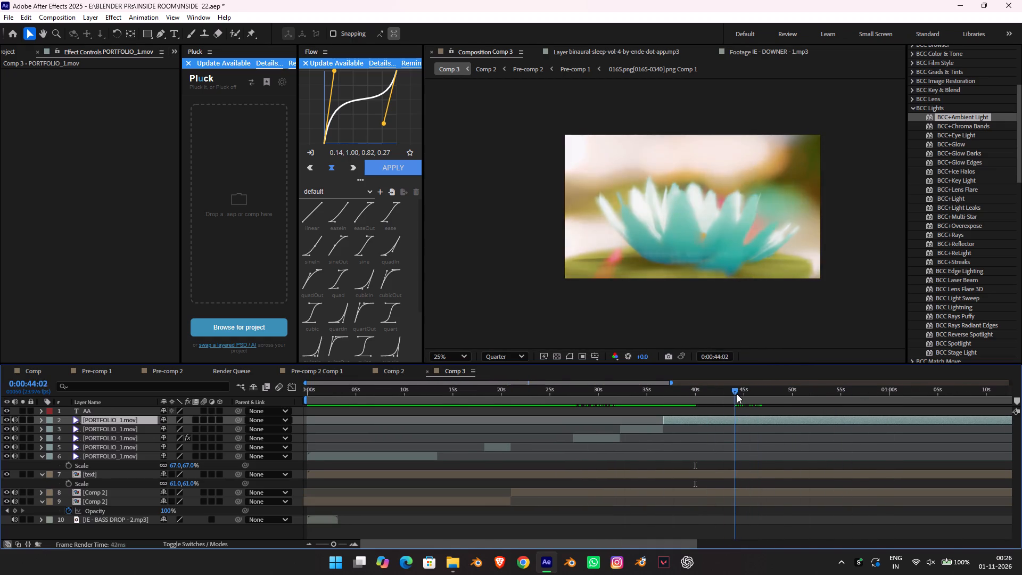
drag(737, 394, 729, 394)
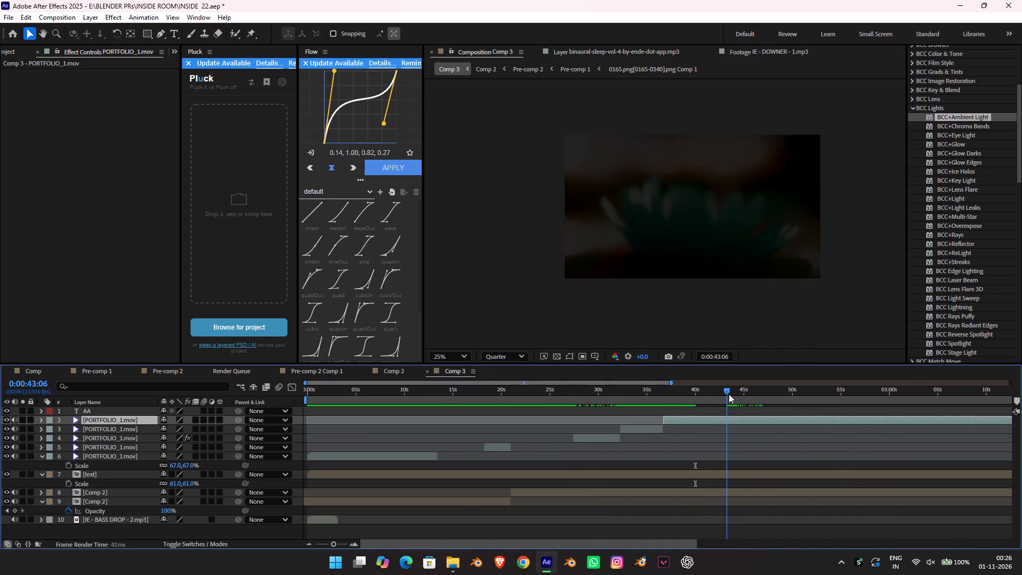
drag(729, 394, 728, 394)
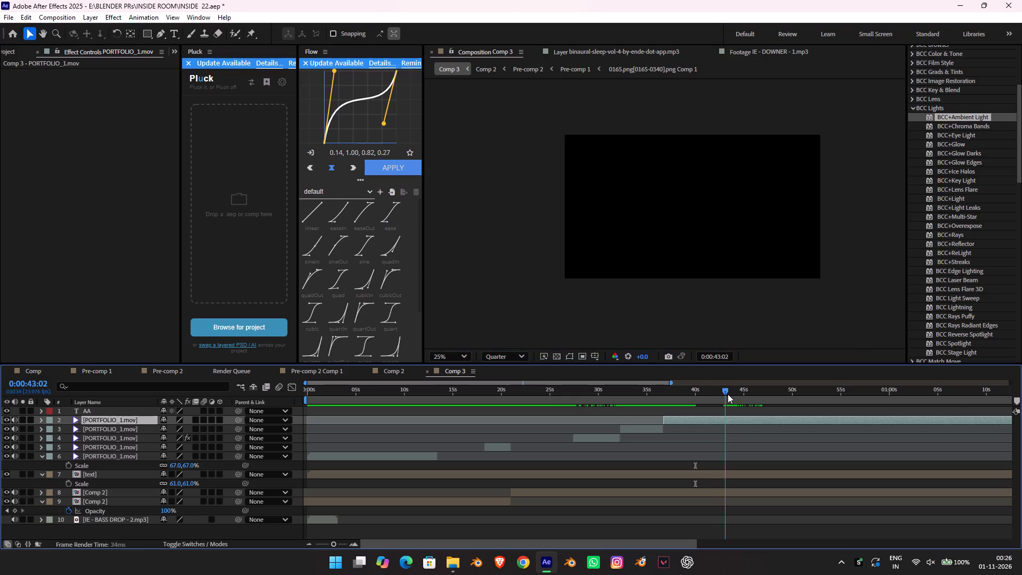
drag(728, 394, 730, 397)
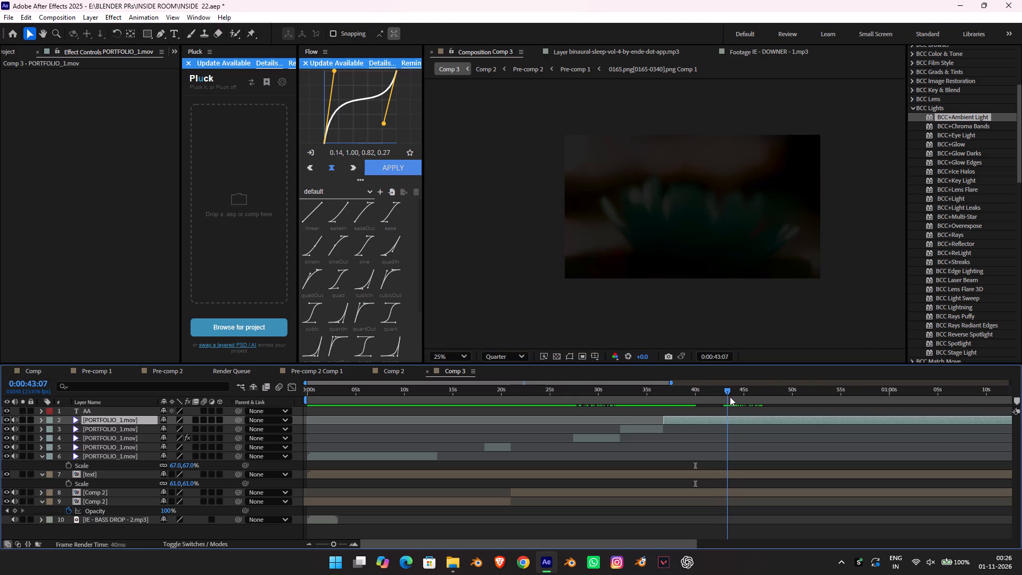
drag(730, 397, 729, 397)
alt+scroll(724, 420, up, 1)
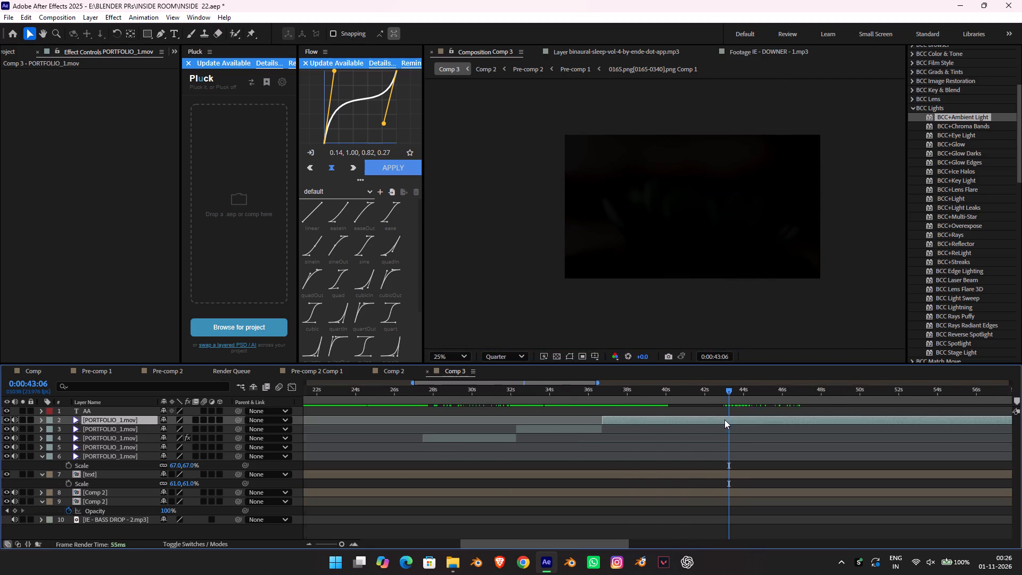
alt+scroll(724, 420, up, 2)
click(740, 394)
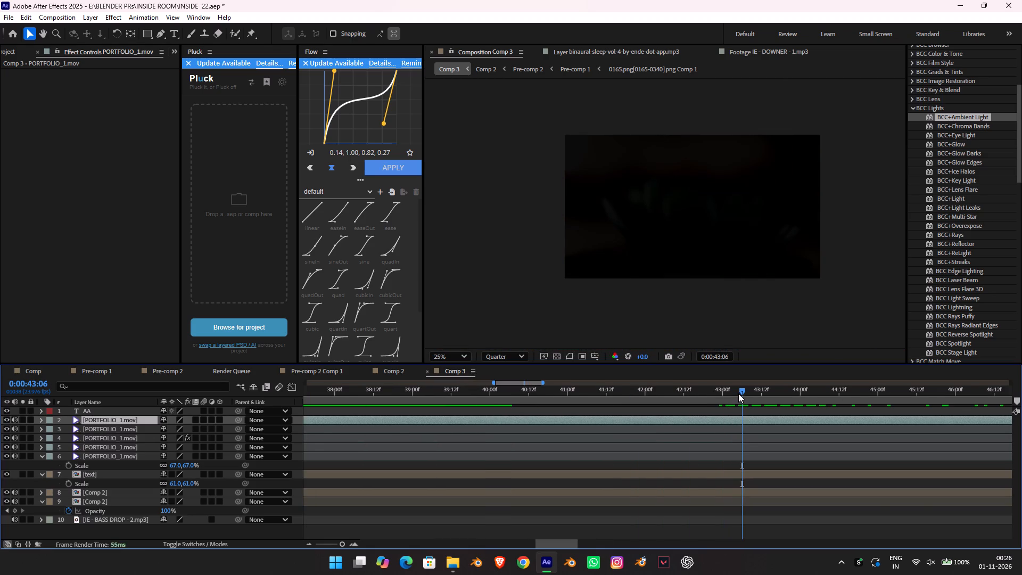
key(ctrl+shift+d)
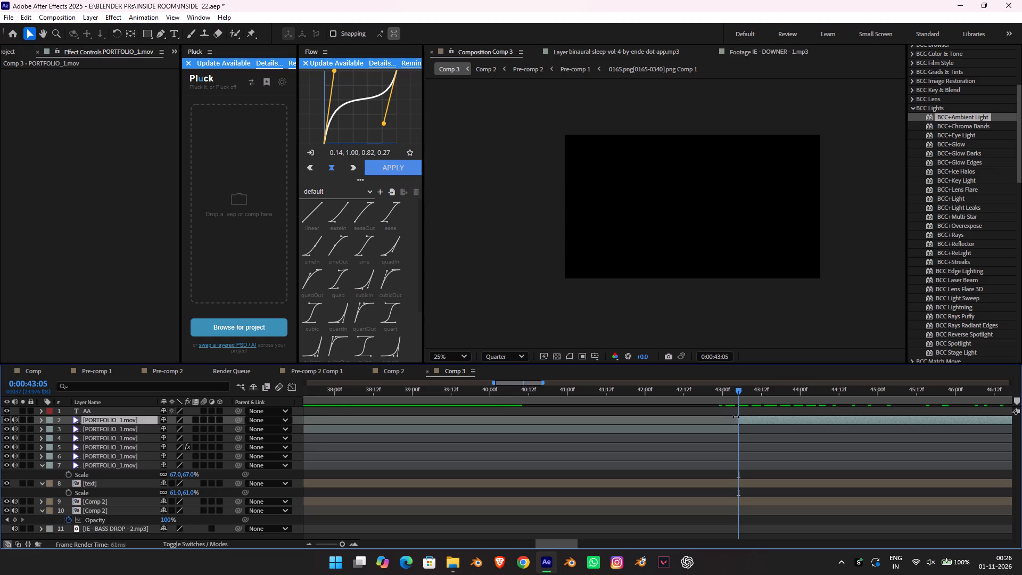
Delete the black PORTFOLIO_1.mov piece between 0:00:36:17 and 0:00:43:05.
click(729, 426)
key(Delete)
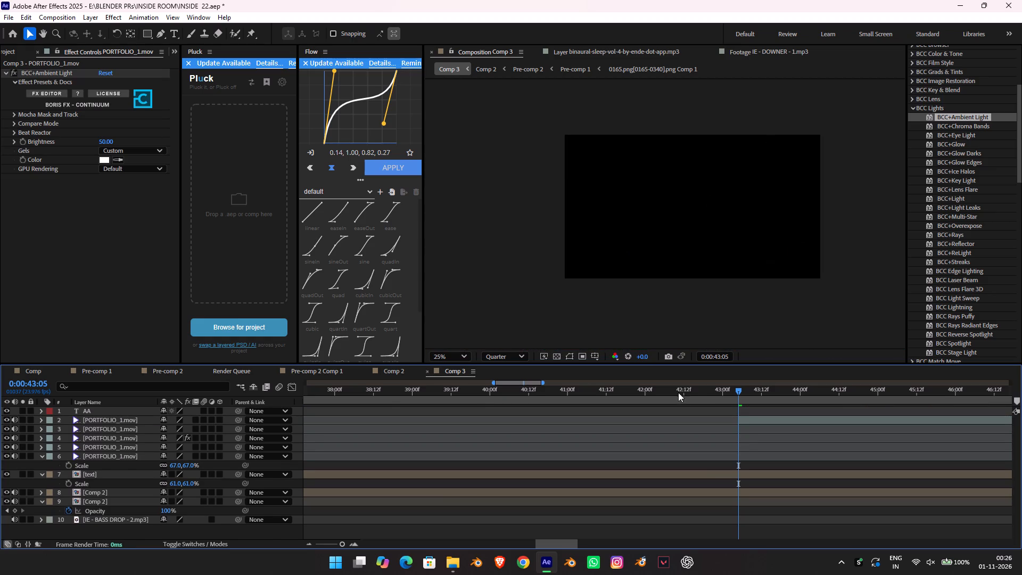
Scrub through the gorilla shot, the gap after it and the following footage to check the sequence.
alt+scroll(681, 417, down, 4)
drag(541, 394, 547, 396)
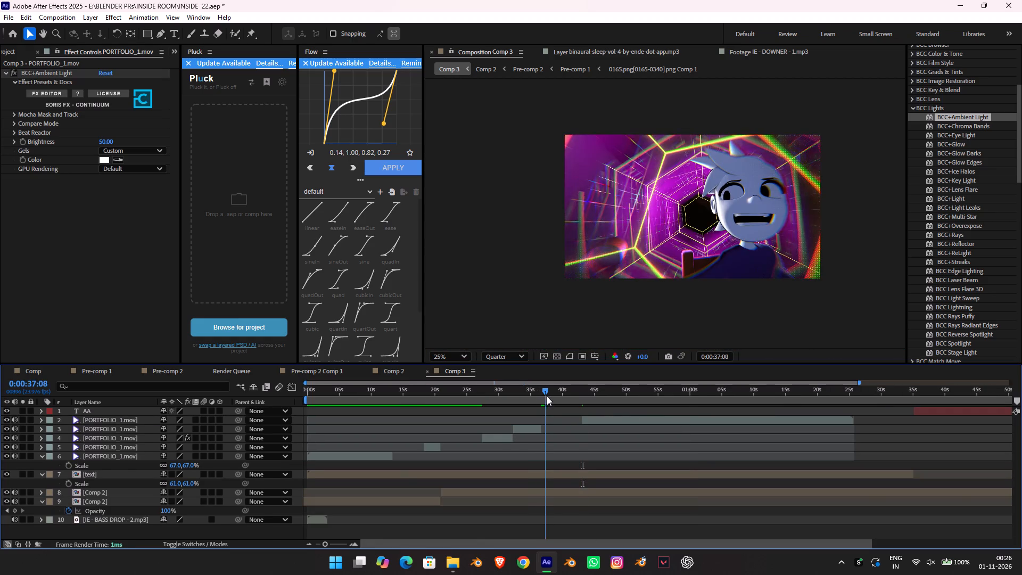
drag(547, 396, 523, 387)
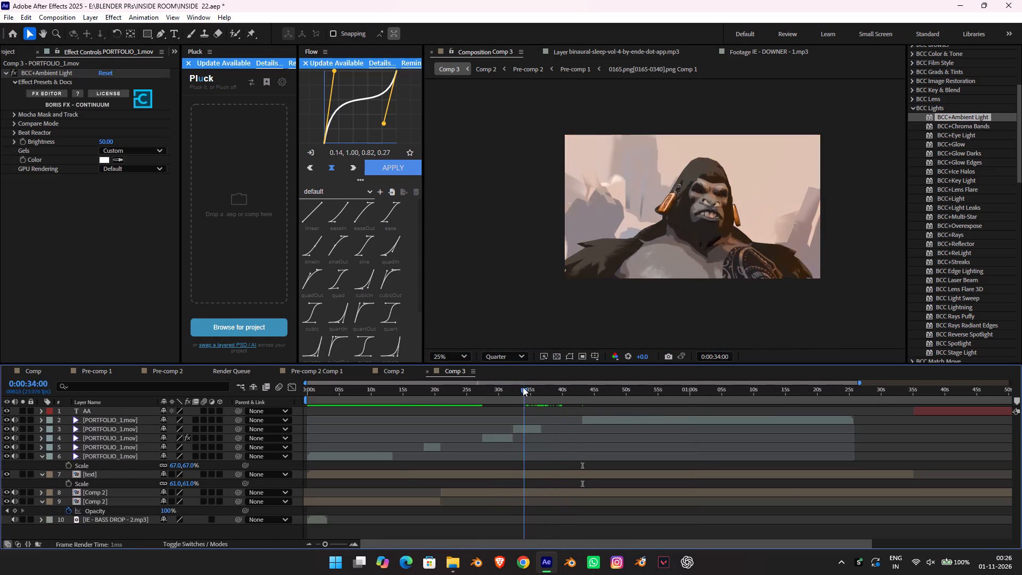
drag(523, 387, 555, 381)
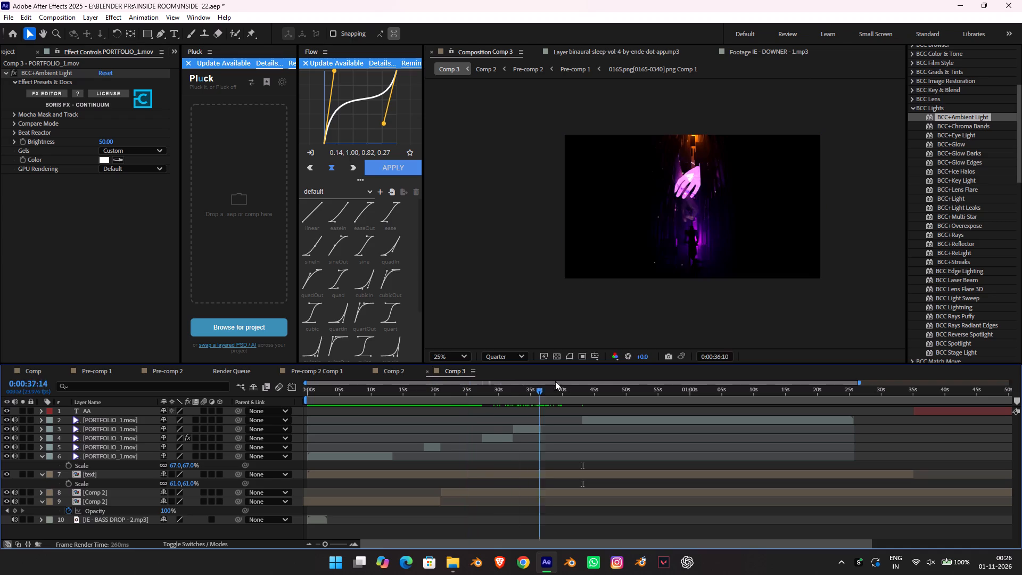
drag(555, 381, 675, 386)
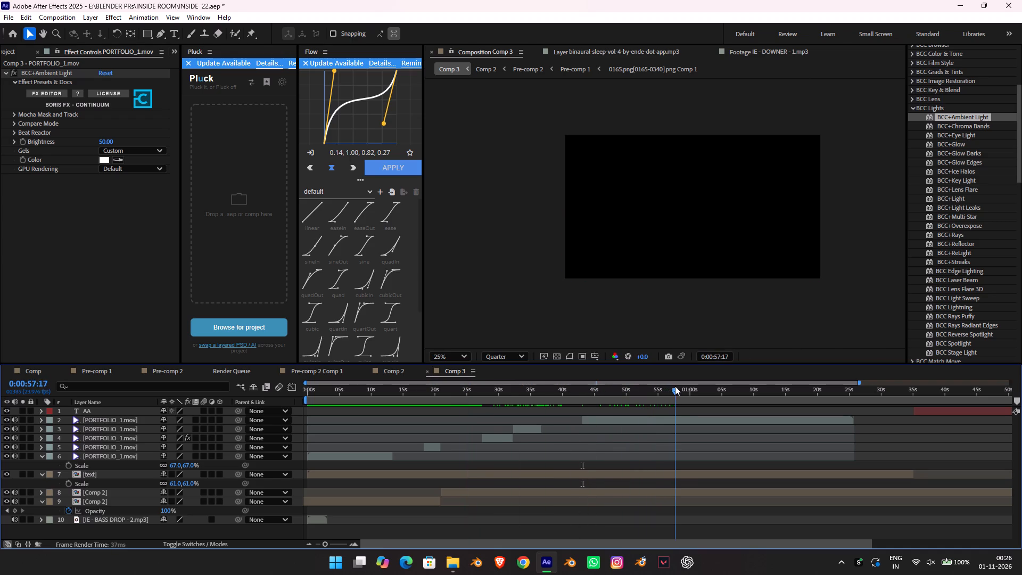
drag(675, 386, 548, 371)
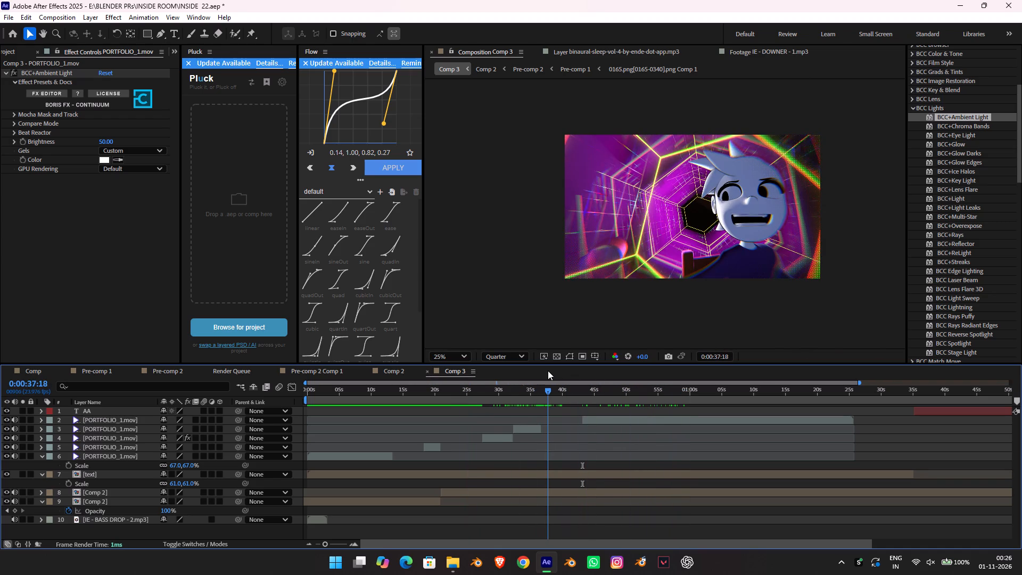
drag(548, 371, 547, 371)
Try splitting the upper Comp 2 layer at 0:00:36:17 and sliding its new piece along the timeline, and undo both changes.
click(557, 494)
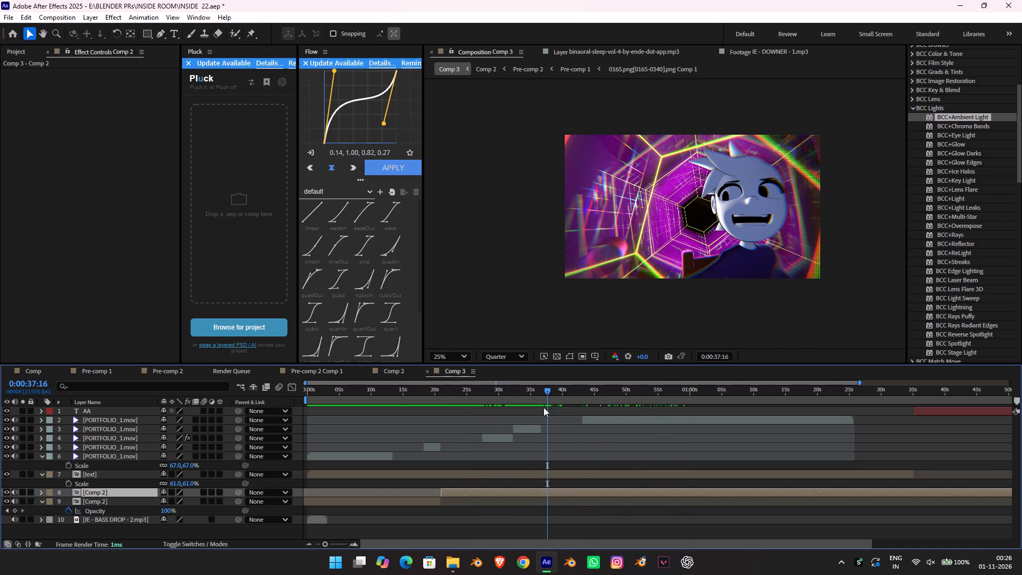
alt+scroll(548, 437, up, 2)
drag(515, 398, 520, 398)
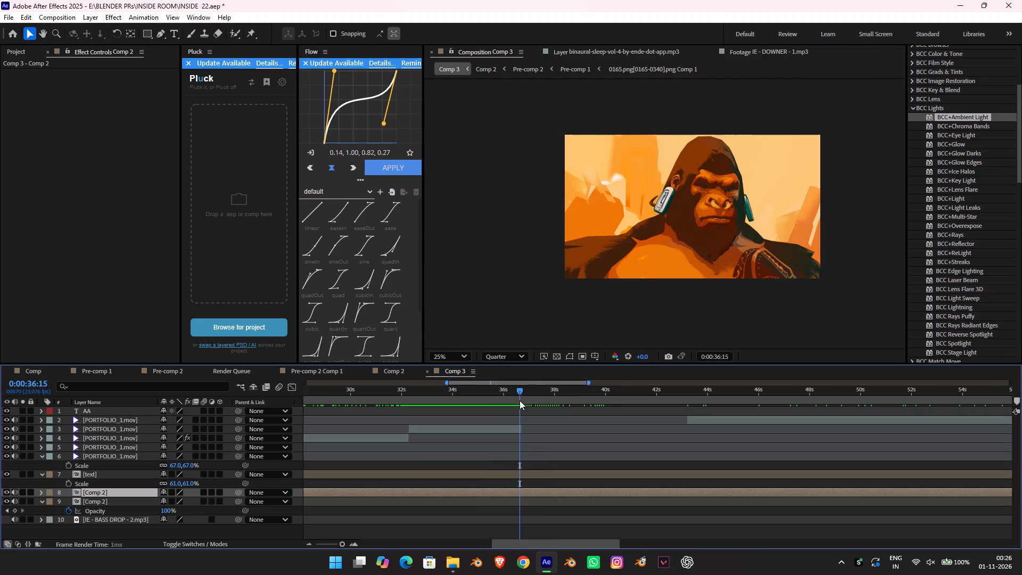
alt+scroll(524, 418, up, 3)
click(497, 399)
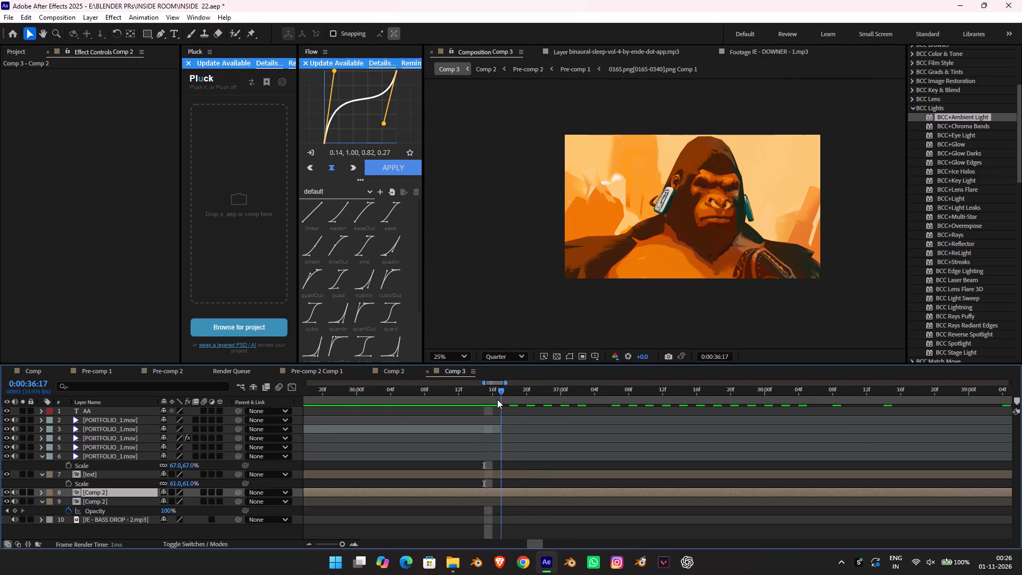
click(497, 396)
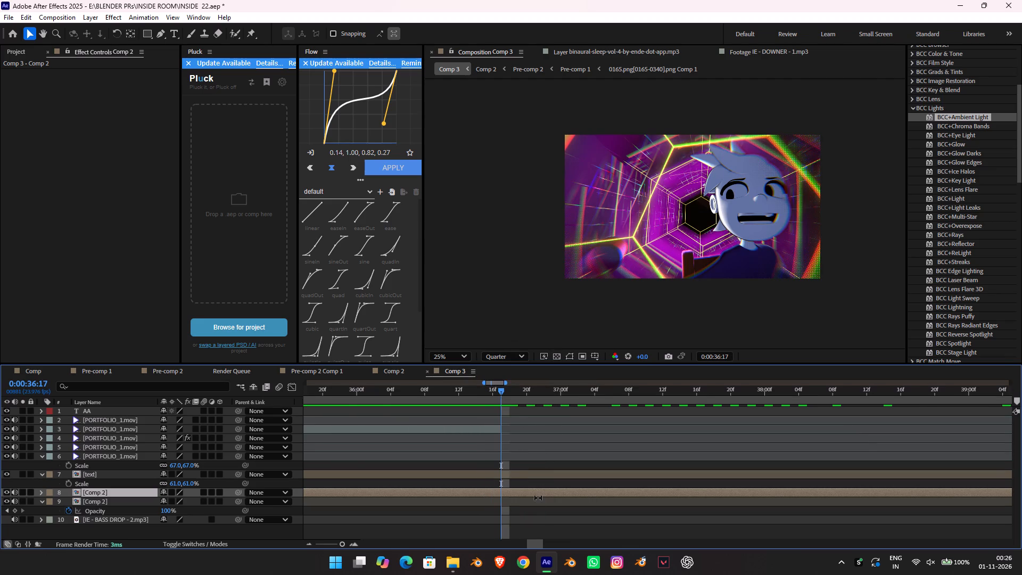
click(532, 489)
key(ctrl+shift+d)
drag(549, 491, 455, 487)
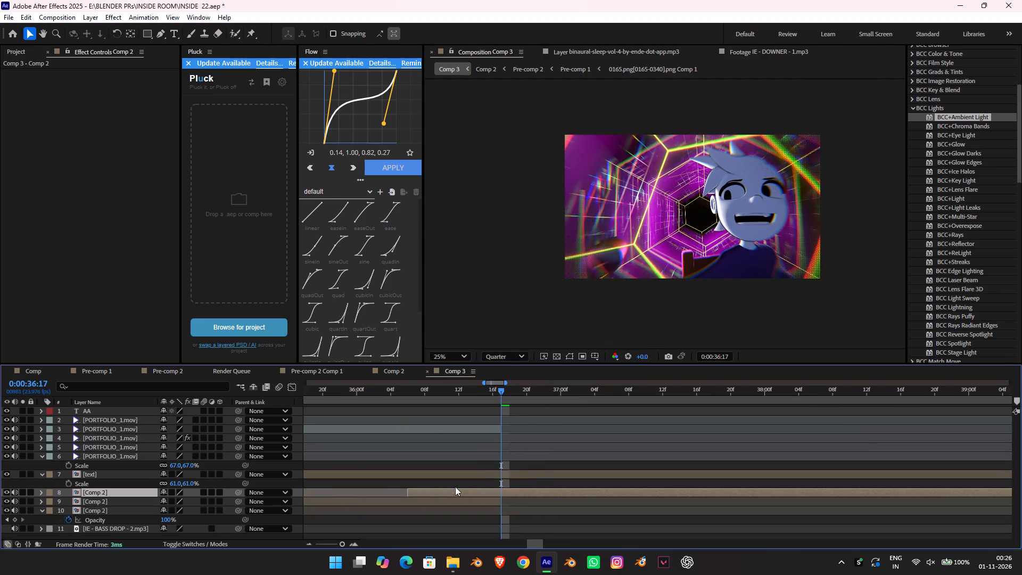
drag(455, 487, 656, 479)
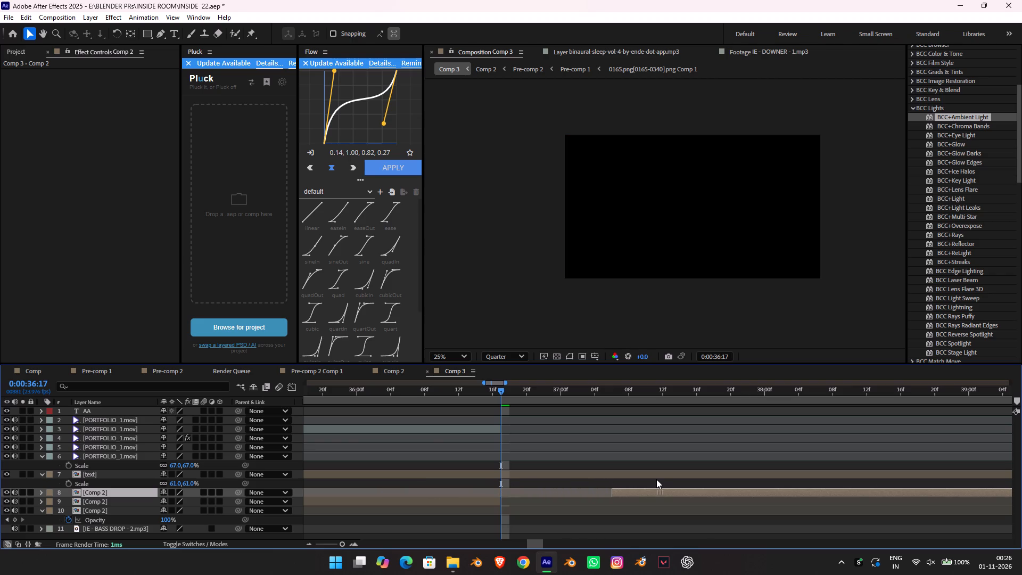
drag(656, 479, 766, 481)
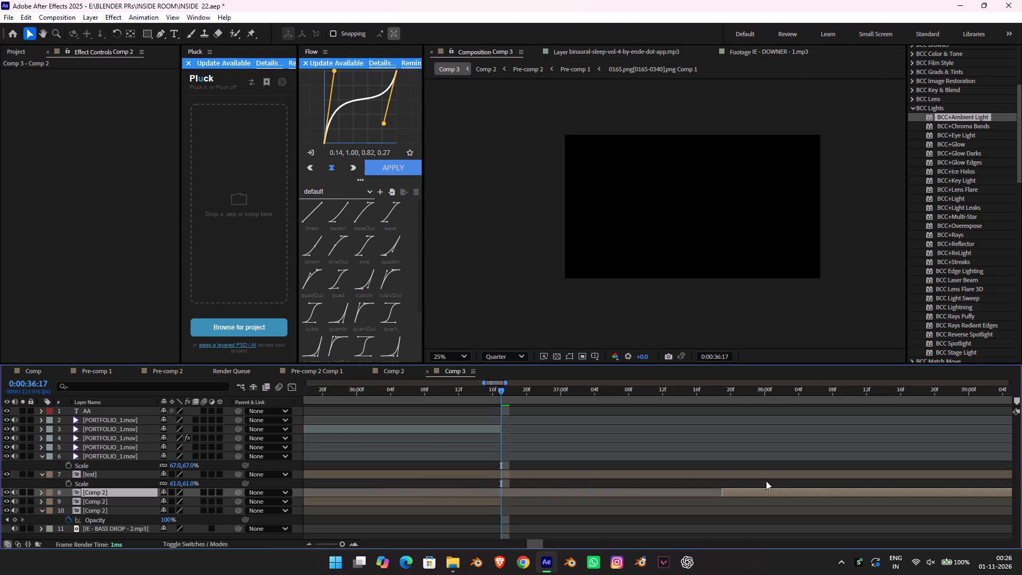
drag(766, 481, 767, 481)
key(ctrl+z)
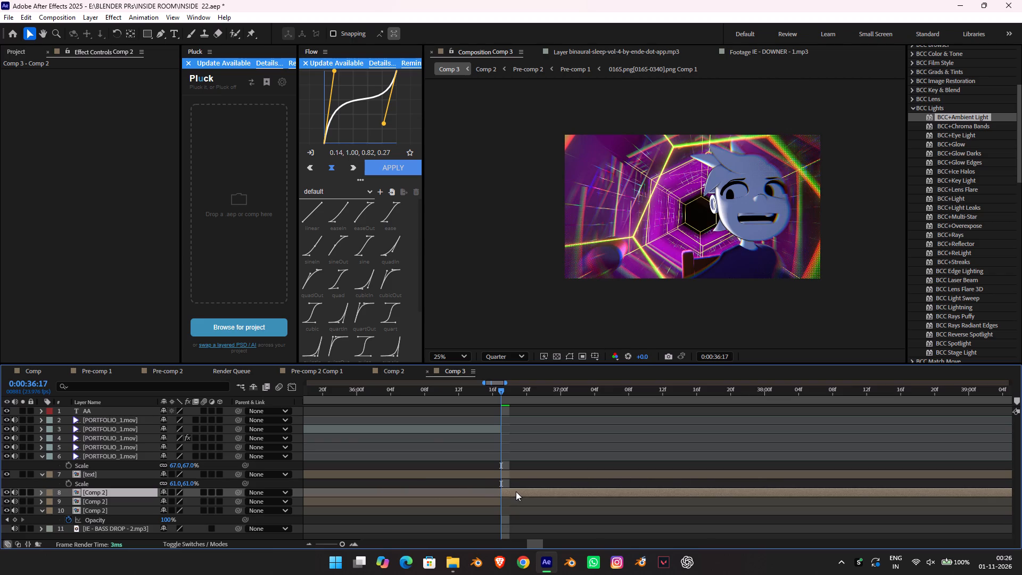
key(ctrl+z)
Split the upper Comp 2 layer at 0:00:27:23, just after the purple hand shot begins.
scroll(480, 452, down, 2)
alt+scroll(480, 452, down, 2)
middle_drag(479, 446, 744, 462)
drag(525, 397, 463, 395)
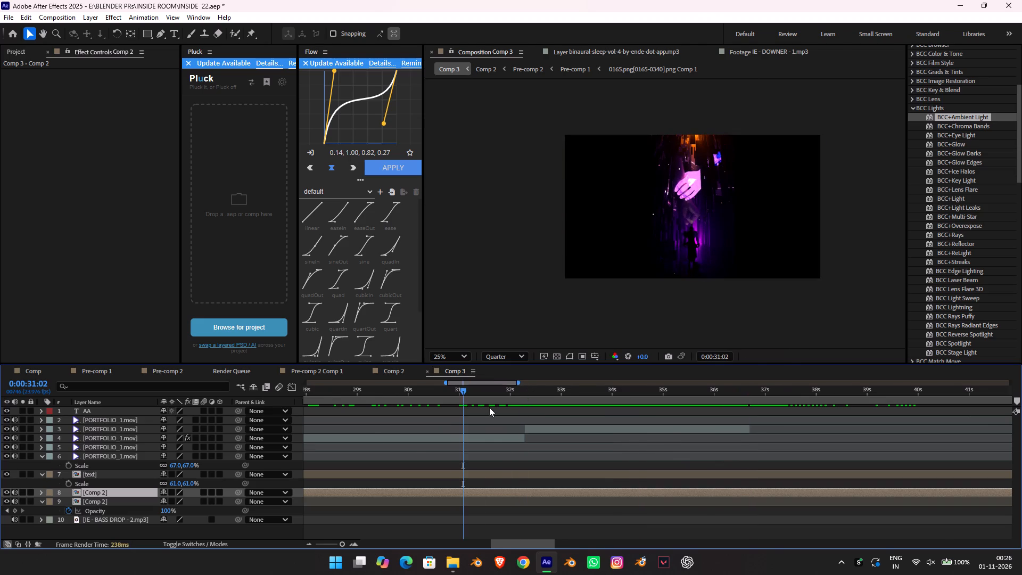
alt+scroll(492, 410, down, 4)
alt+scroll(468, 410, up, 1)
drag(449, 393, 427, 392)
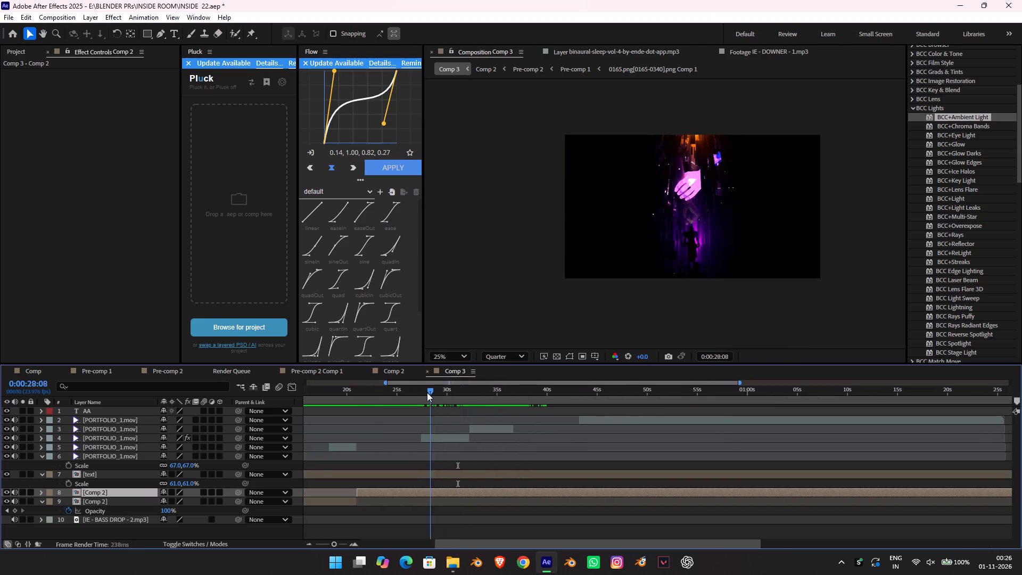
drag(427, 392, 422, 396)
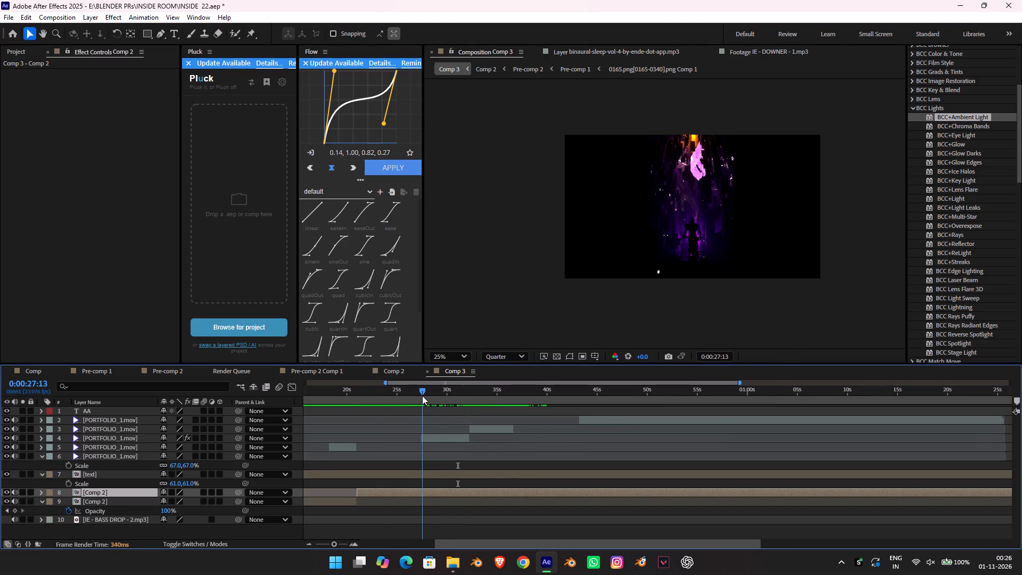
drag(422, 396, 426, 398)
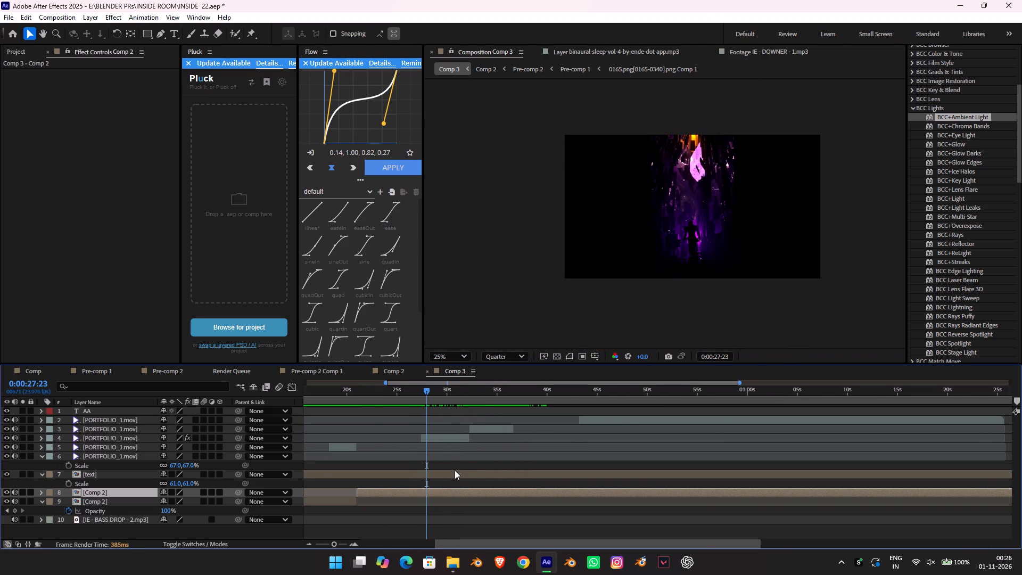
key(ctrl+shift+d)
Slide the new Comp 2 piece later to start at about 0:00:36:11, so its room footage covers the gap after the gorilla shot.
click(513, 392)
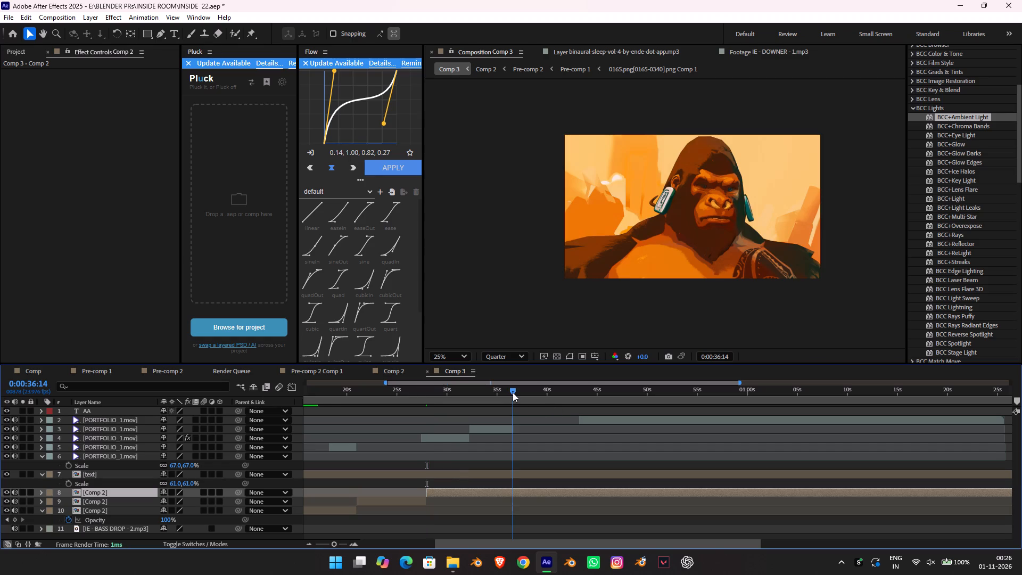
drag(504, 494, 594, 494)
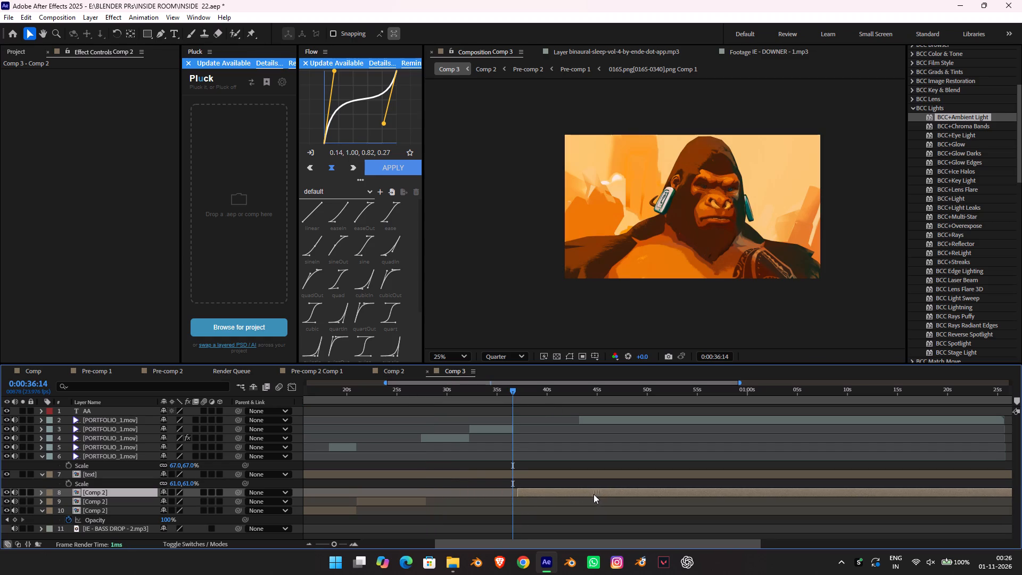
drag(594, 494, 592, 493)
alt+scroll(525, 489, up, 3)
click(436, 397)
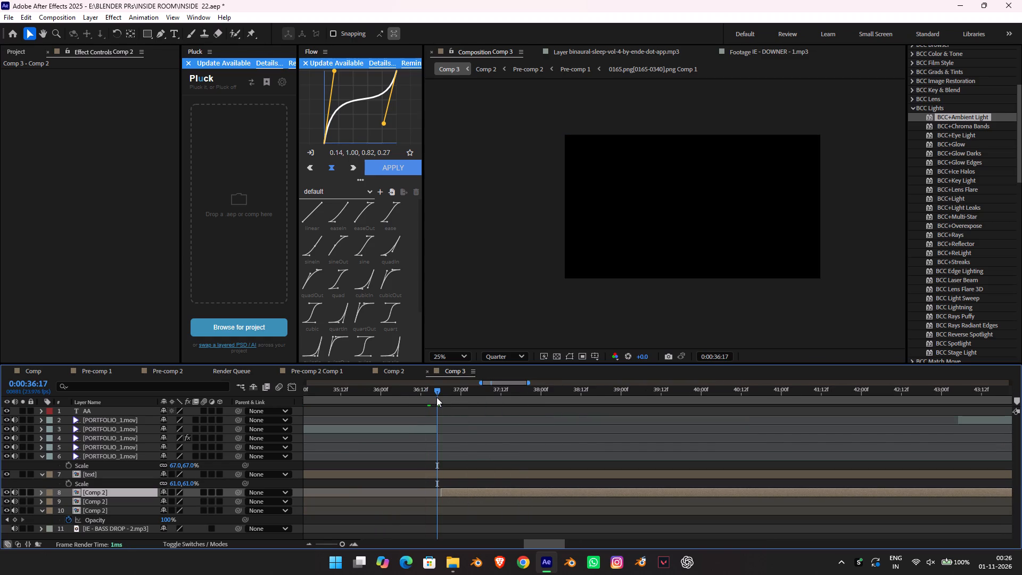
drag(459, 489, 454, 488)
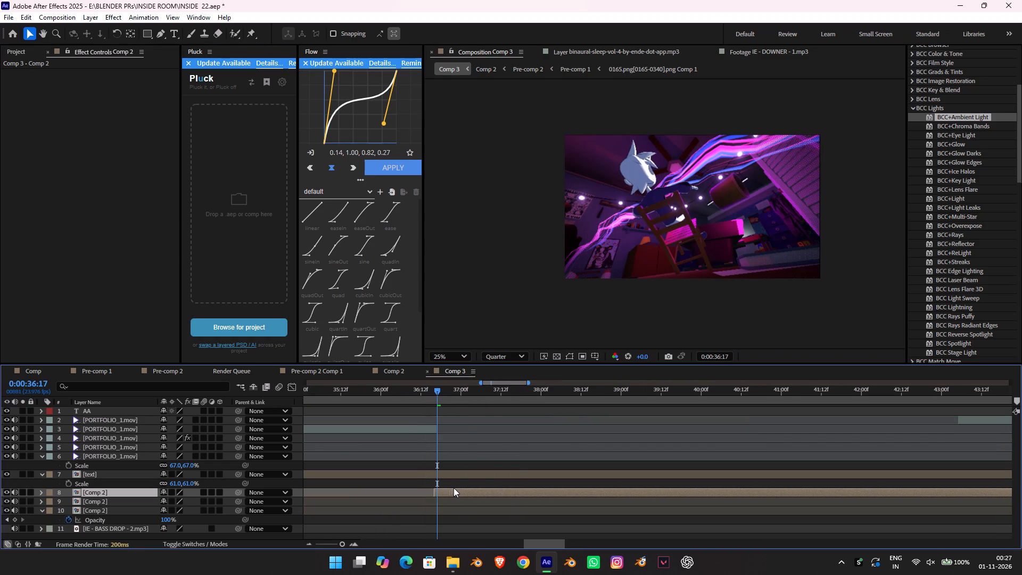
drag(454, 488, 466, 487)
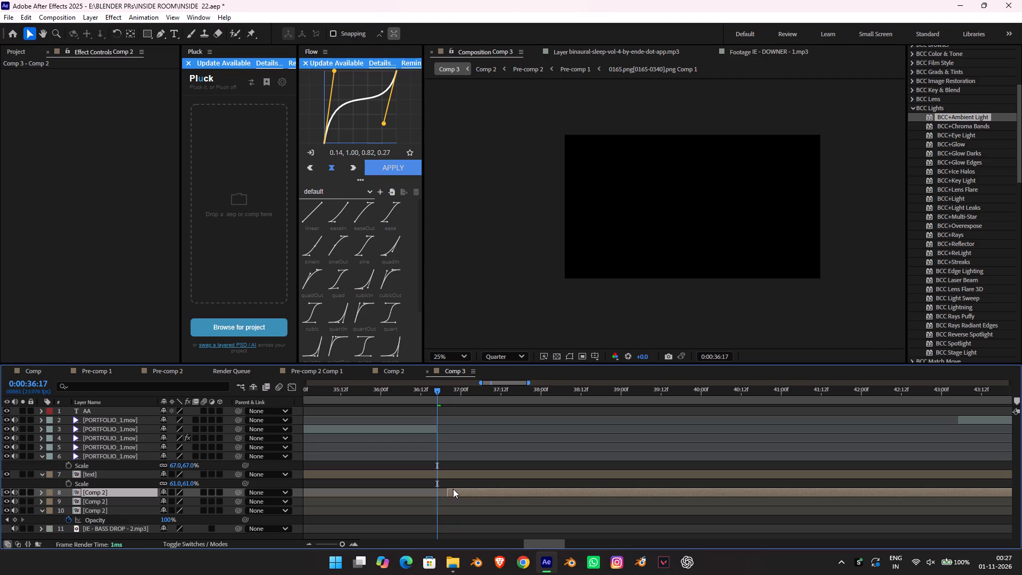
drag(443, 490, 436, 492)
drag(436, 492, 434, 490)
drag(471, 492, 507, 491)
drag(475, 495, 439, 494)
drag(453, 492, 442, 491)
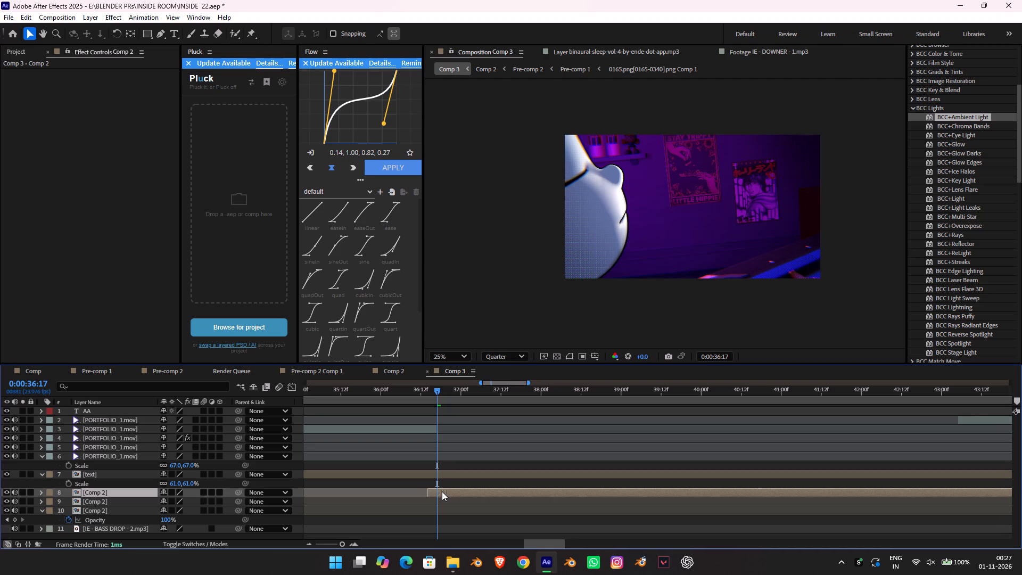
drag(442, 491, 433, 490)
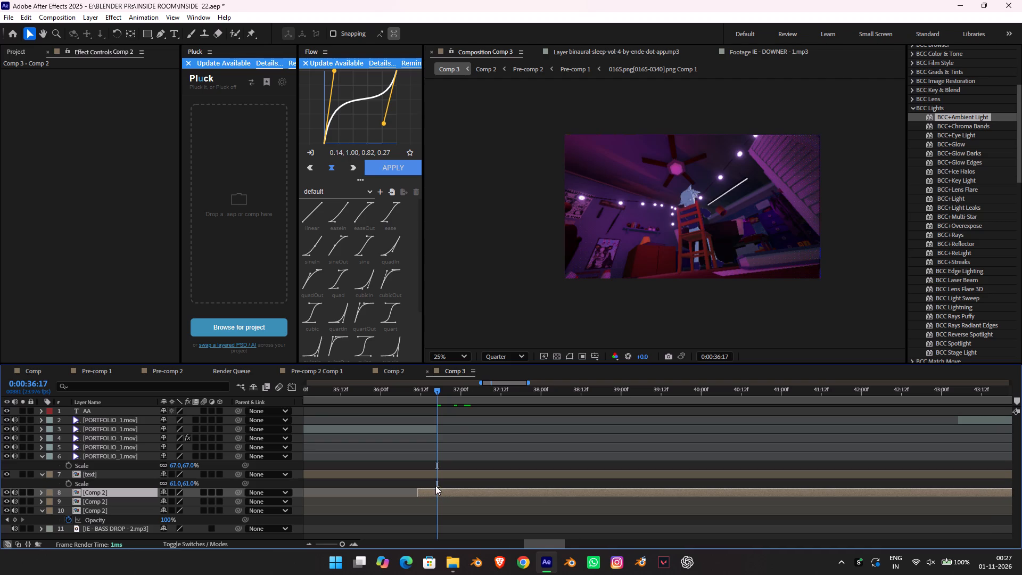
Check the Comp 2 footage up to the water lily shot and split that Comp 2 piece at 0:00:43:03.
drag(444, 395, 510, 404)
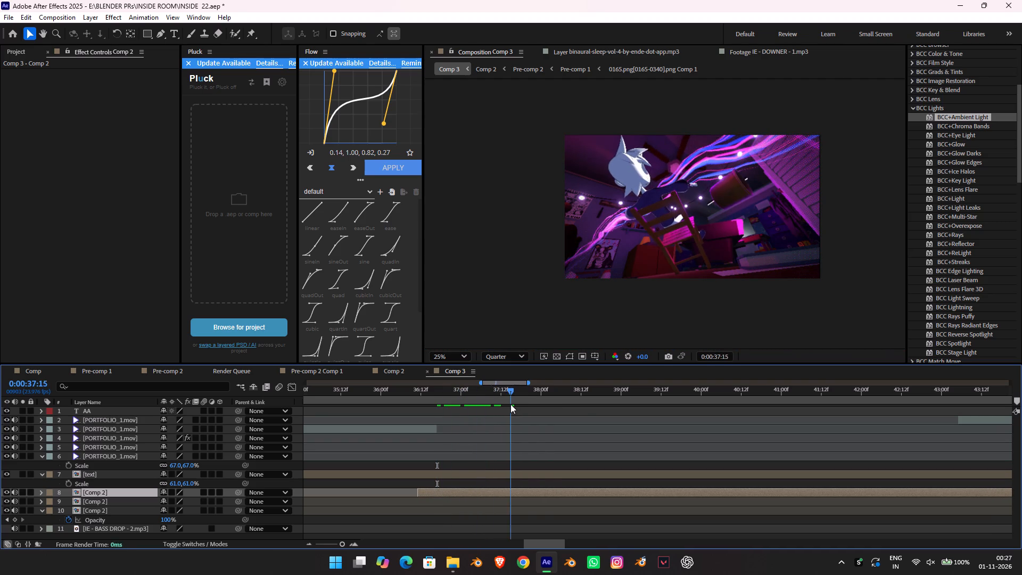
drag(510, 404, 760, 431)
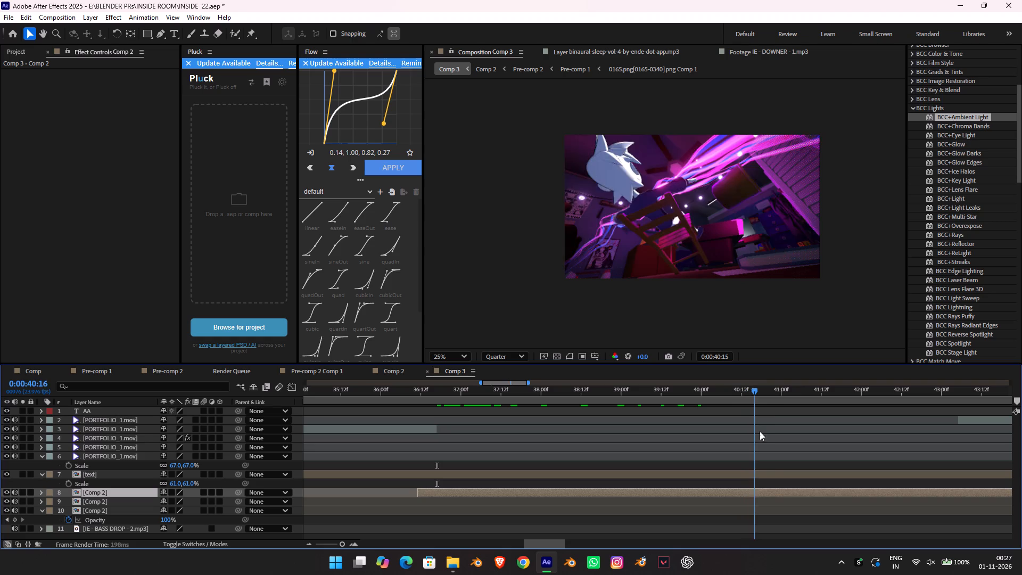
drag(760, 431, 887, 448)
alt+scroll(871, 446, down, 2)
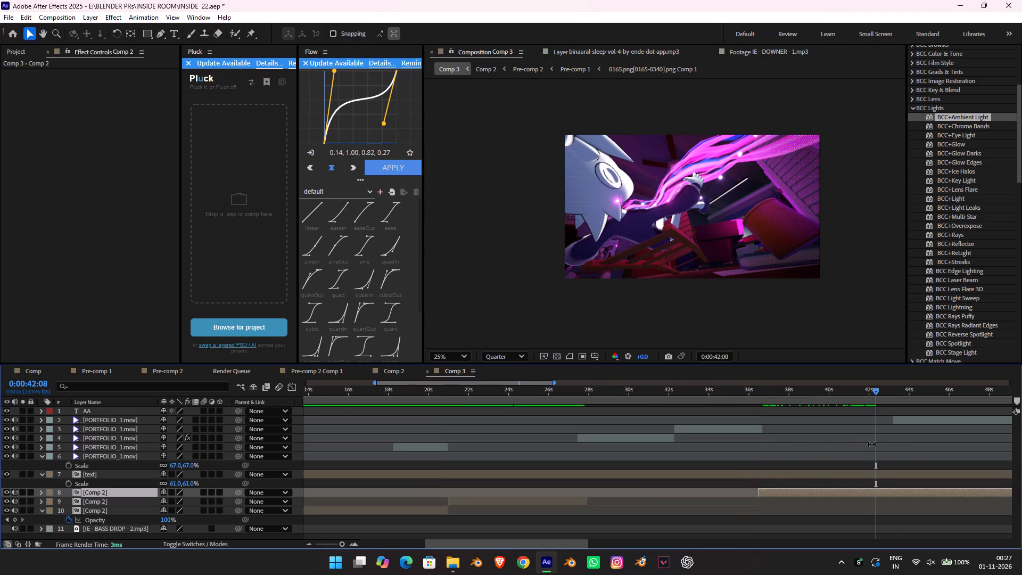
key(space)
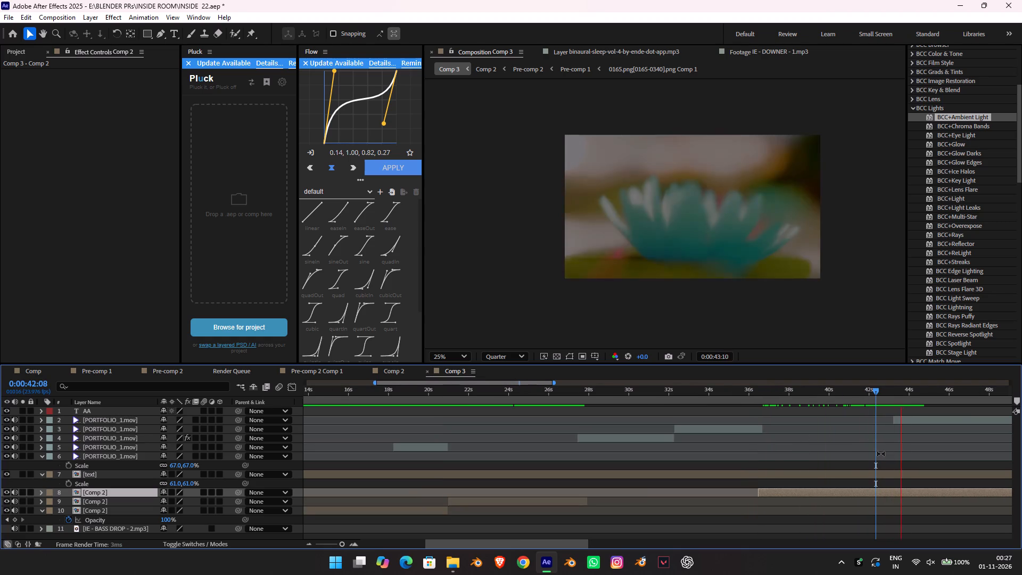
key(space)
alt+scroll(907, 450, up, 1)
click(880, 393)
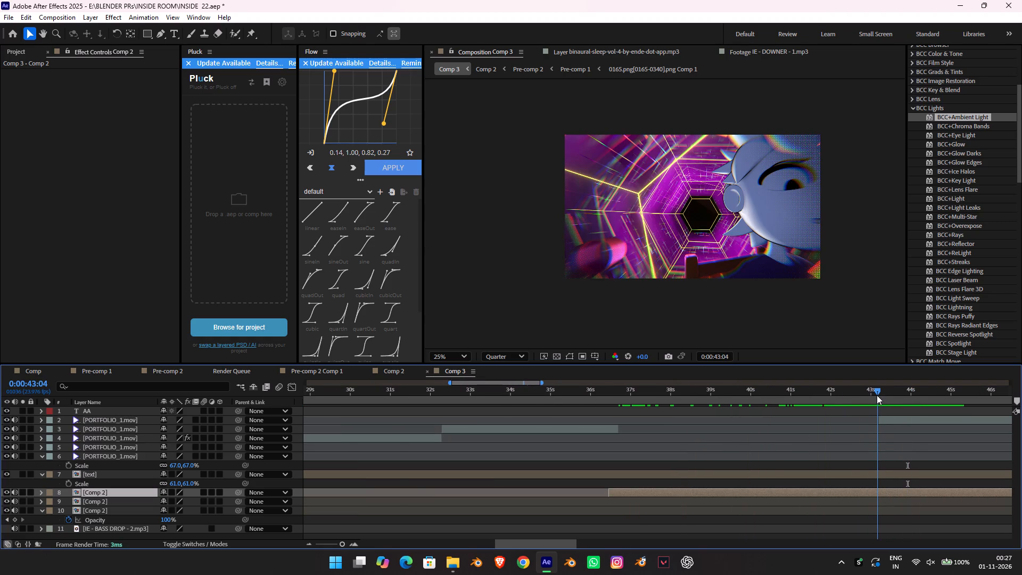
click(891, 489)
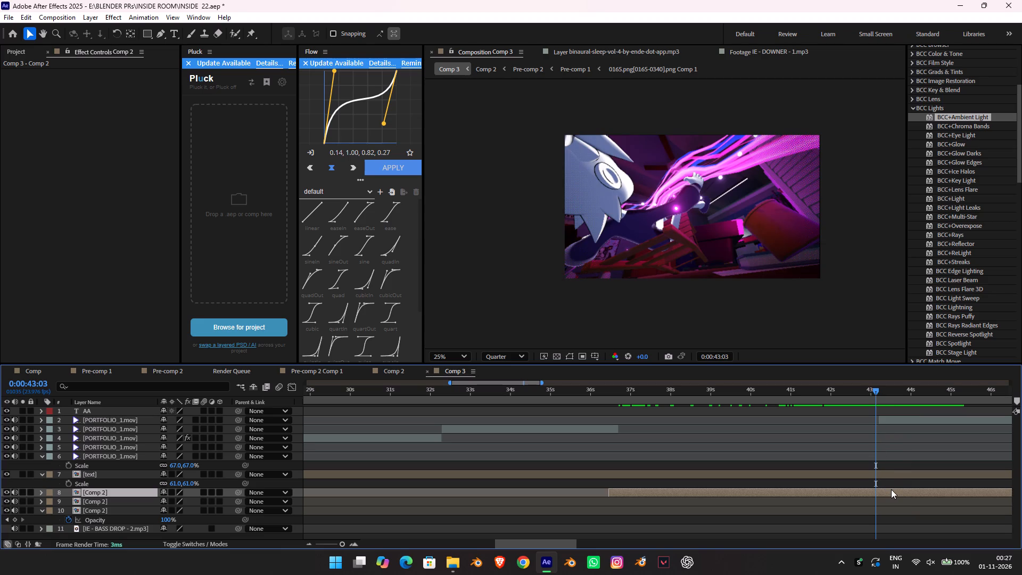
key(ctrl+shift+d)
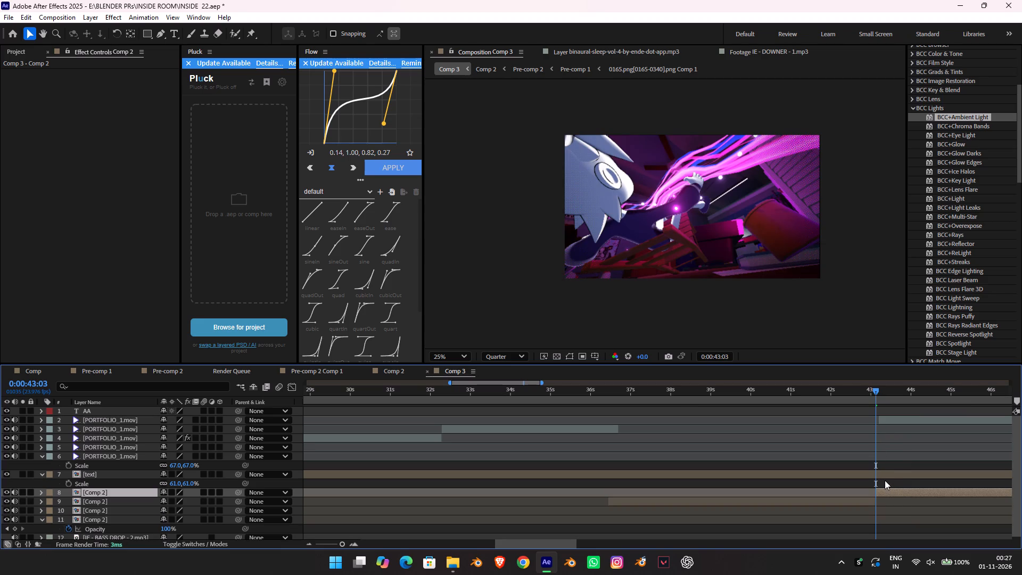
Slide the last Comp 2 piece later to start at about 0:00:49:00.
alt+scroll(871, 471, down, 6)
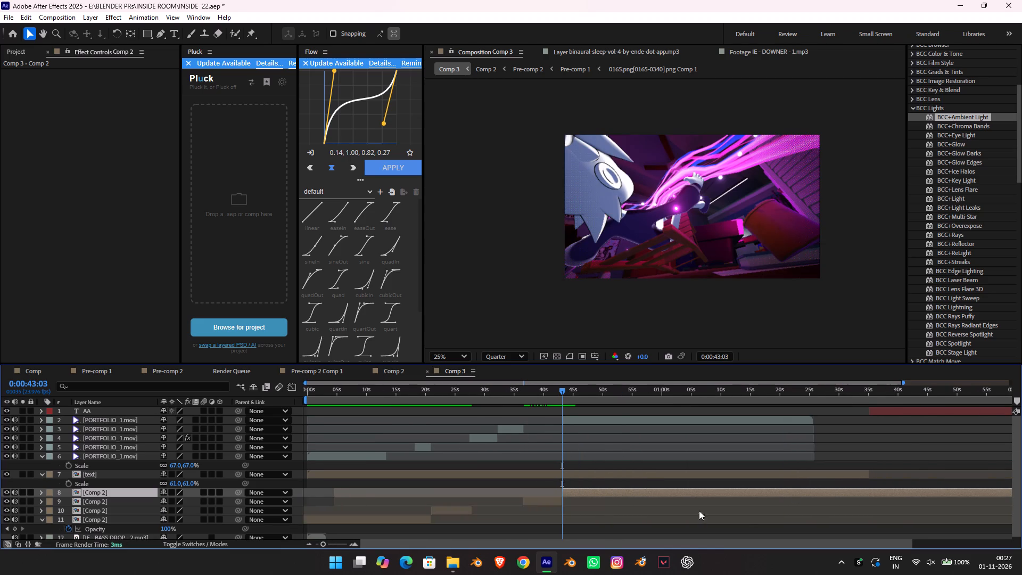
drag(606, 493, 641, 490)
Check the water lily shot through to its end and split that PORTFOLIO_1.mov layer at 0:00:51:15, where the picture goes black.
key(space)
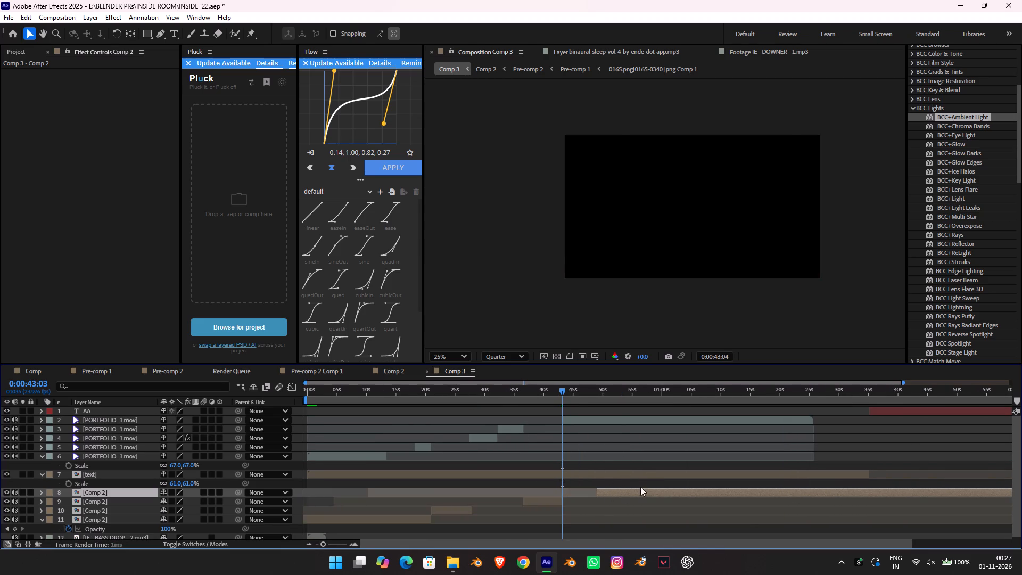
drag(581, 394, 583, 395)
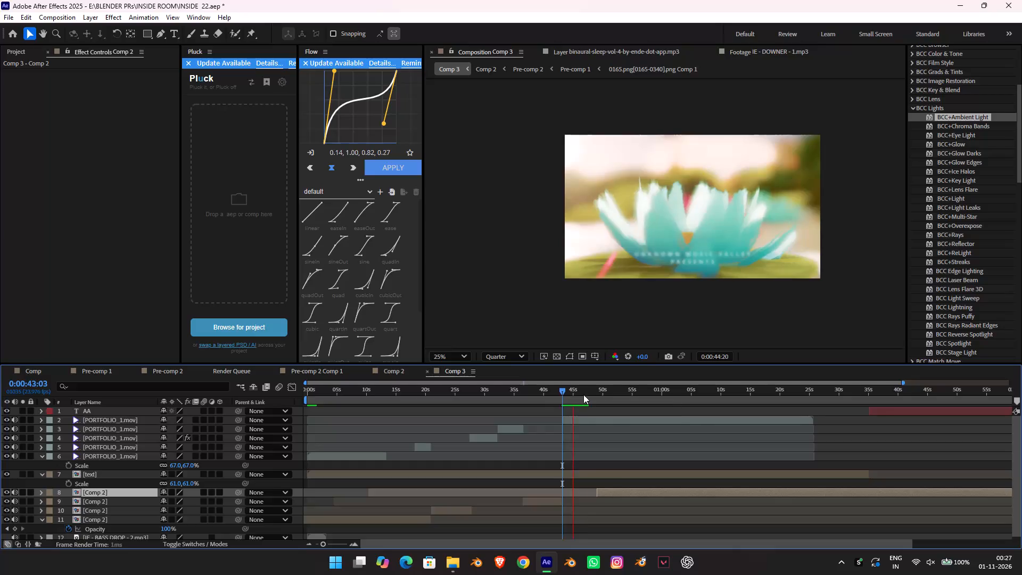
drag(583, 395, 619, 407)
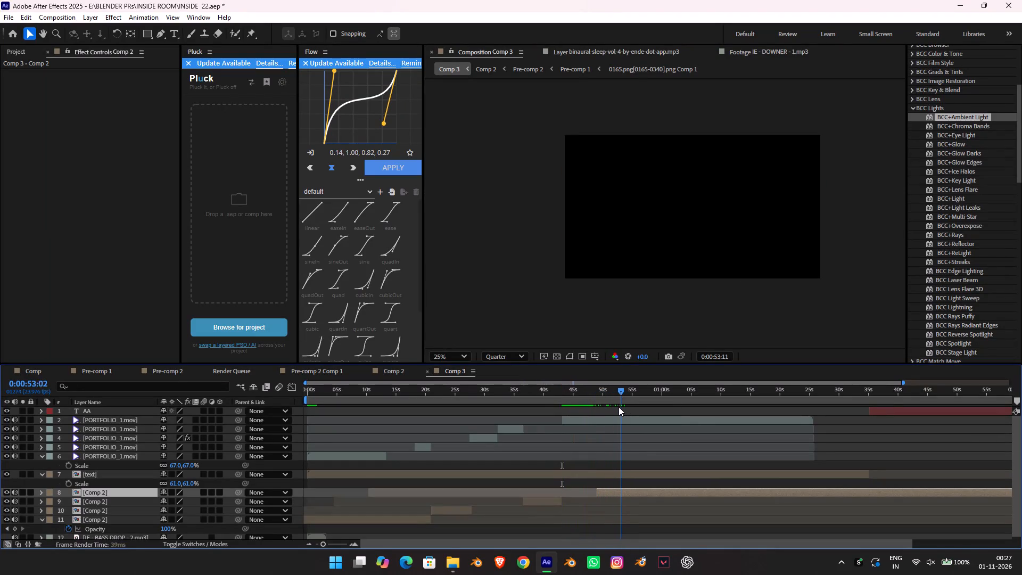
drag(619, 407, 613, 407)
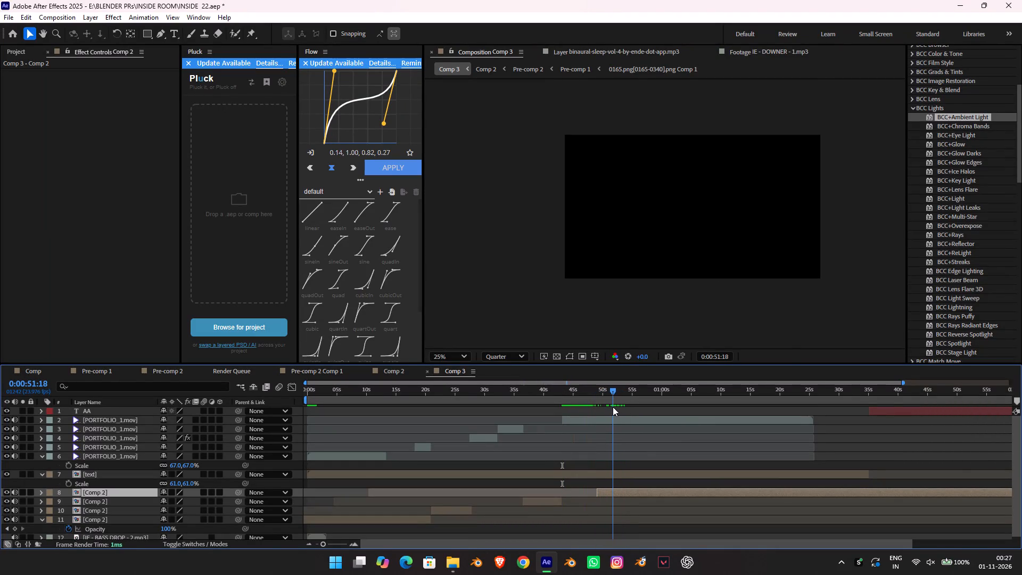
drag(613, 407, 613, 406)
alt+scroll(606, 423, up, 3)
click(657, 396)
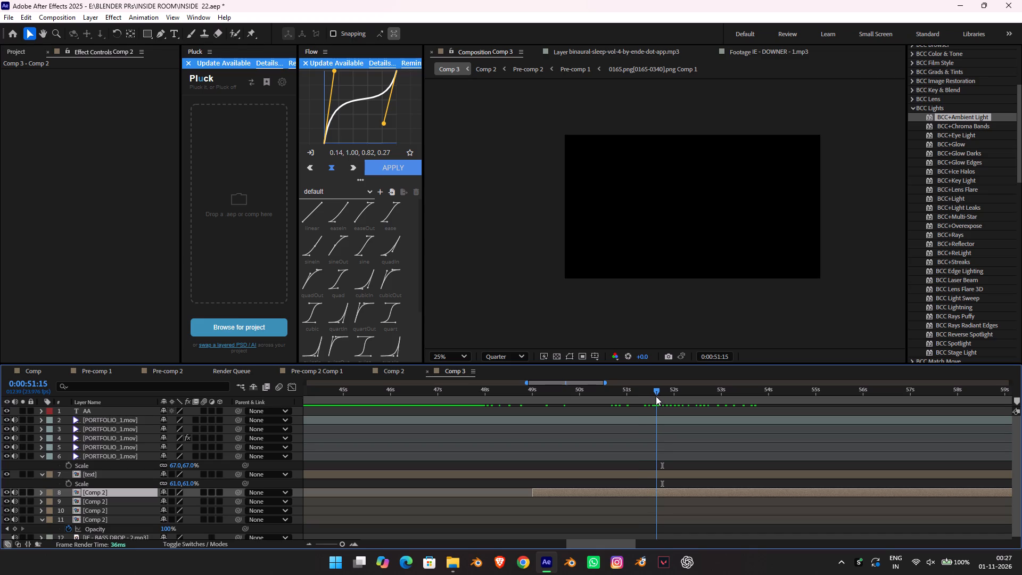
click(655, 418)
key(ctrl+shift+d)
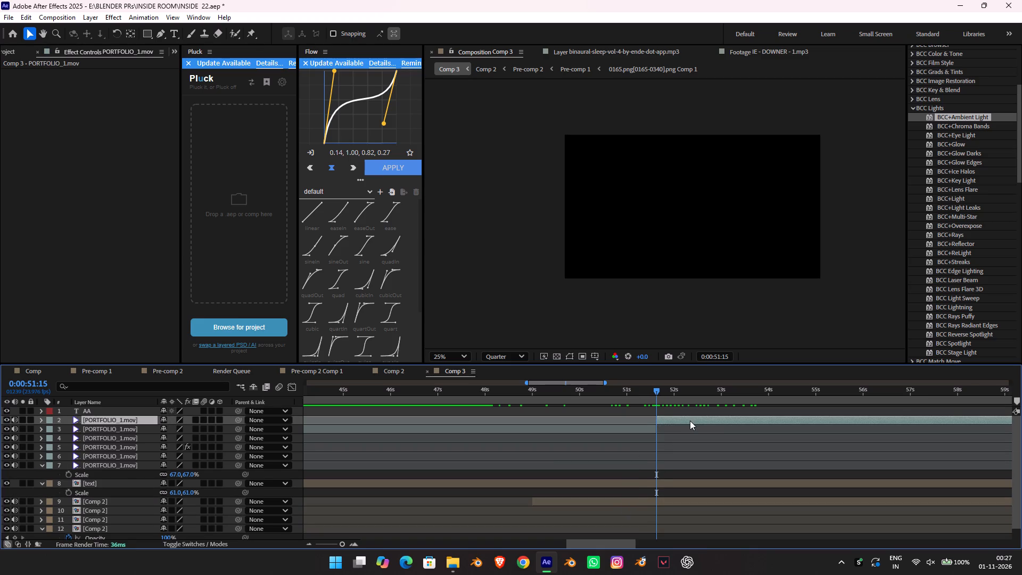
Find where the black stretch ends before the AASMA MAI MERE shot and split the last PORTFOLIO_1.mov piece at 0:01:14:20.
drag(678, 393, 785, 393)
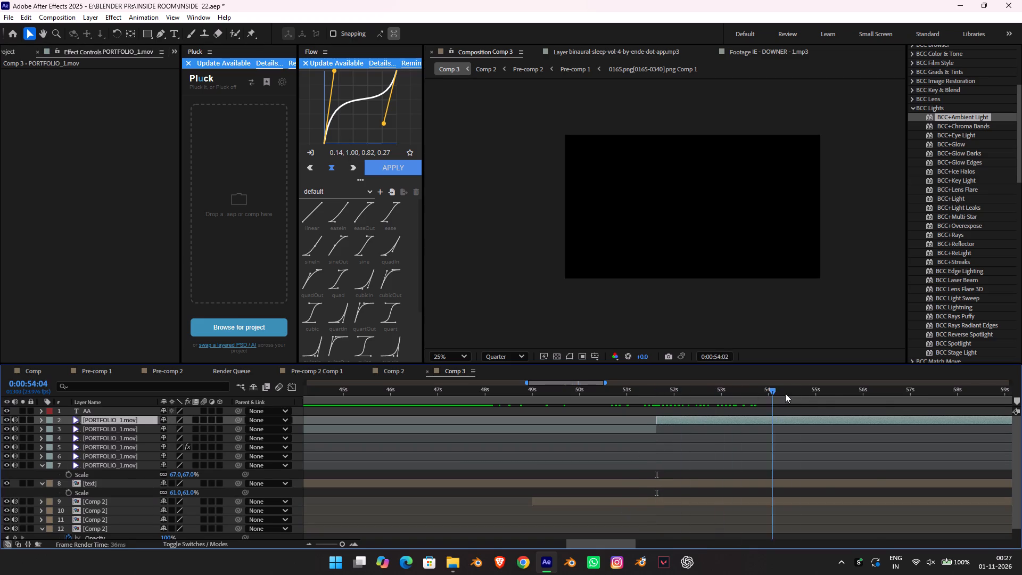
drag(785, 393, 917, 402)
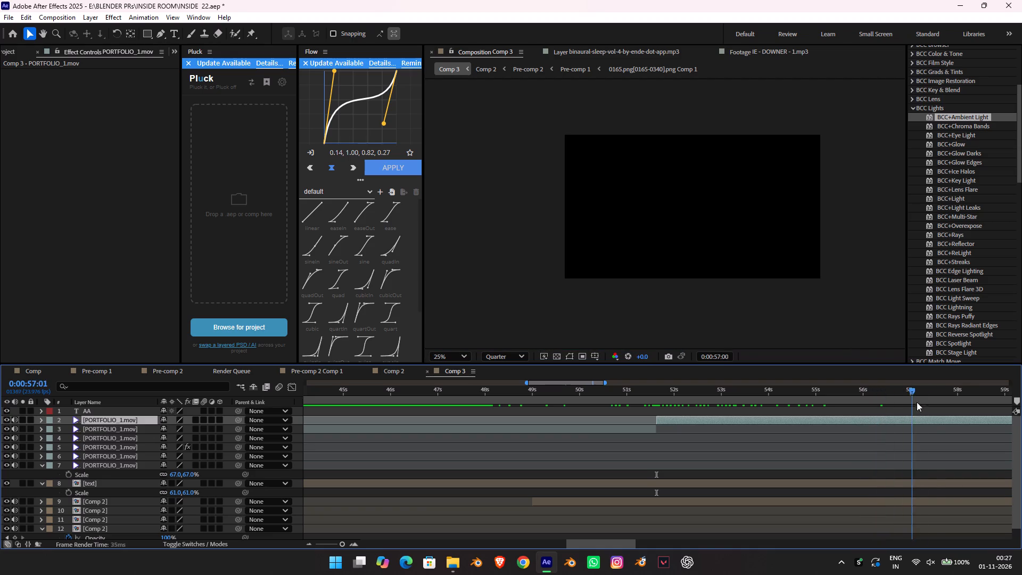
drag(917, 402, 930, 411)
alt+scroll(884, 429, down, 5)
click(596, 327)
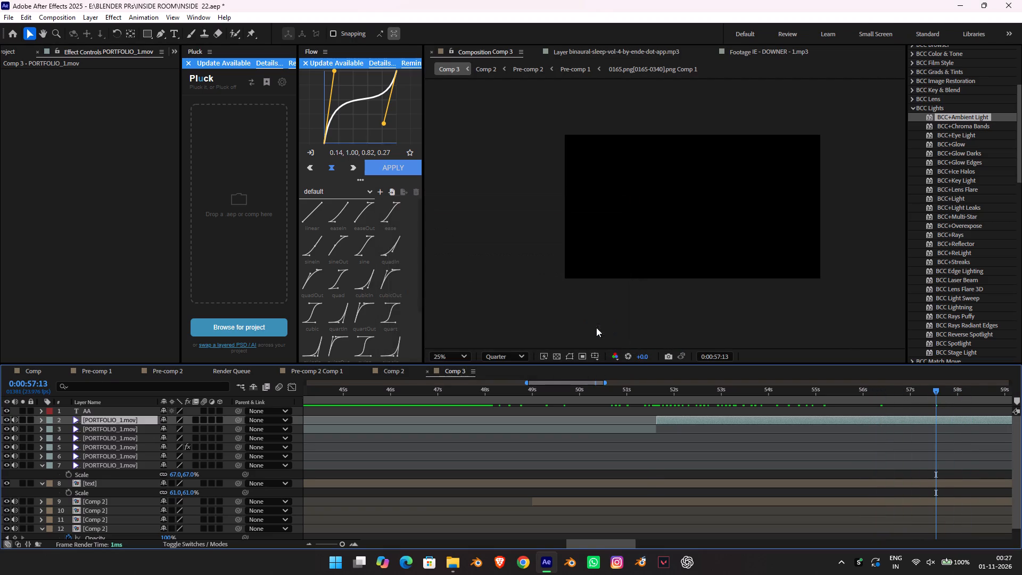
alt+scroll(916, 487, down, 3)
drag(855, 396, 812, 389)
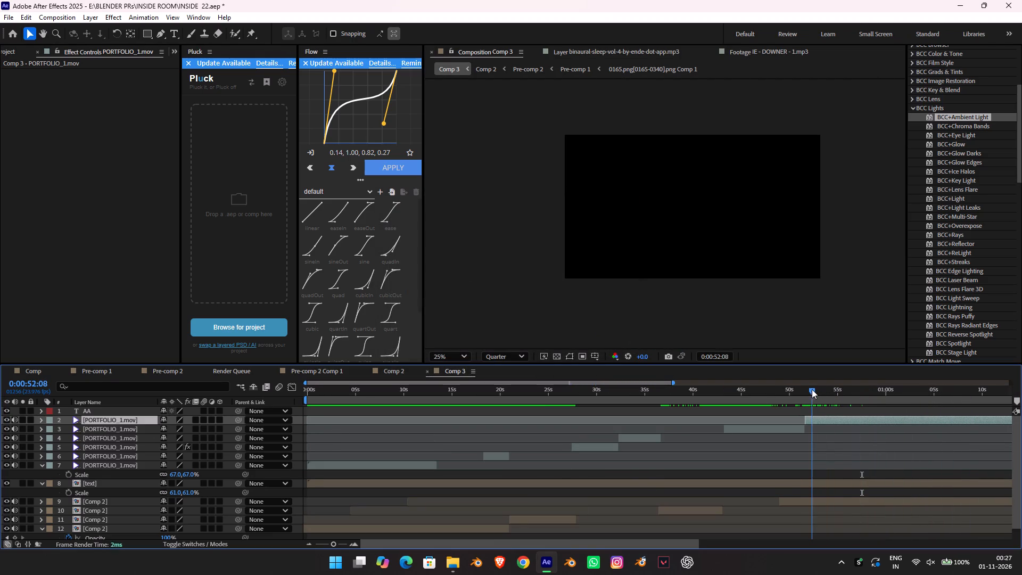
drag(812, 389, 991, 421)
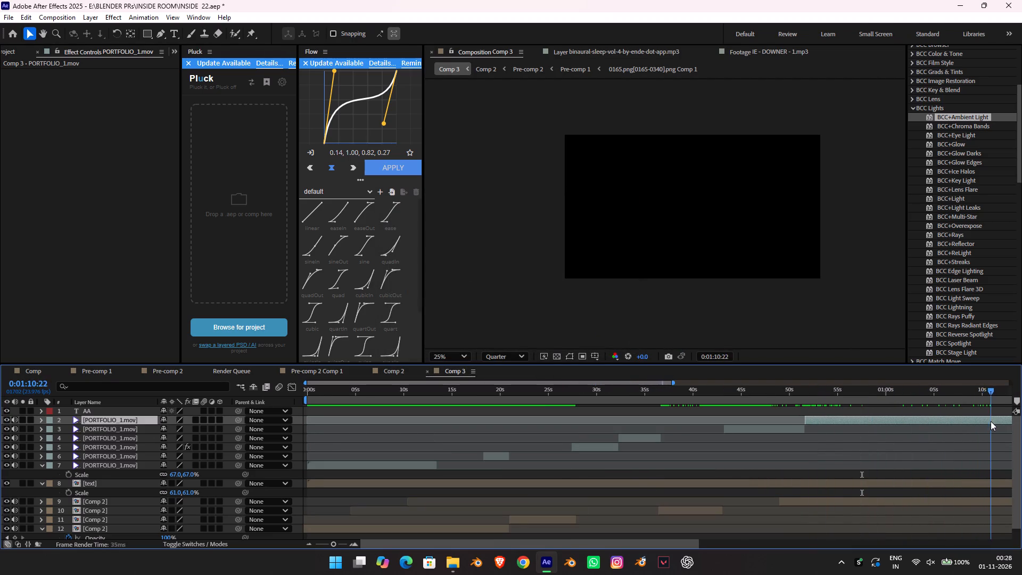
drag(991, 421, 953, 425)
alt+scroll(935, 448, down, 6)
drag(663, 390, 687, 391)
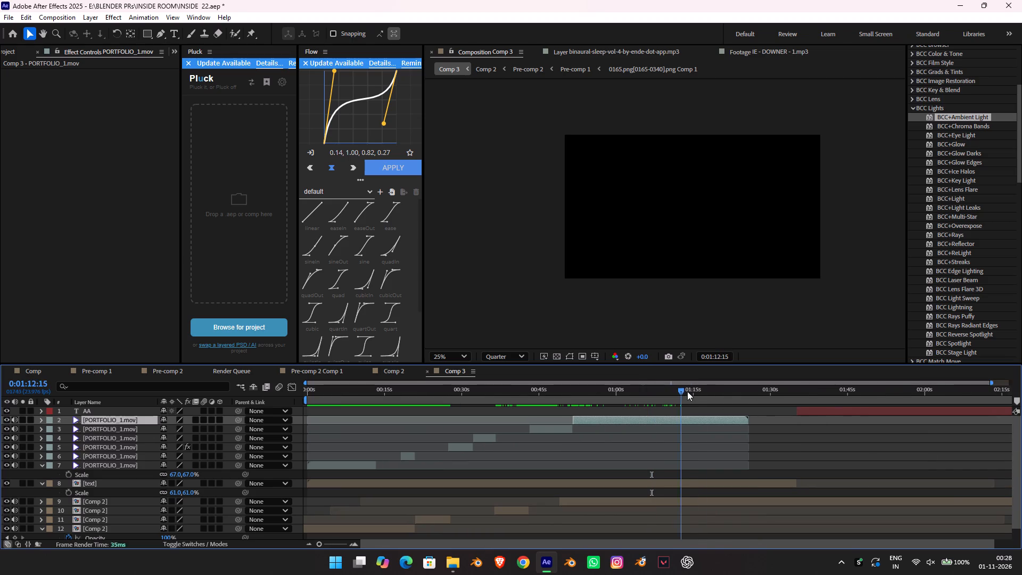
drag(687, 391, 688, 397)
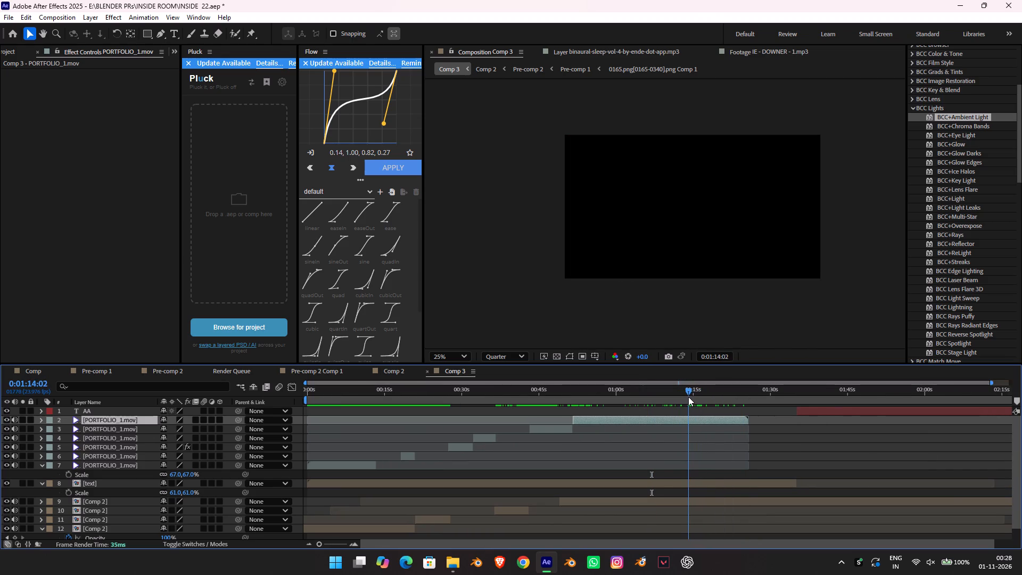
drag(688, 397, 693, 399)
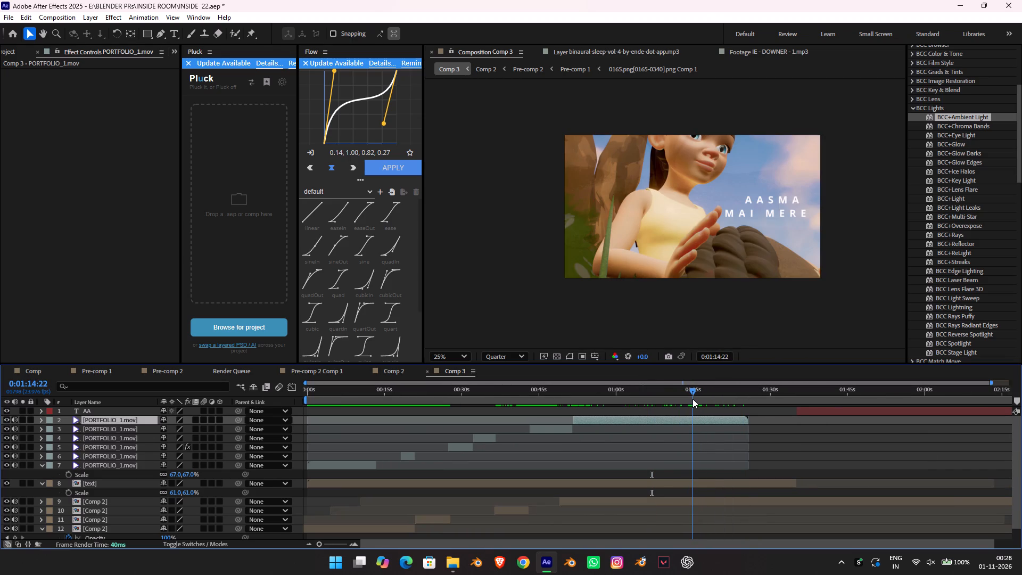
drag(693, 399, 691, 399)
alt+scroll(686, 425, up, 4)
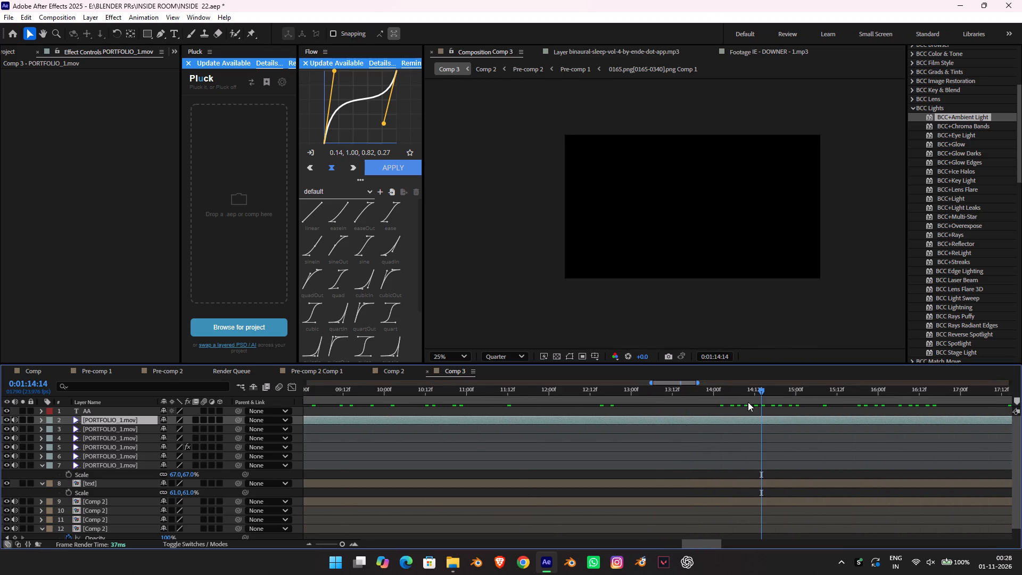
drag(761, 392, 767, 392)
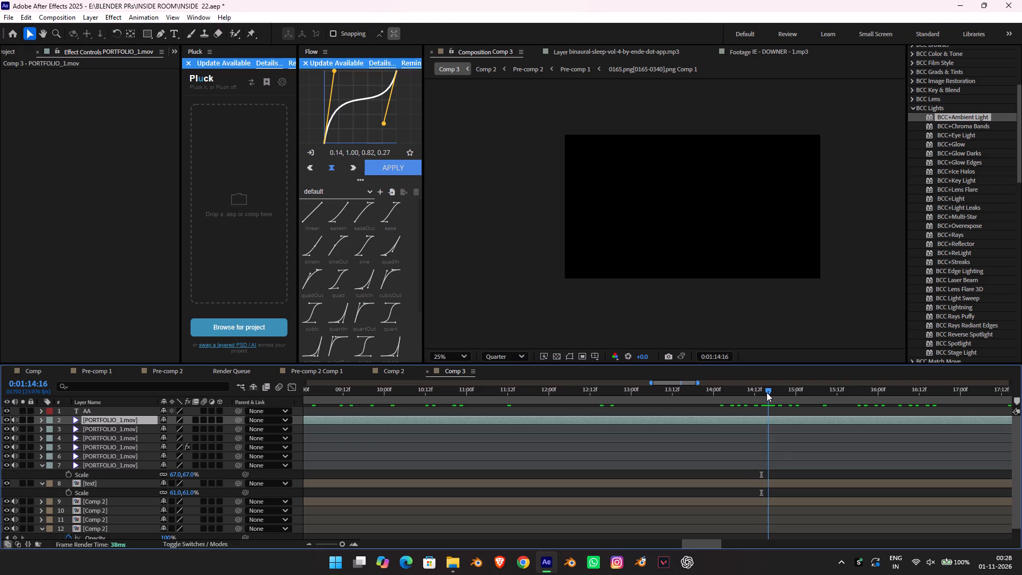
drag(767, 392, 781, 401)
key(ctrl+shift+d)
Delete the black PORTFOLIO_1.mov segment between 0:00:51:15 and 0:01:14:20.
click(757, 429)
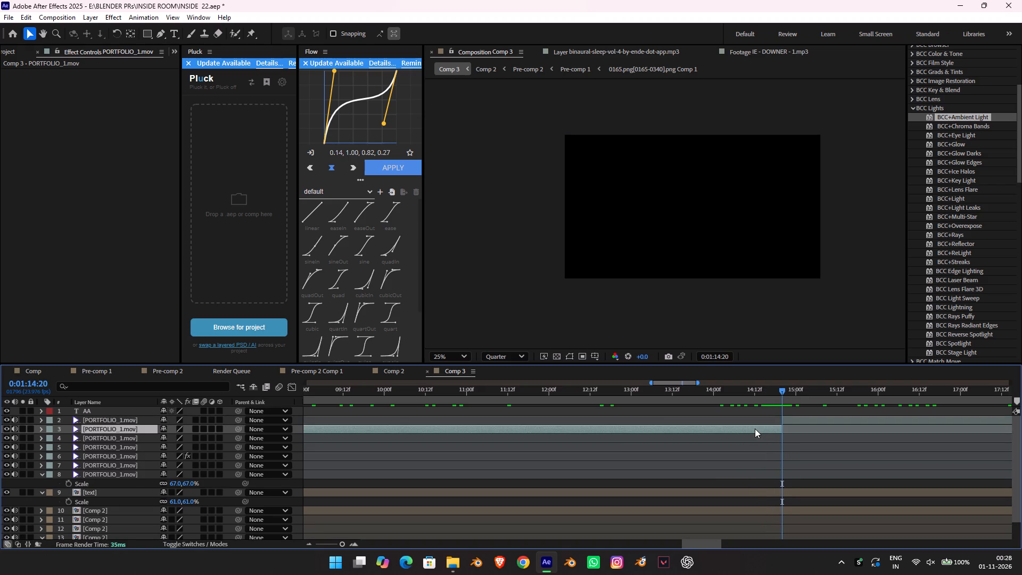
key(Delete)
Slide the last Comp 2 piece later to start at about 0:00:51:08, so its tunnel footage takes over after the water lily shot.
alt+scroll(717, 414, down, 5)
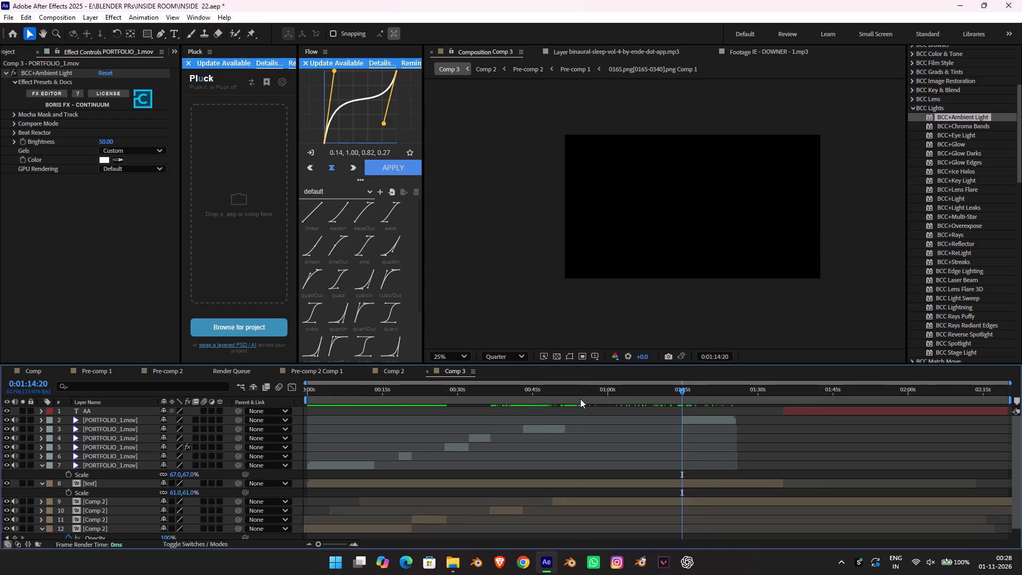
drag(580, 399, 567, 401)
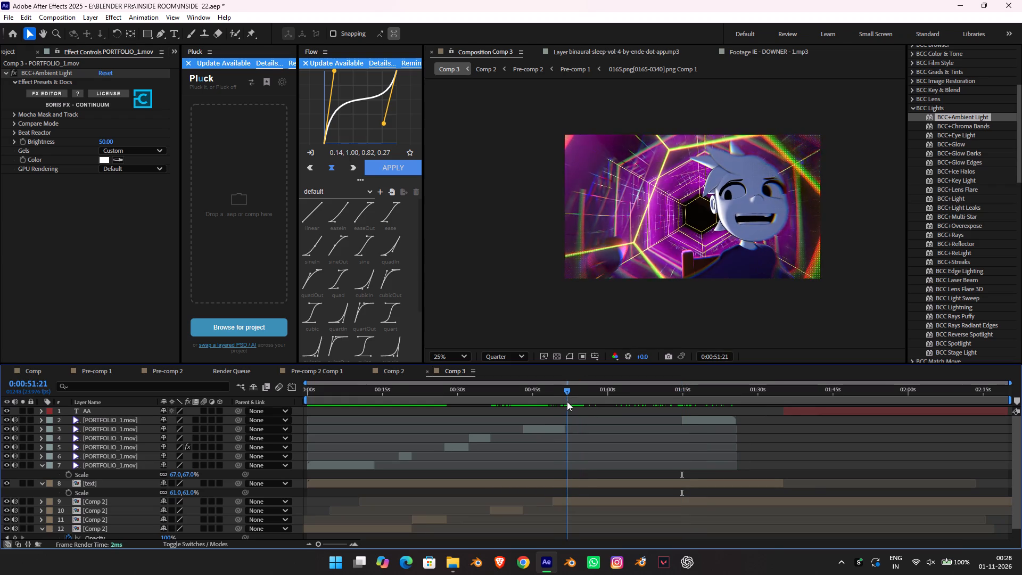
drag(567, 401, 565, 401)
alt+scroll(565, 422, up, 3)
drag(566, 398, 567, 398)
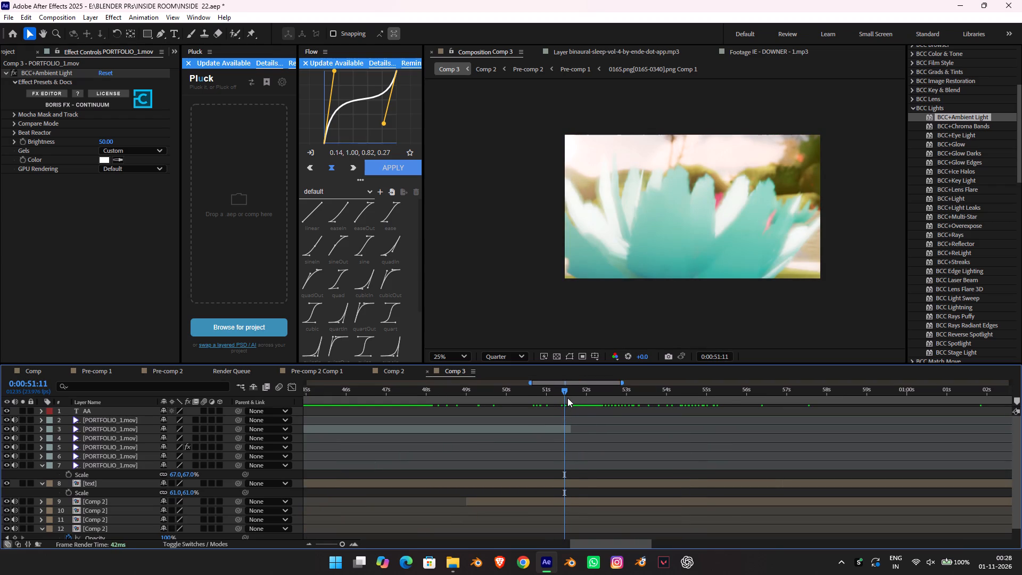
drag(567, 398, 571, 398)
click(562, 500)
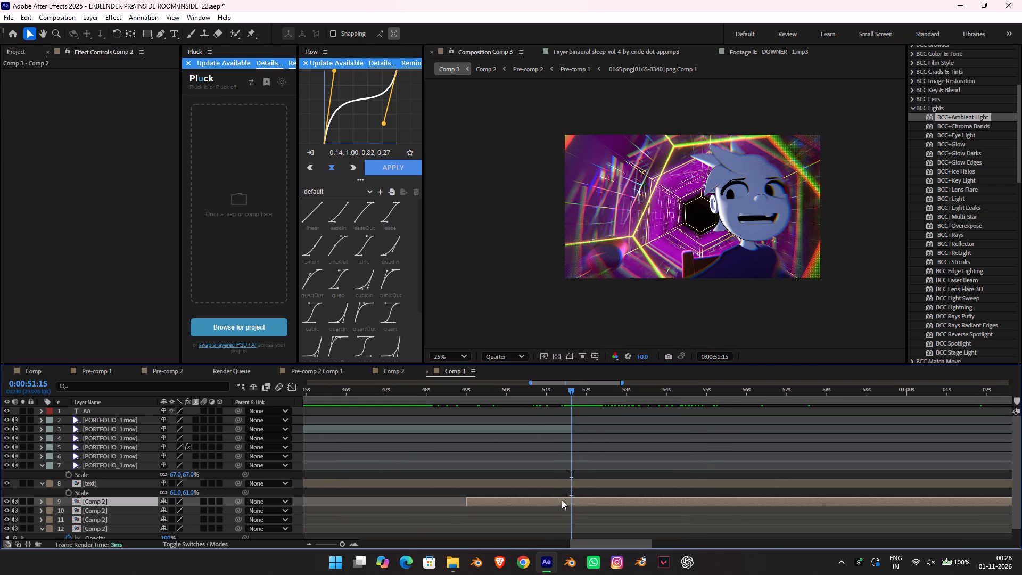
drag(562, 502, 655, 504)
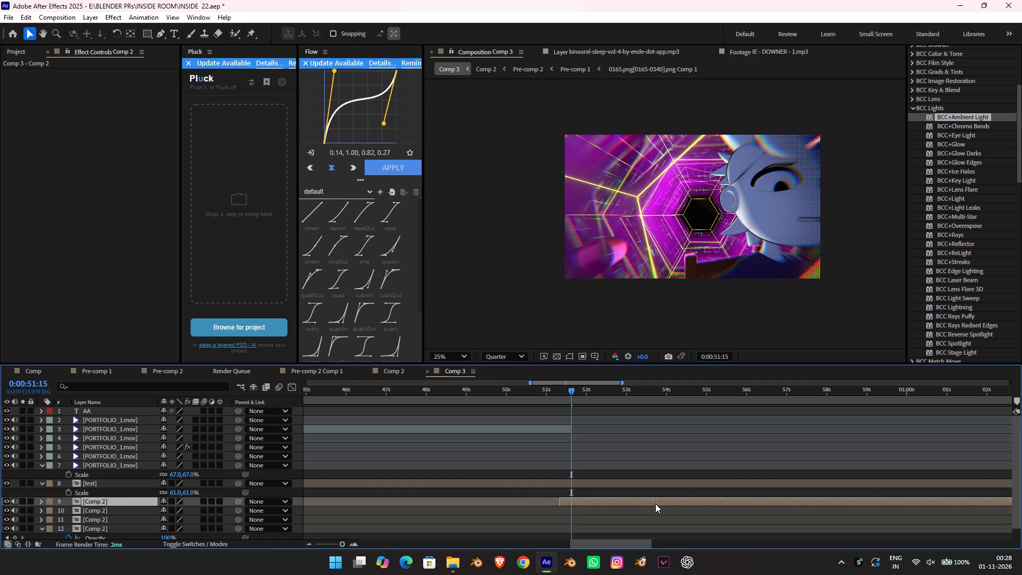
drag(655, 504, 655, 503)
Play and scrub the Comp 2 tunnel footage from 0:00:51:15 into the next PORTFOLIO_1.mov shot to check how it fills the gap.
key(space)
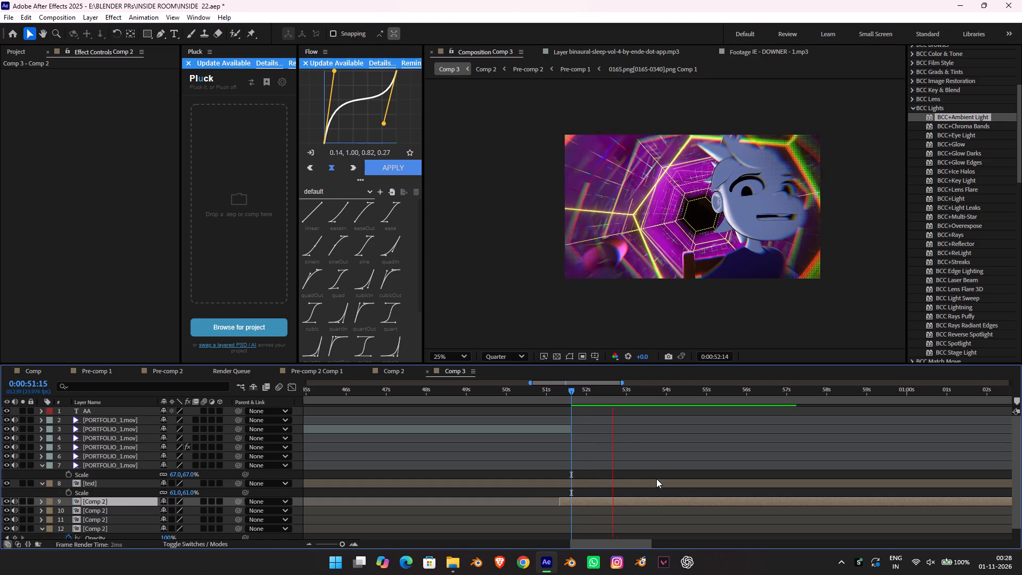
alt+scroll(659, 465, down, 2)
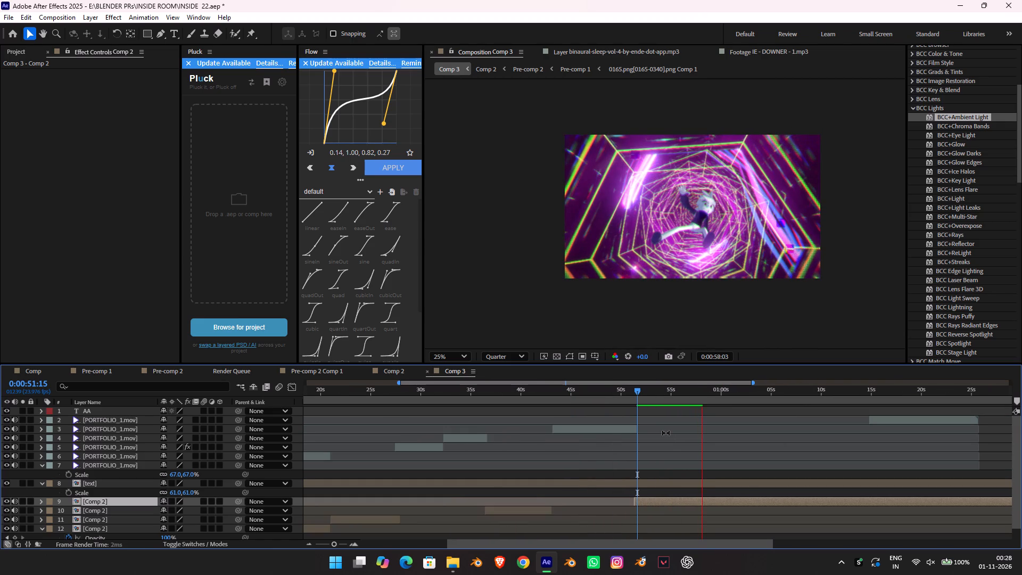
key(space)
key(space)
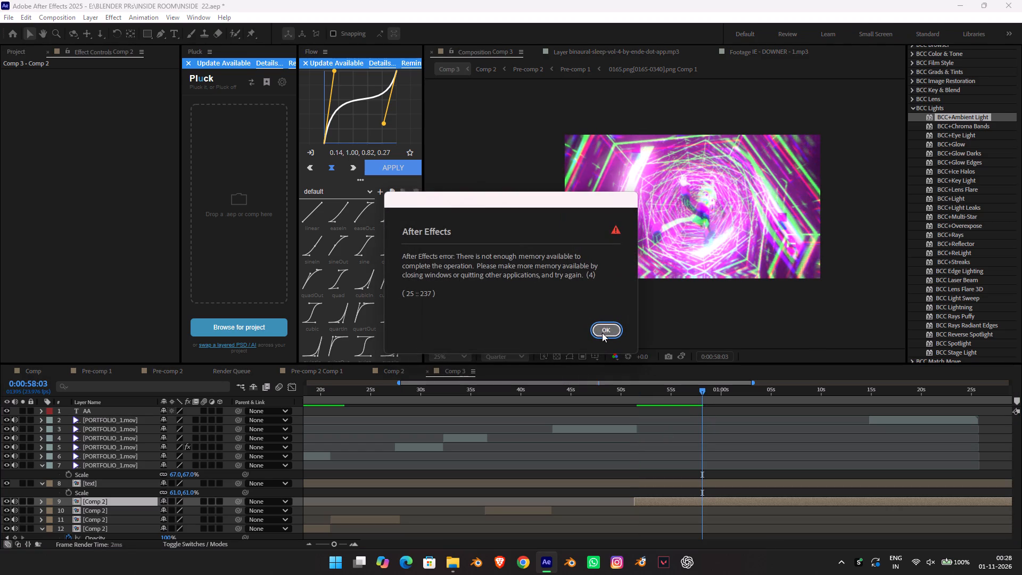
drag(704, 396, 814, 406)
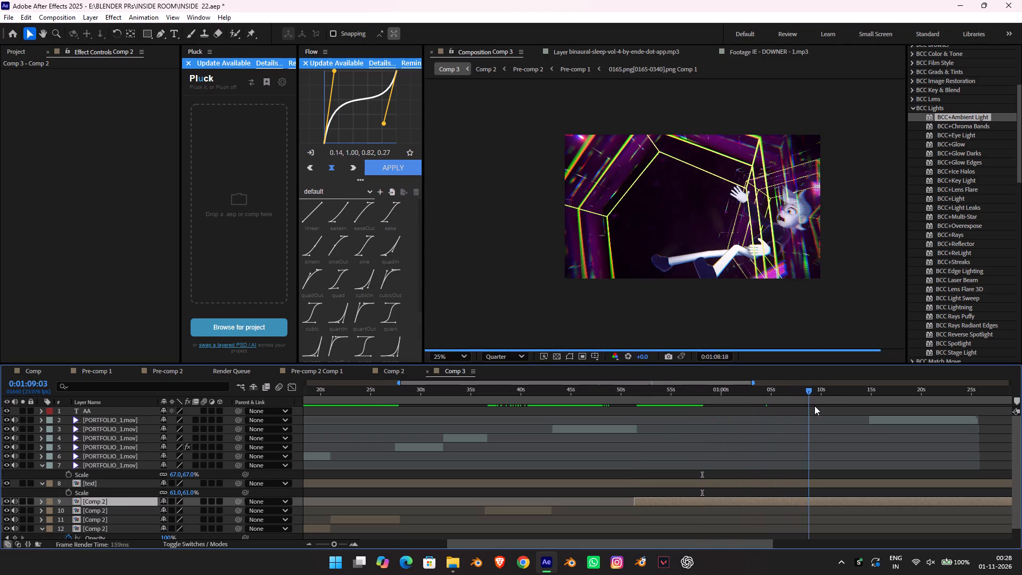
drag(814, 406, 833, 407)
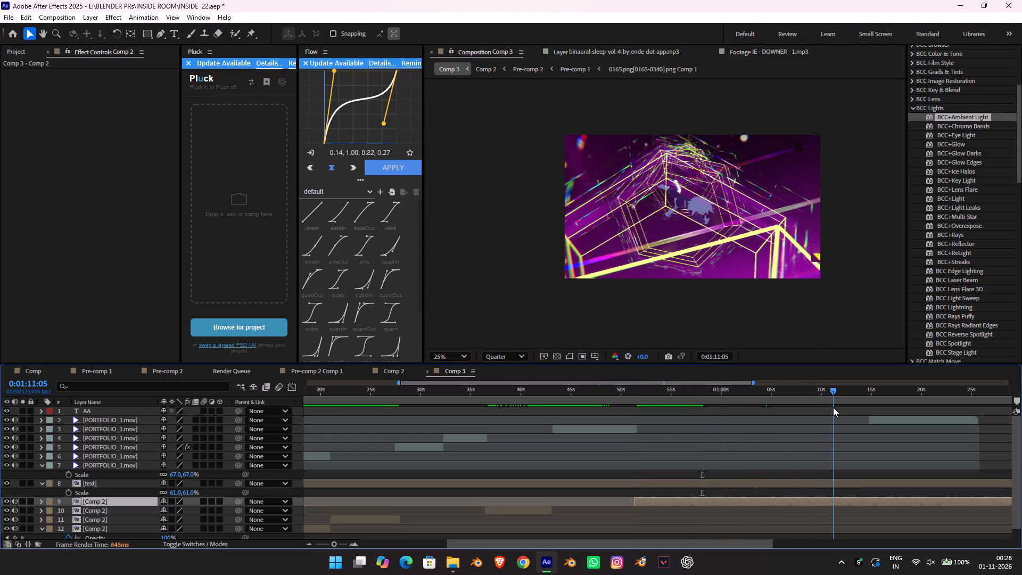
drag(833, 407, 863, 417)
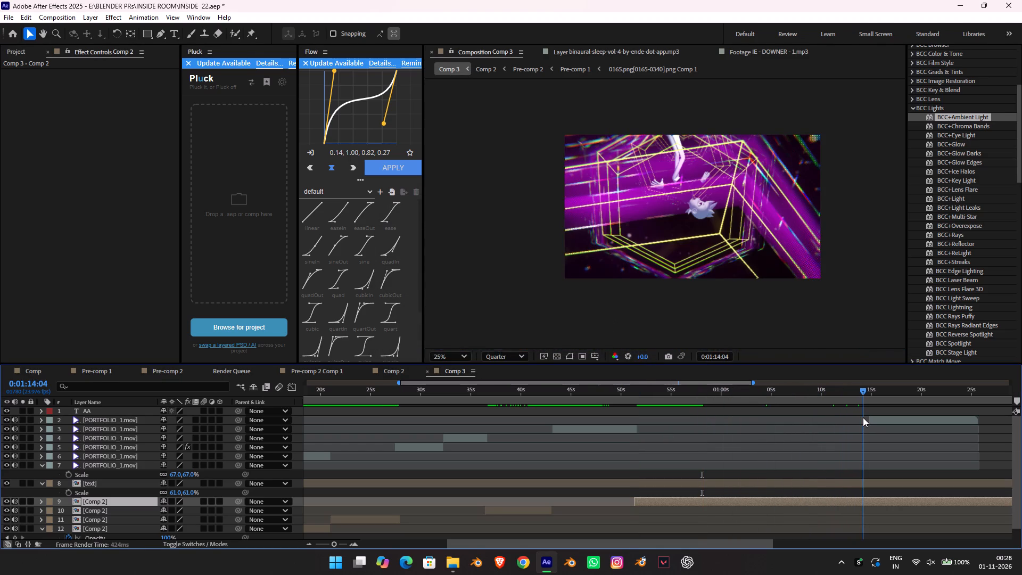
drag(863, 417, 804, 417)
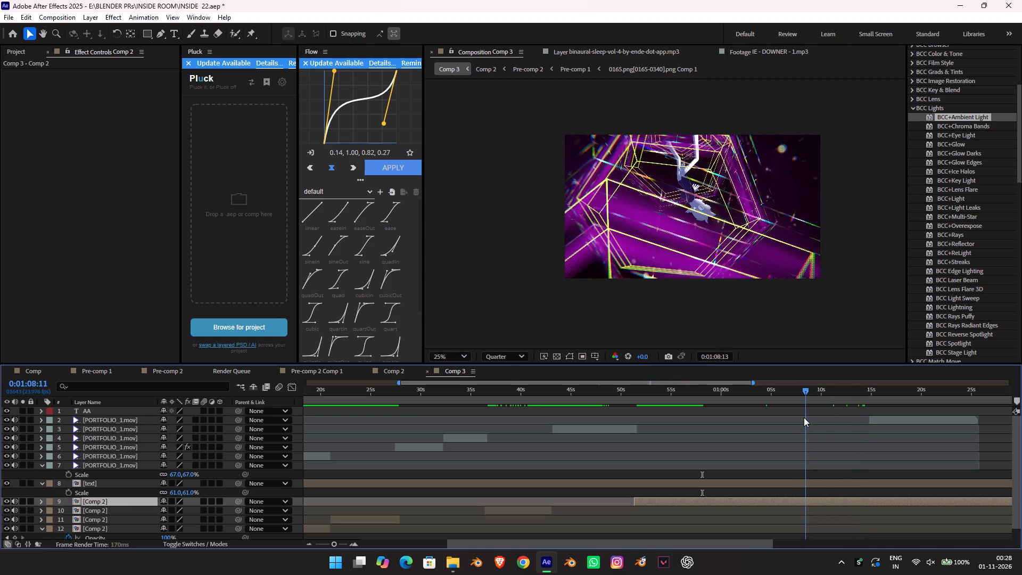
drag(804, 417, 783, 414)
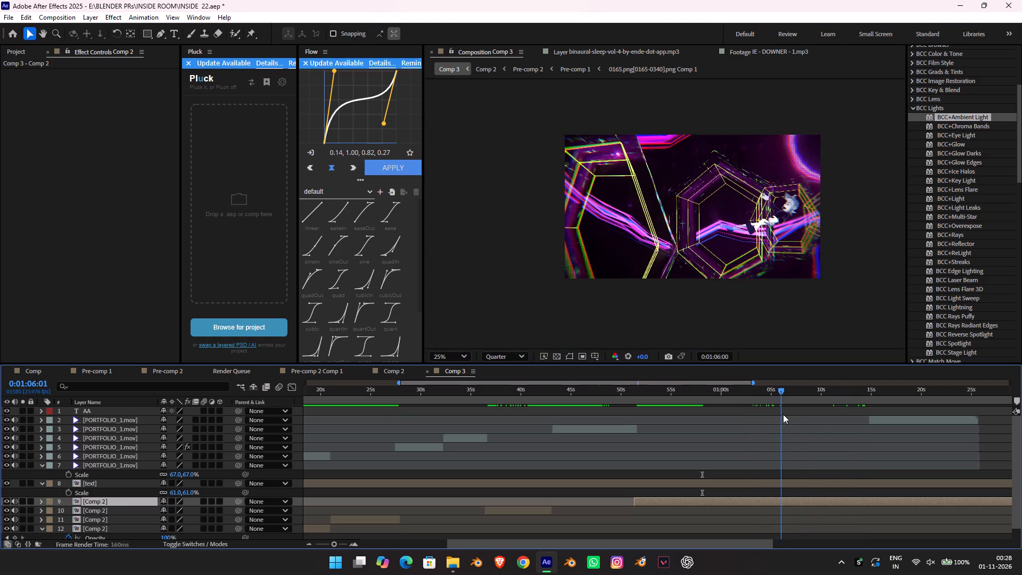
drag(783, 414, 810, 421)
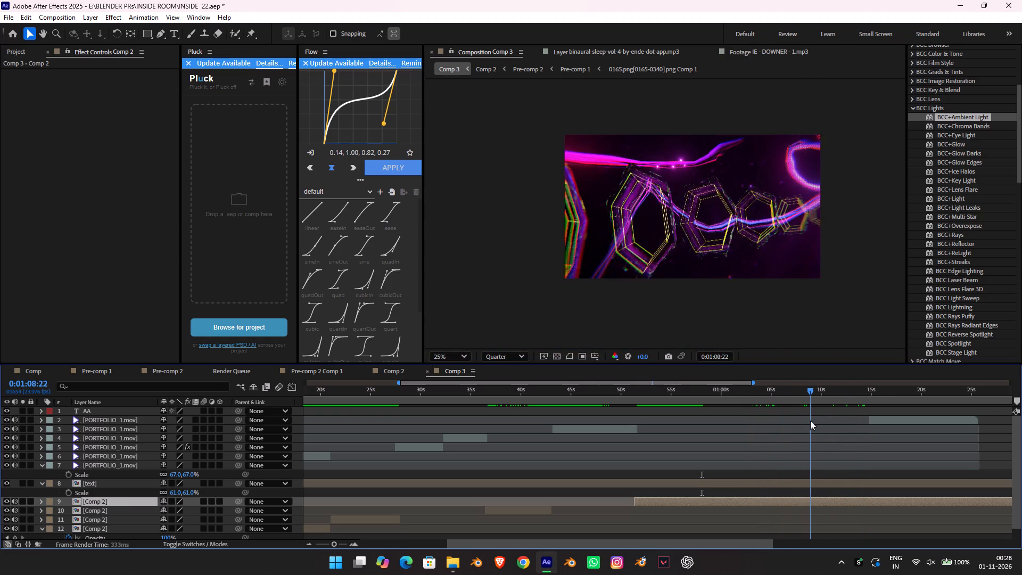
drag(810, 421, 852, 440)
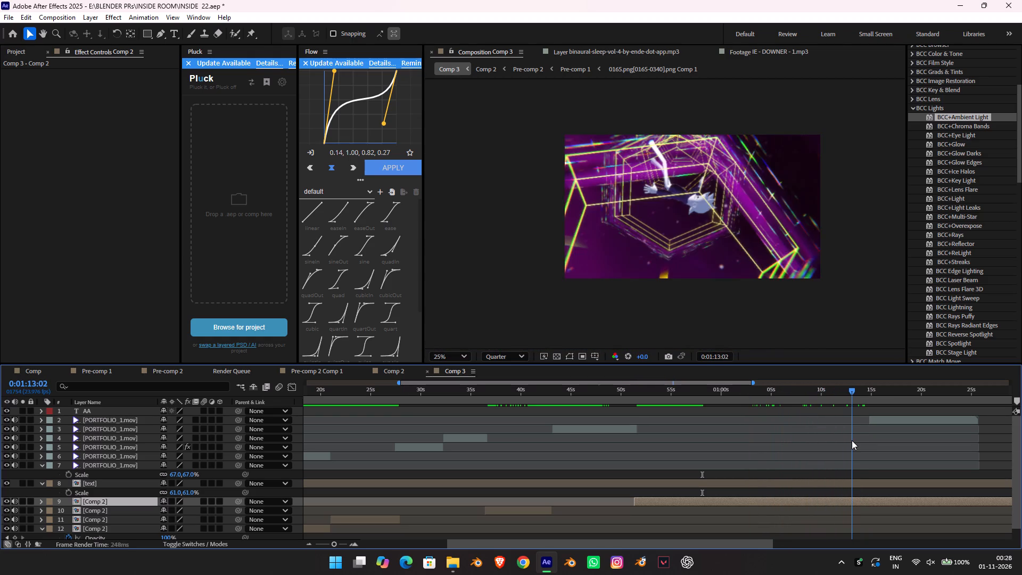
drag(852, 440, 867, 448)
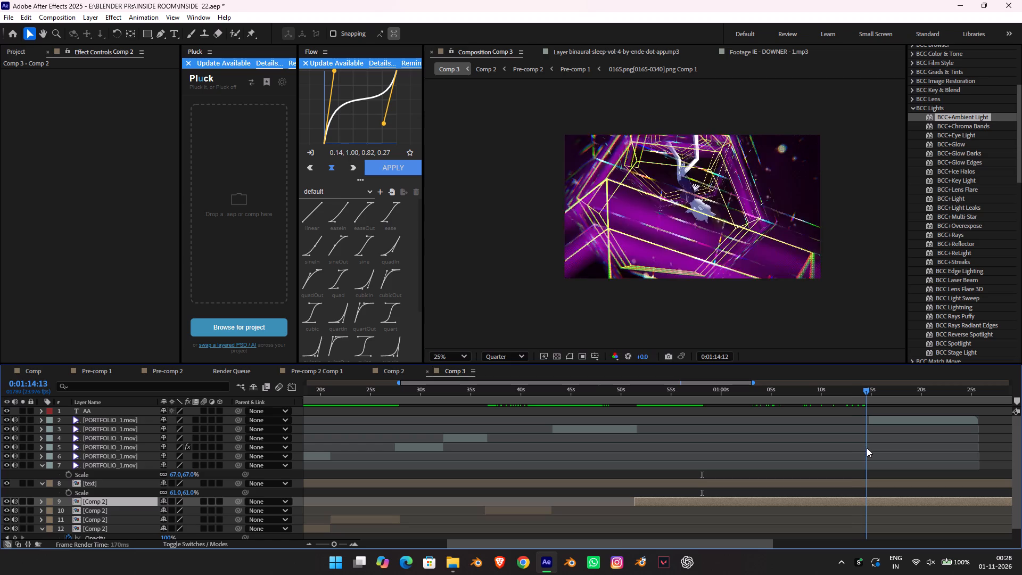
drag(867, 448, 912, 456)
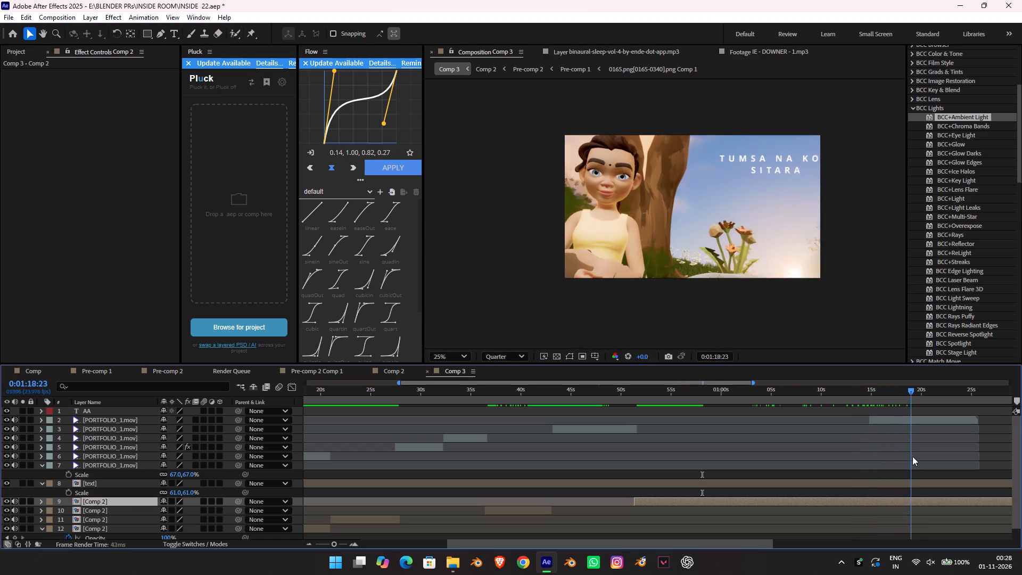
Scrub Comp 3 between 0:00:42:00 and 0:01:23:03 to review the water lily, tunnel and closing lyric shots.
drag(912, 456, 707, 470)
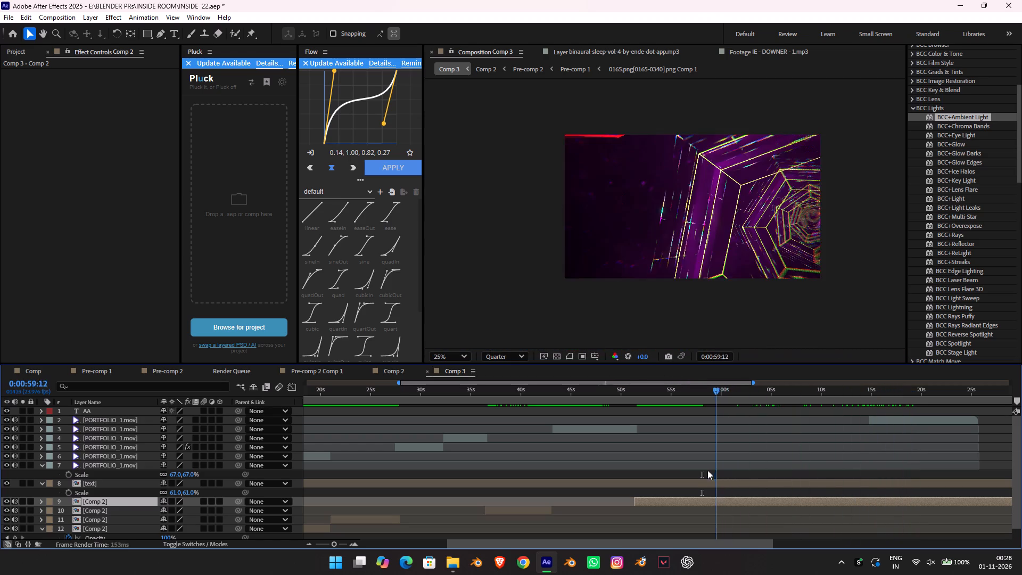
drag(707, 470, 533, 464)
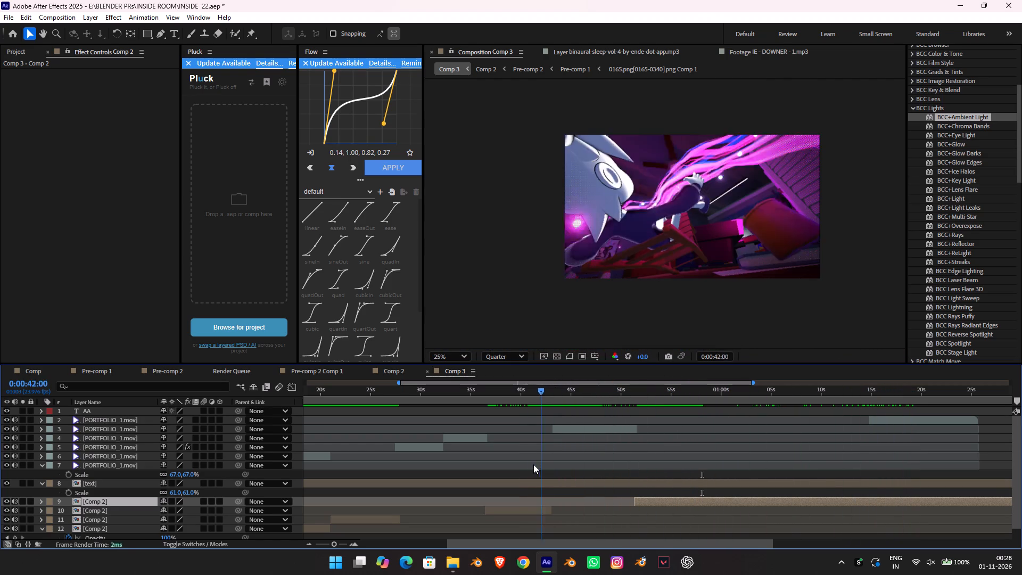
drag(533, 464, 955, 510)
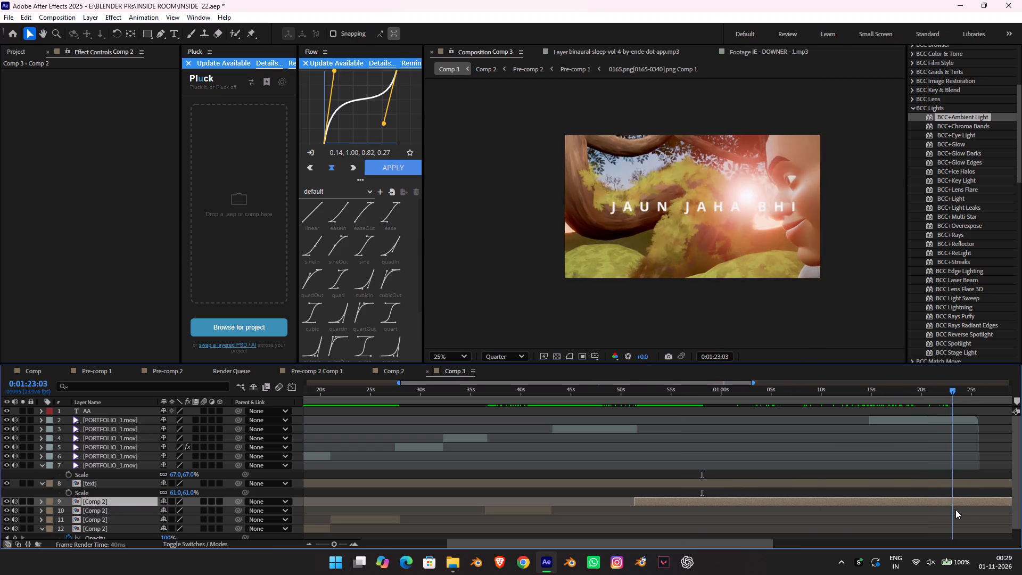
drag(955, 510, 740, 500)
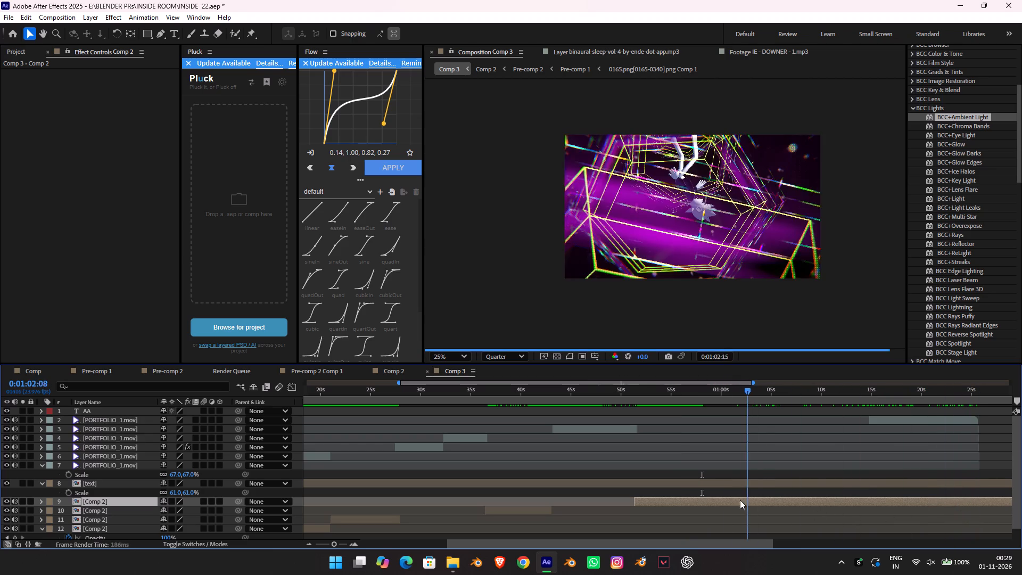
drag(740, 500, 561, 486)
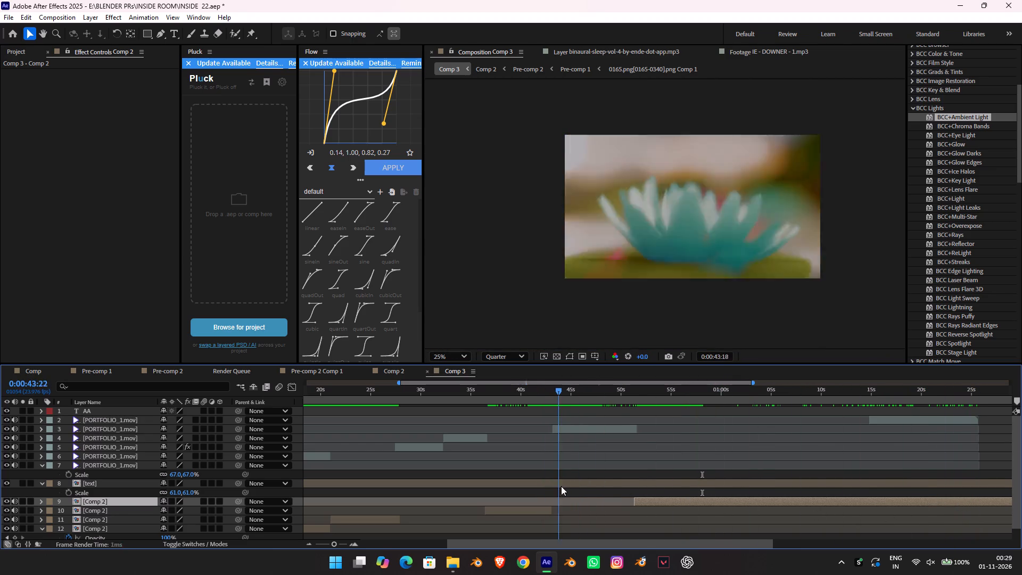
drag(561, 486, 694, 511)
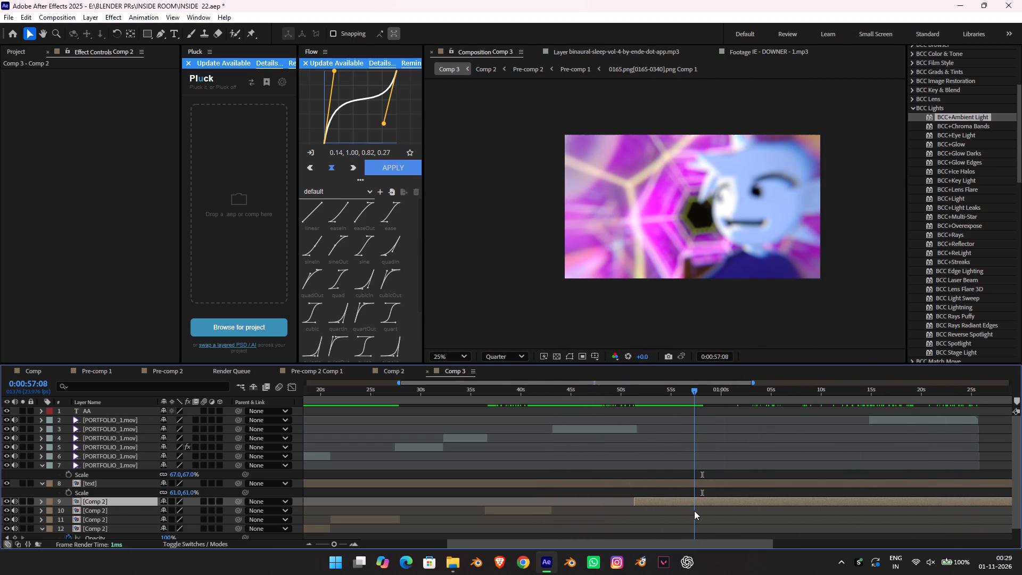
drag(694, 511, 728, 522)
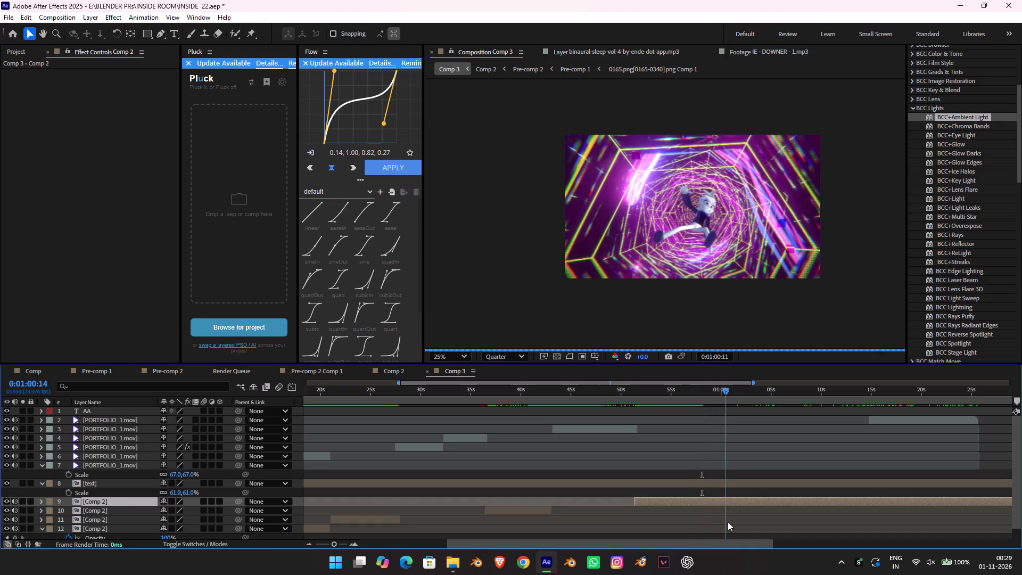
drag(728, 522, 738, 522)
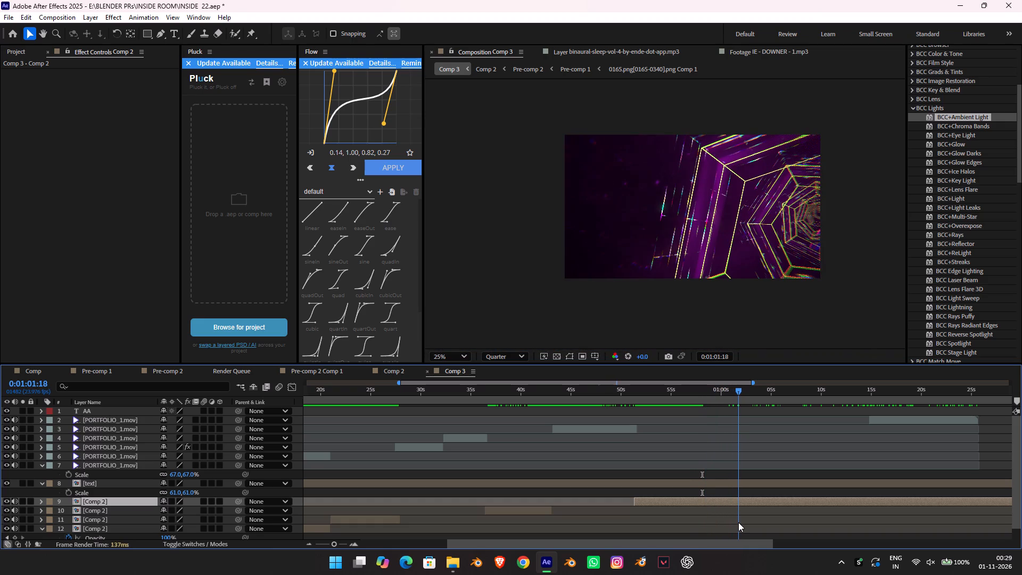
Find the cut point in the tunnel footage and slide the last PORTFOLIO_1.mov piece earlier to start at 0:01:14:11.
drag(738, 522, 812, 522)
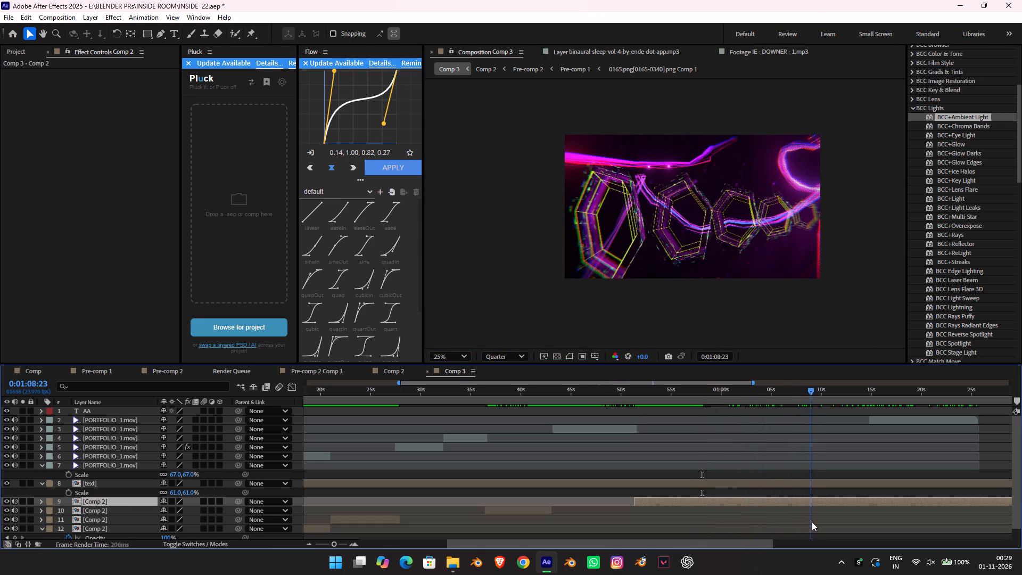
drag(812, 522, 840, 525)
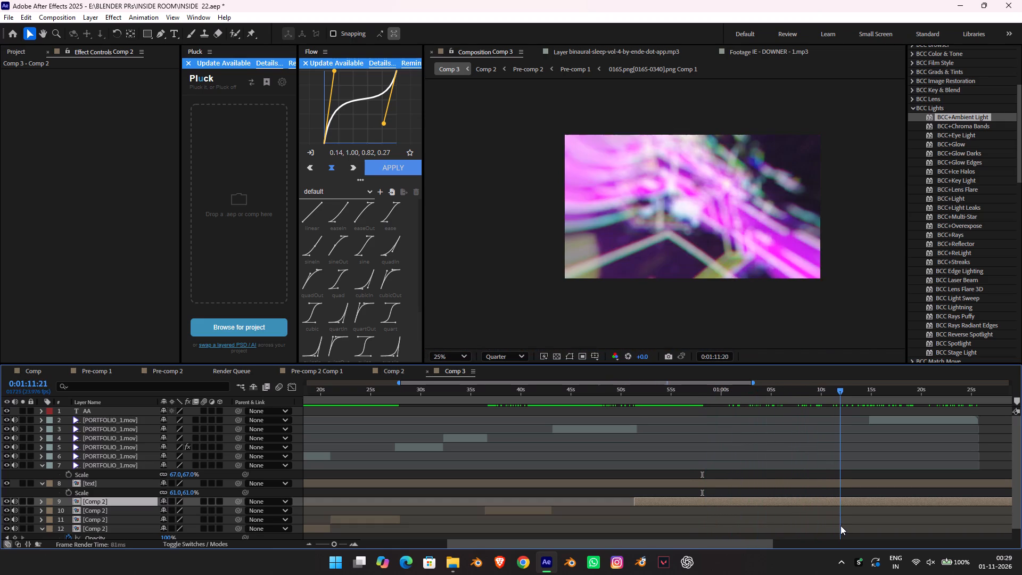
drag(840, 525, 855, 533)
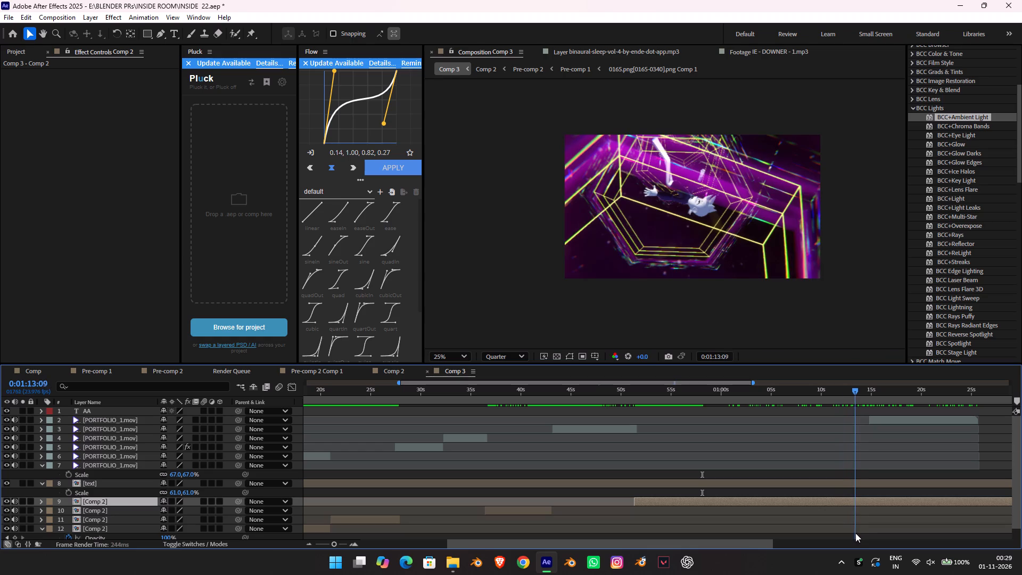
drag(855, 533, 866, 538)
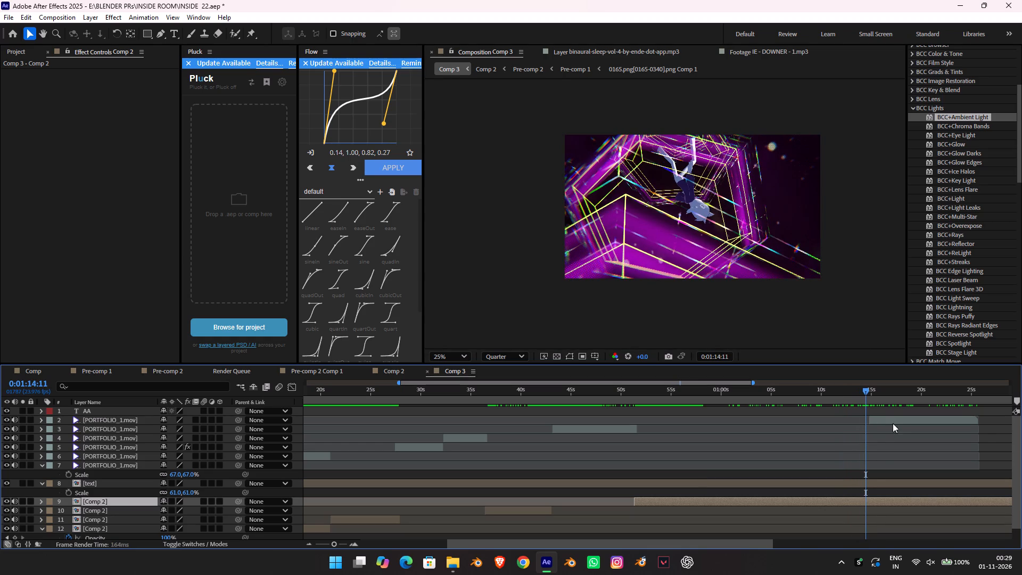
click(887, 421)
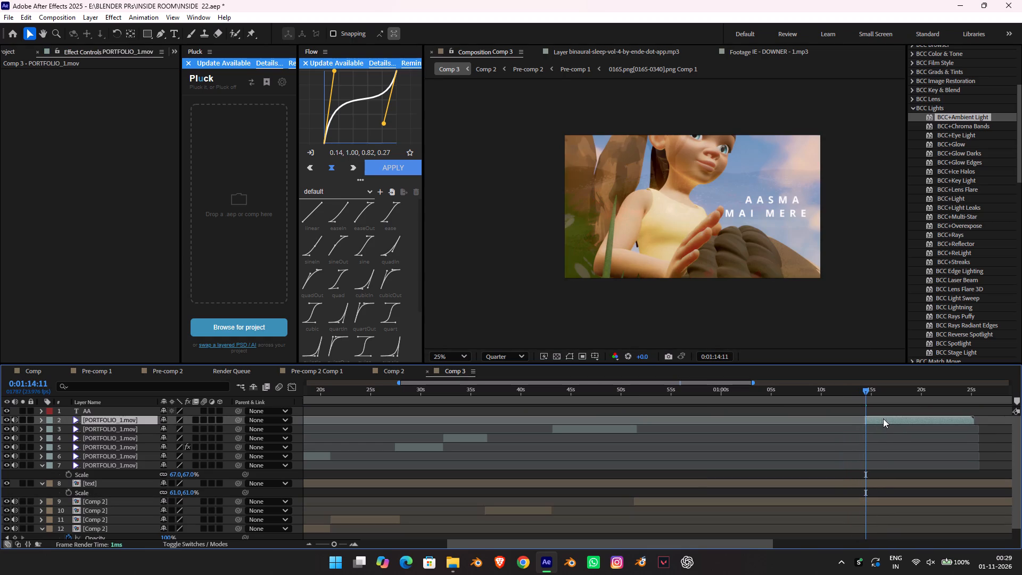
Examine the fade-out of the last PORTFOLIO_1.mov piece frame by frame to locate its final frame at 0:01:25:07.
drag(964, 390, 968, 392)
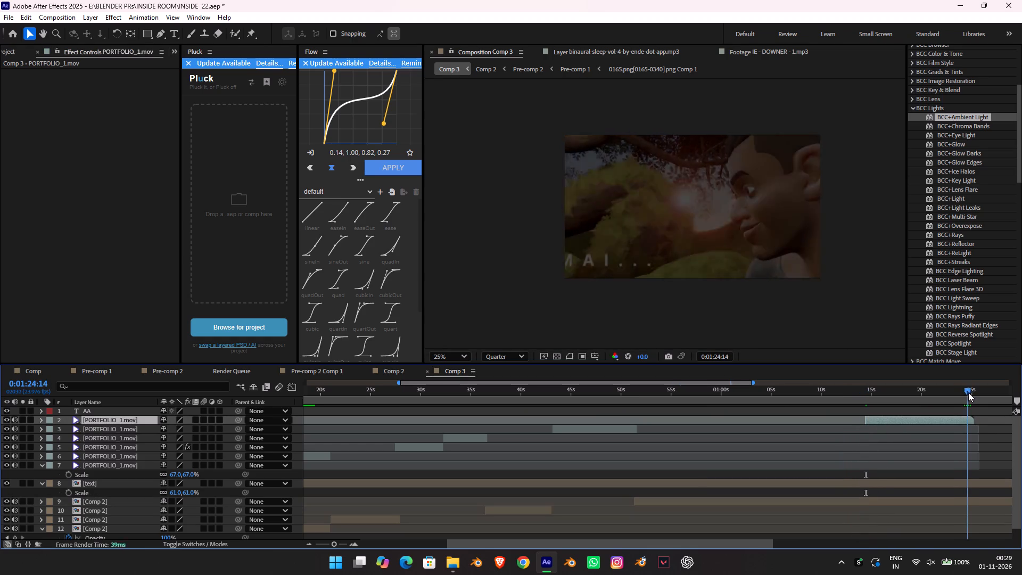
drag(968, 392, 974, 393)
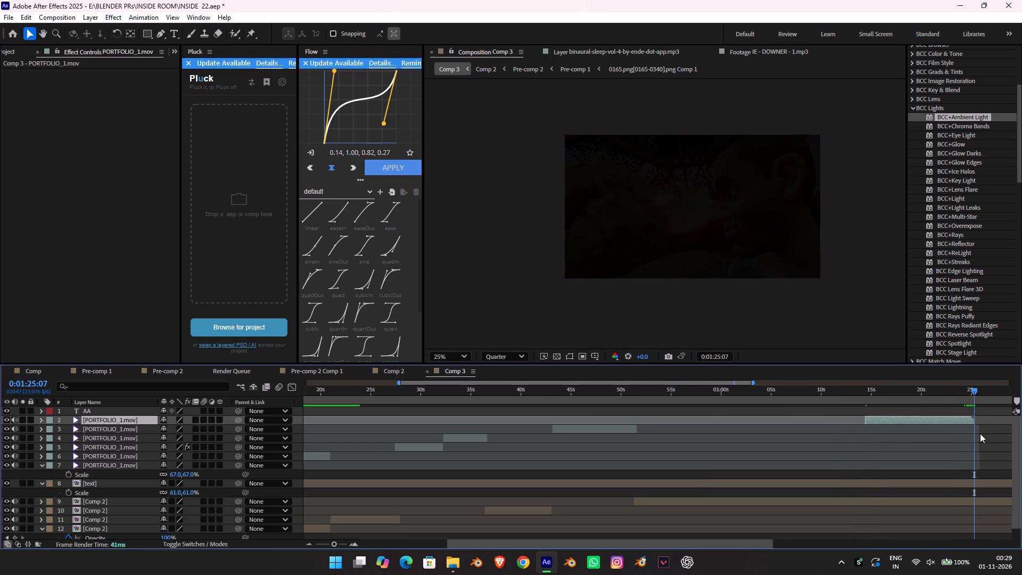
alt+scroll(980, 433, up, 5)
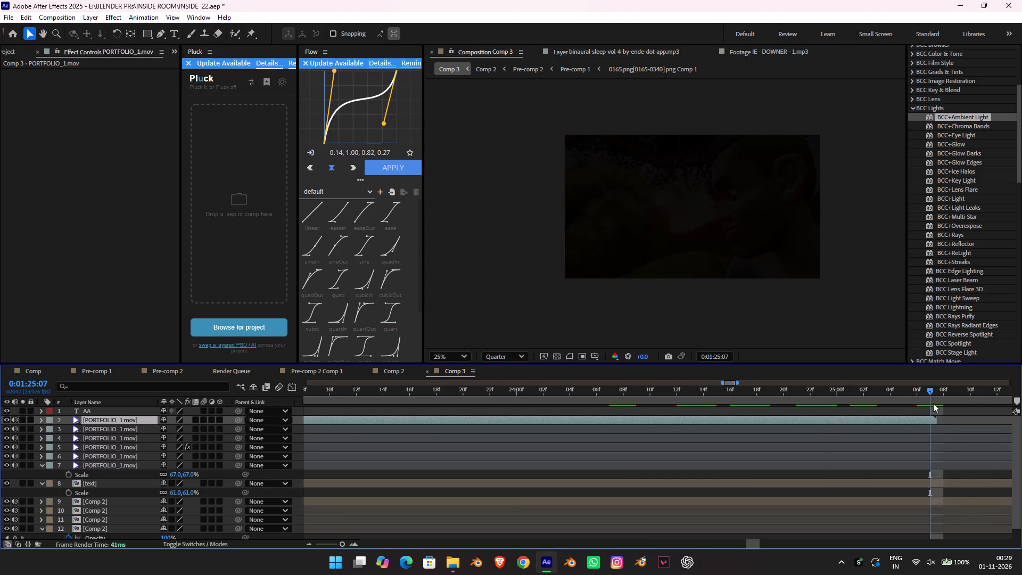
drag(933, 397, 937, 396)
alt+scroll(939, 411, down, 8)
alt+scroll(804, 408, up, 2)
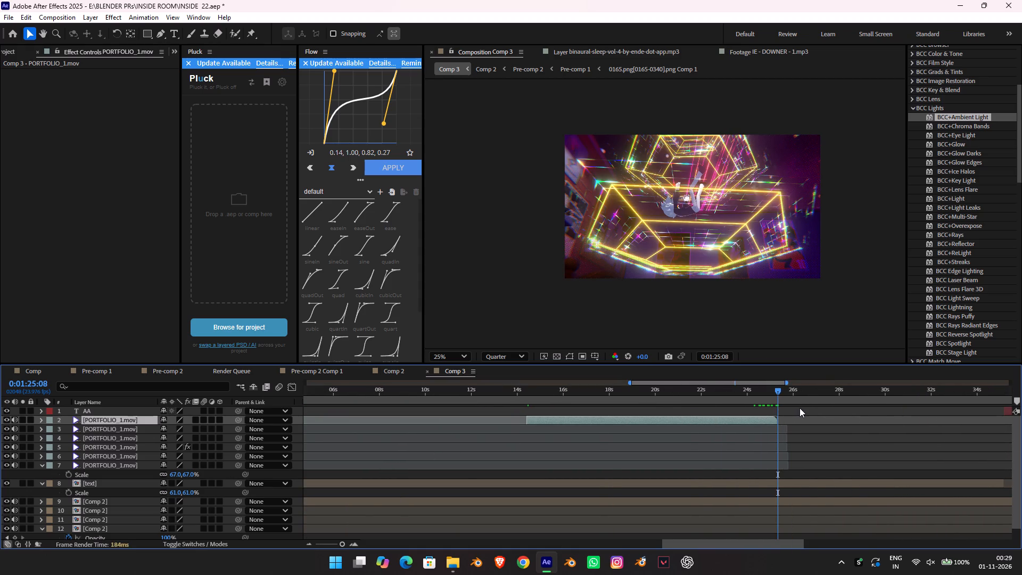
alt+scroll(768, 421, up, 4)
drag(922, 391, 914, 391)
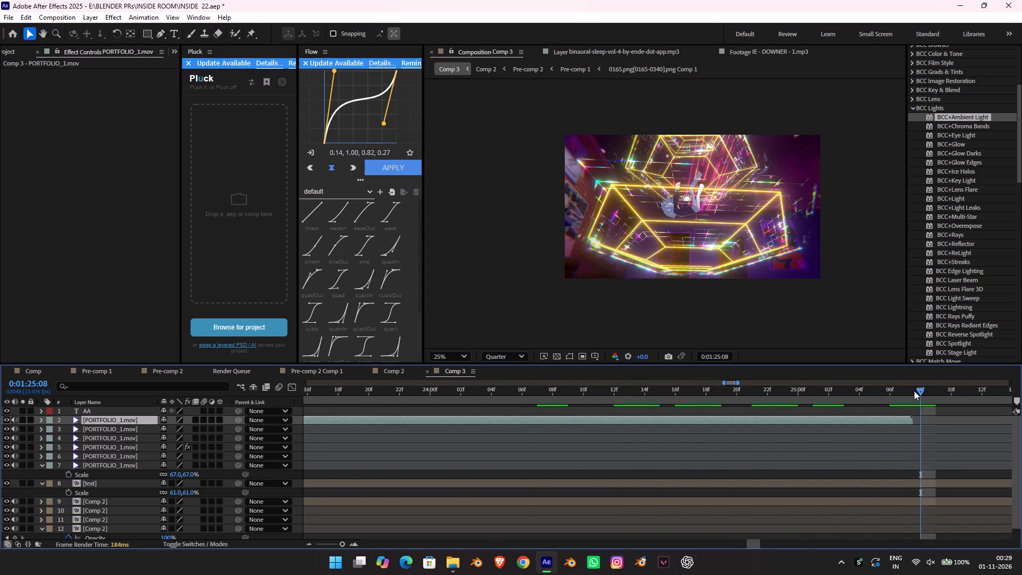
drag(914, 391, 910, 388)
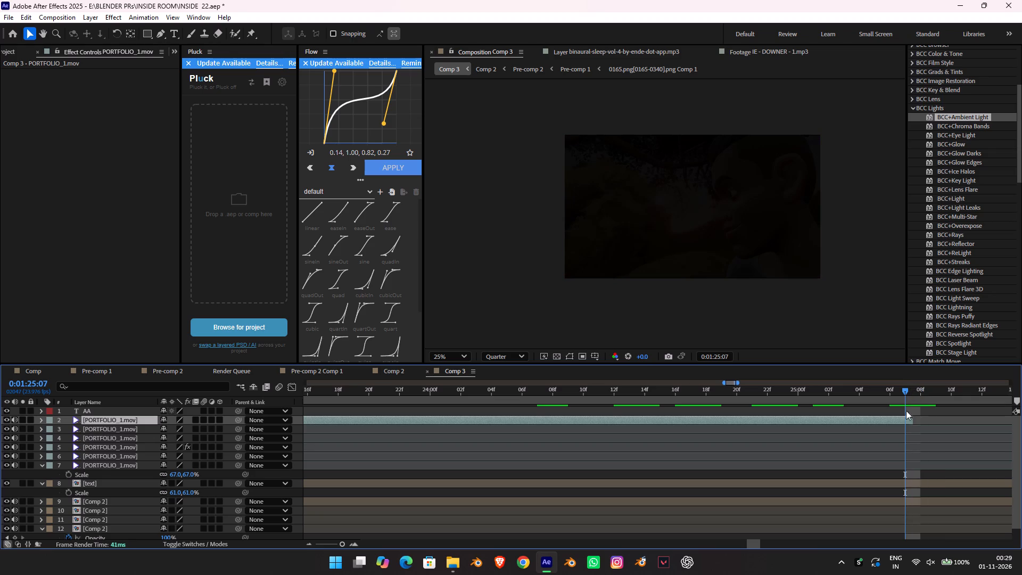
drag(911, 424, 917, 422)
click(911, 398)
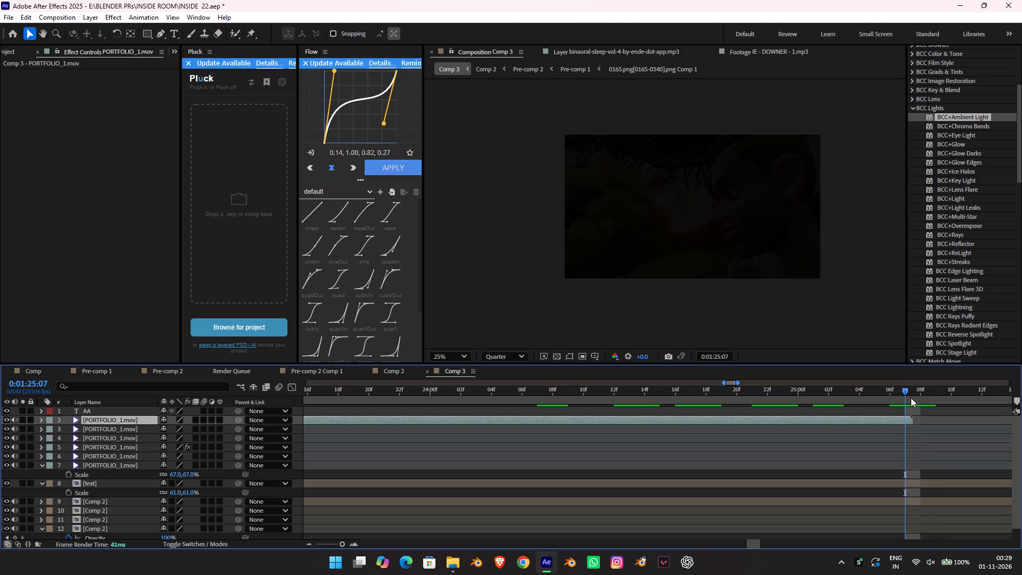
click(909, 392)
alt+scroll(895, 428, down, 5)
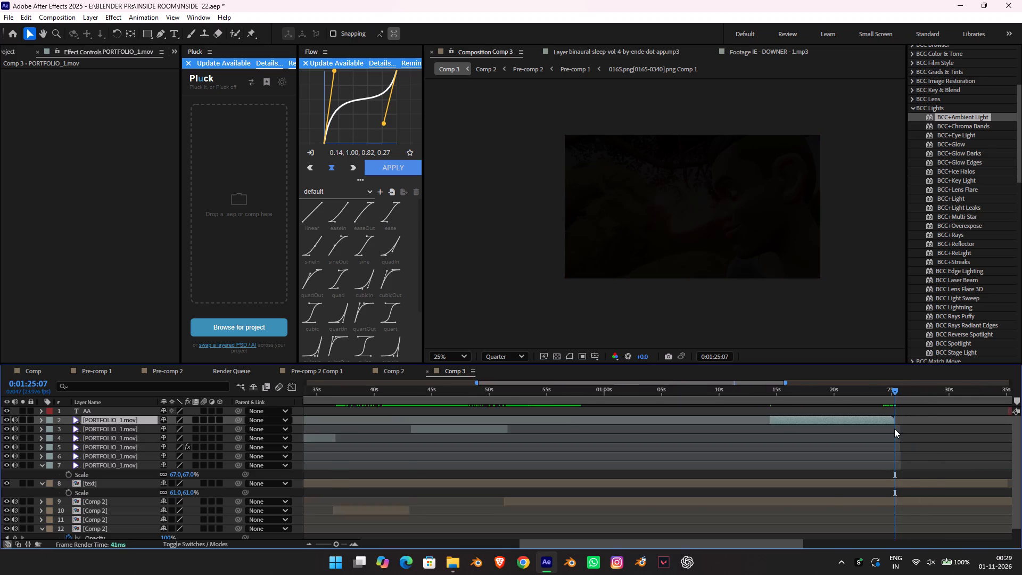
alt+scroll(894, 429, down, 5)
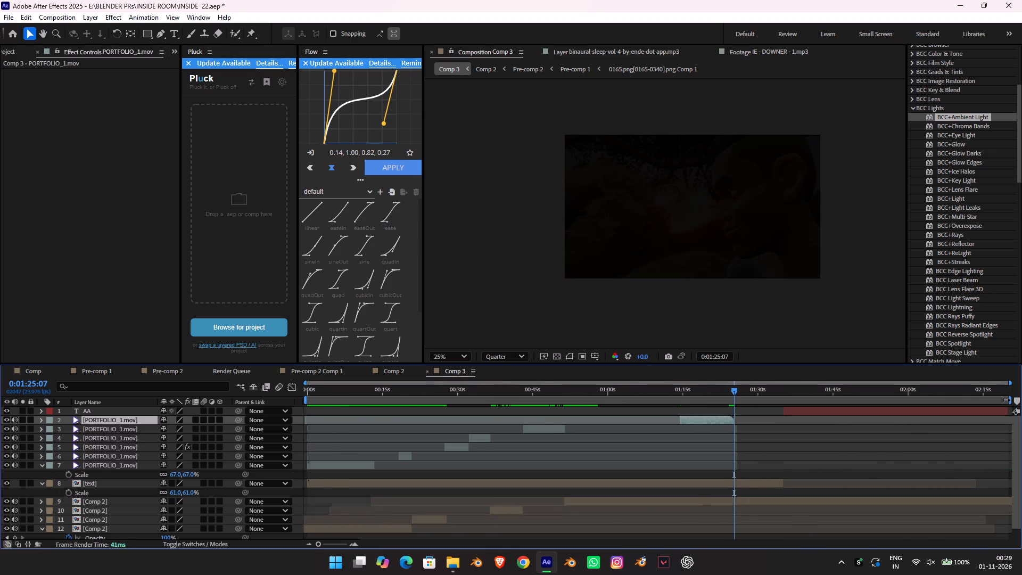
Set the end of Comp 3's work area at 0:01:25:07, where the last PORTFOLIO_1.mov piece ends.
drag(1010, 400, 737, 466)
alt+scroll(734, 418, up, 3)
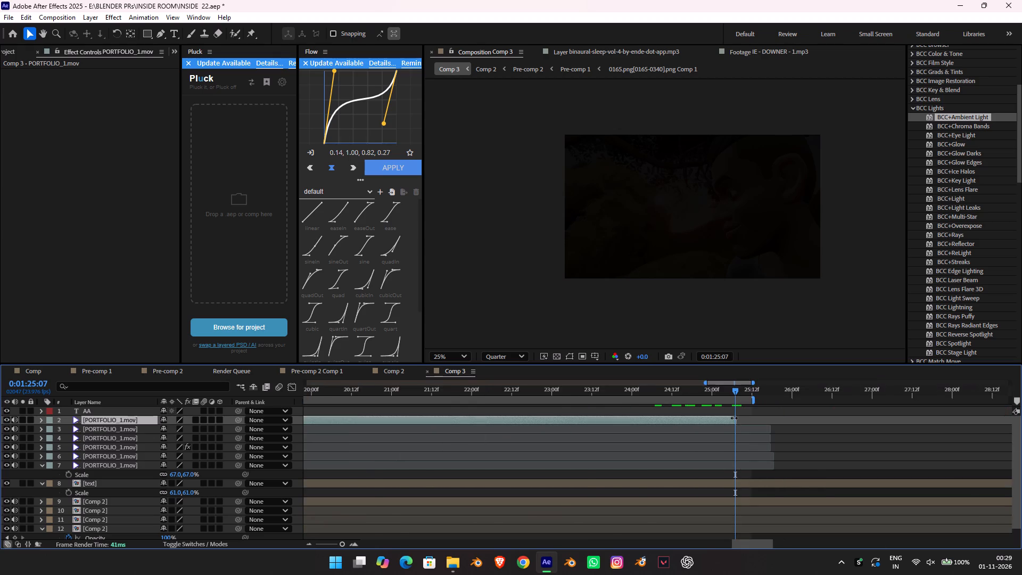
alt+scroll(734, 418, up, 5)
drag(878, 398, 696, 399)
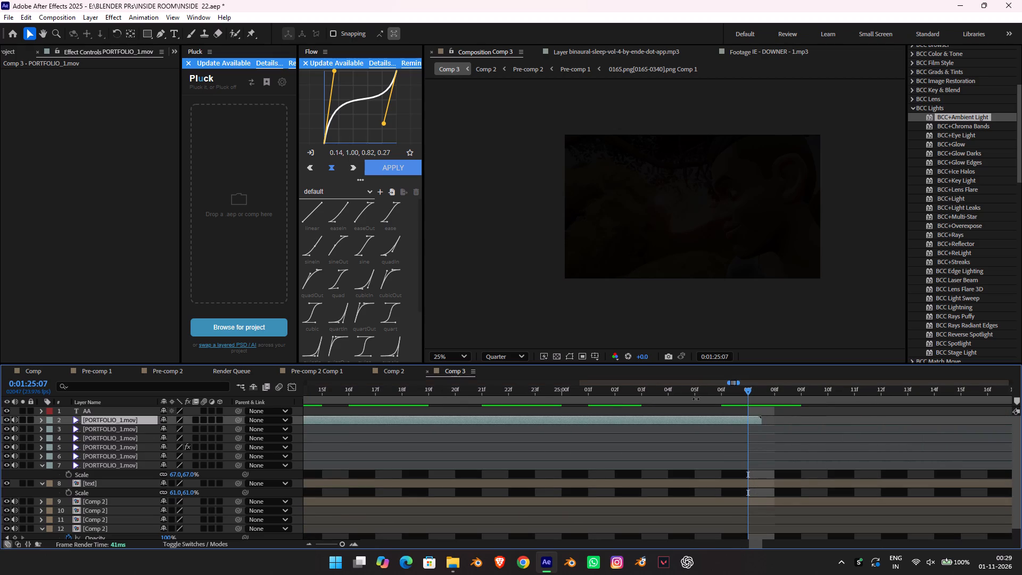
drag(696, 399, 728, 402)
key(b)
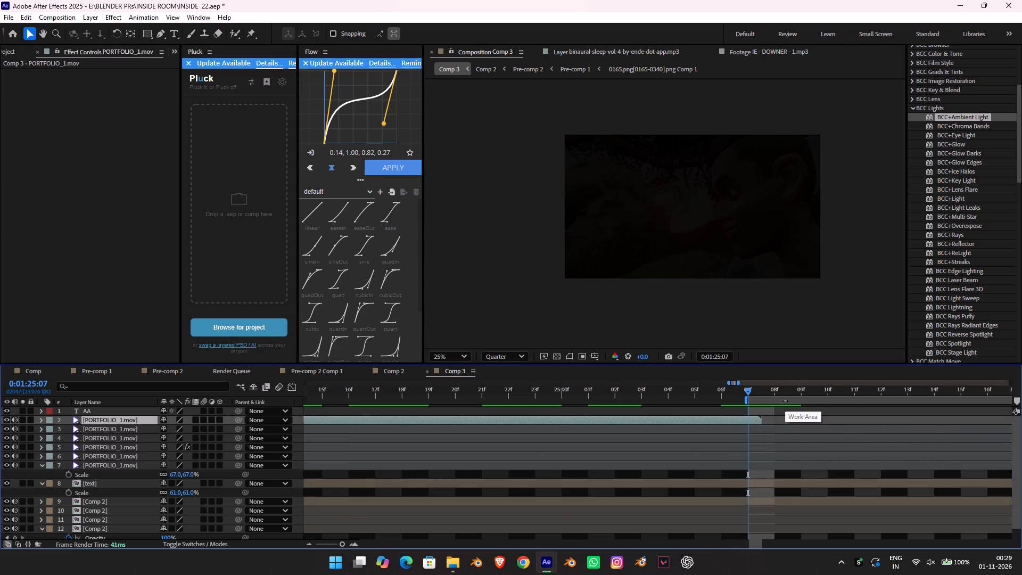
key(ctrl+z)
key(n)
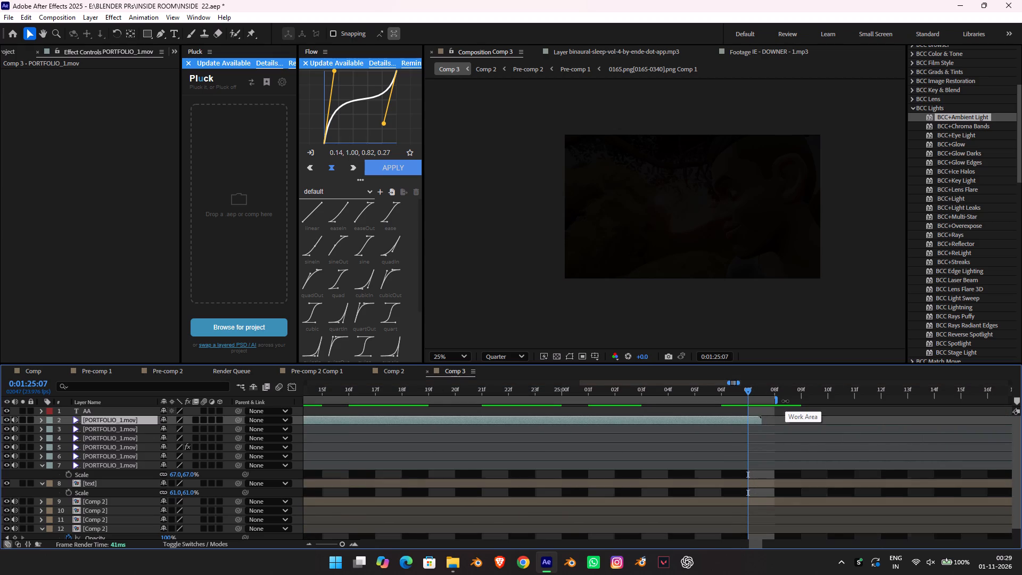
drag(778, 399, 768, 399)
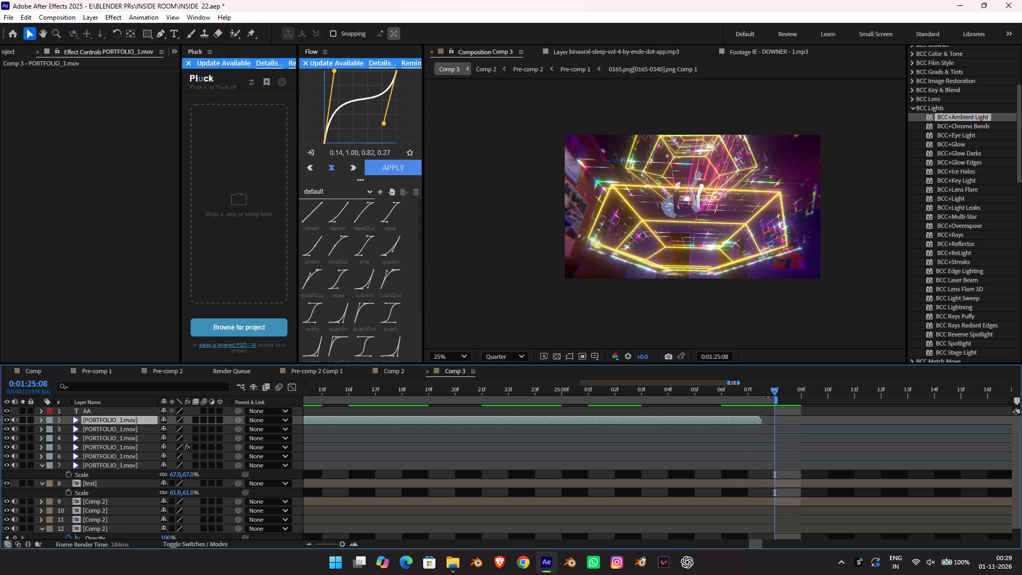
click(759, 387)
drag(778, 399, 762, 398)
Set the start of Comp 3's work area at 0:00:00:01, where the opening footage begins.
alt+scroll(748, 406, down, 4)
drag(731, 391, 729, 391)
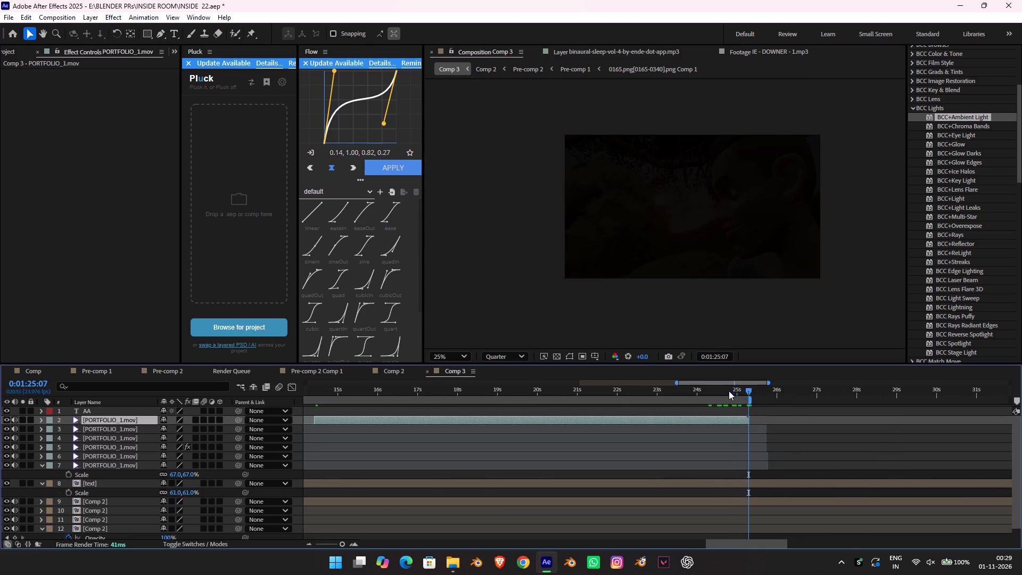
drag(729, 391, 212, 398)
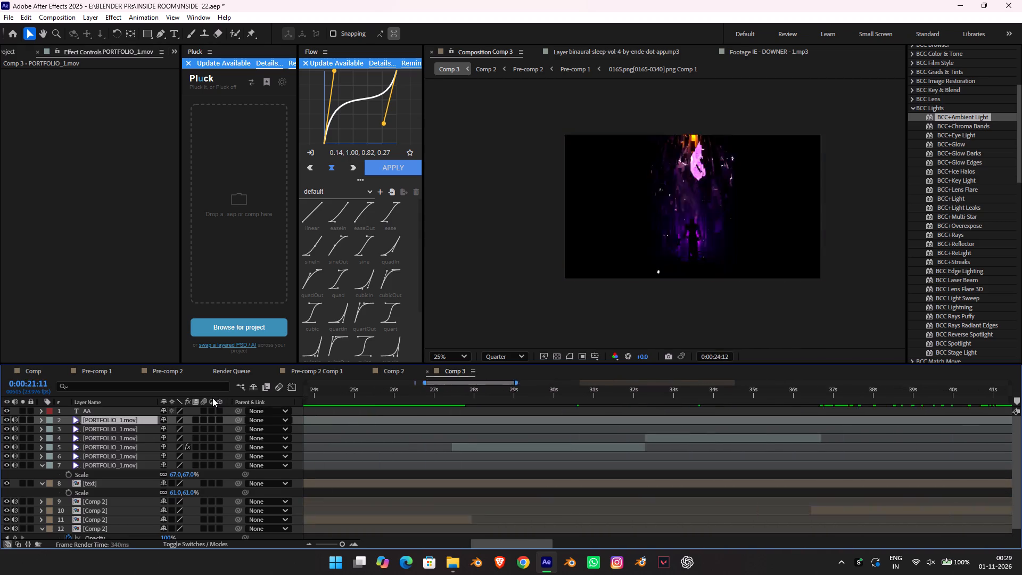
drag(212, 398, 327, 418)
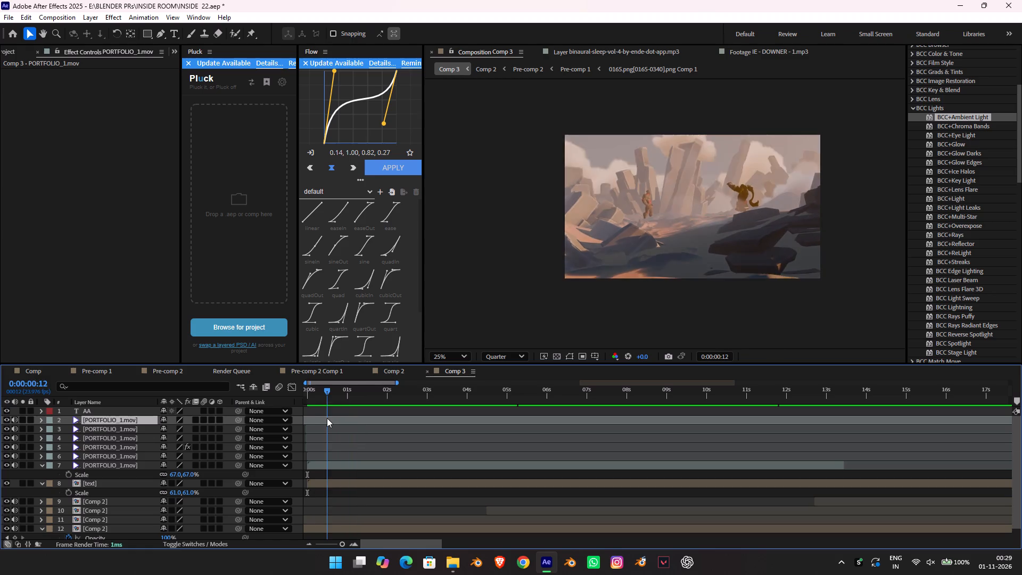
drag(327, 418, 310, 418)
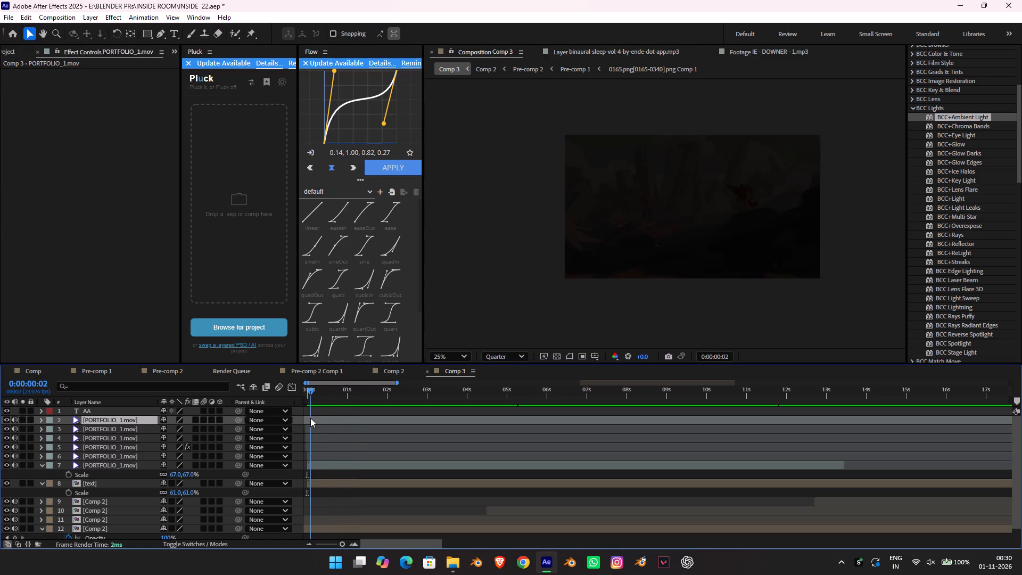
drag(310, 418, 309, 418)
alt+scroll(350, 432, down, 5)
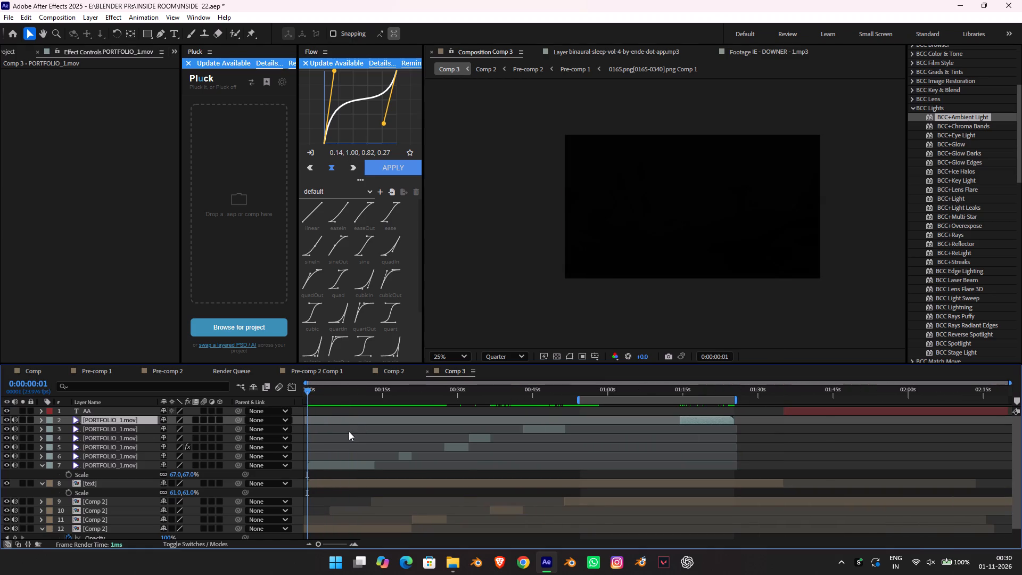
alt+scroll(349, 431, down, 5)
key(b)
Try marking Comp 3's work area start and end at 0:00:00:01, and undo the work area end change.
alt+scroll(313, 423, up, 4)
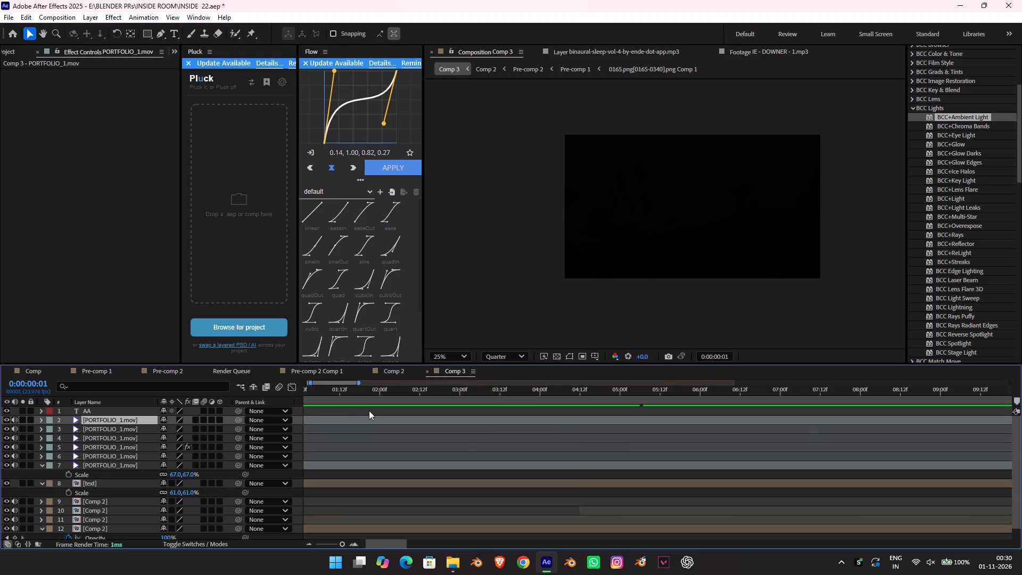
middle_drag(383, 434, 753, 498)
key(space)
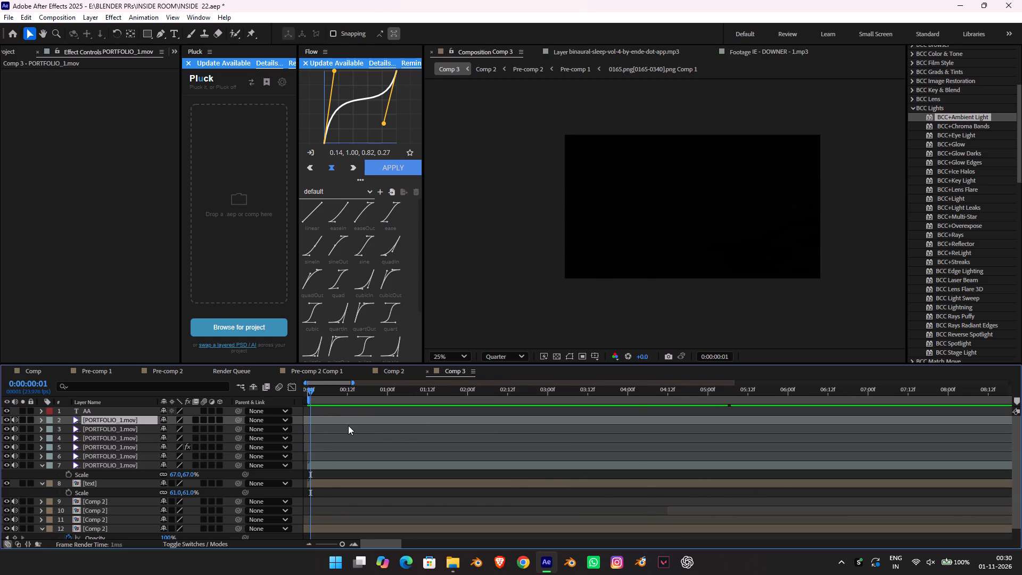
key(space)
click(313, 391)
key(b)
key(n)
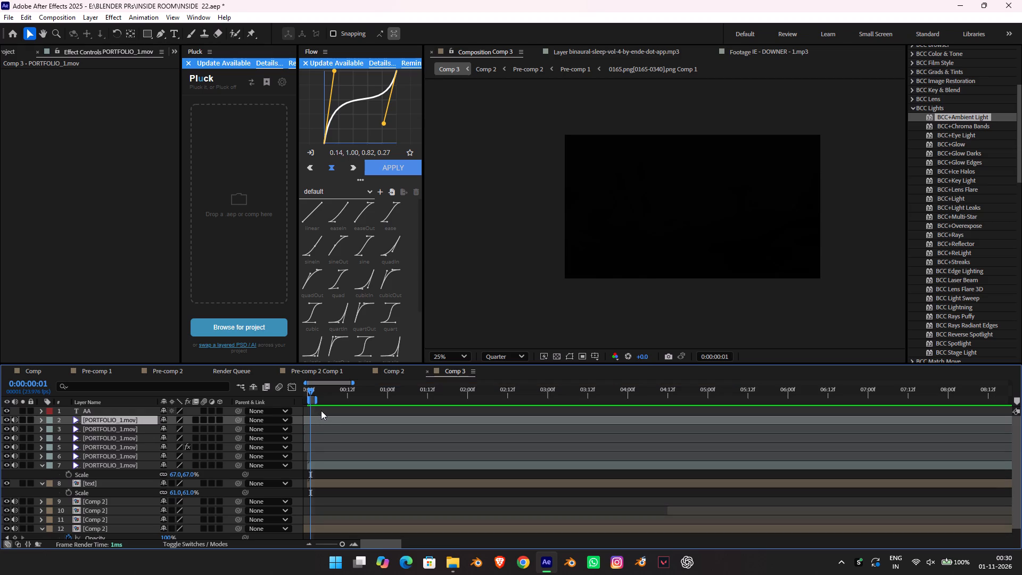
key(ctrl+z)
Review the edit across Comp 3 by scrubbing from the opening to the last PORTFOLIO_1.mov piece and back to 0:00:00:00.
alt+scroll(398, 420, down, 5)
key(space)
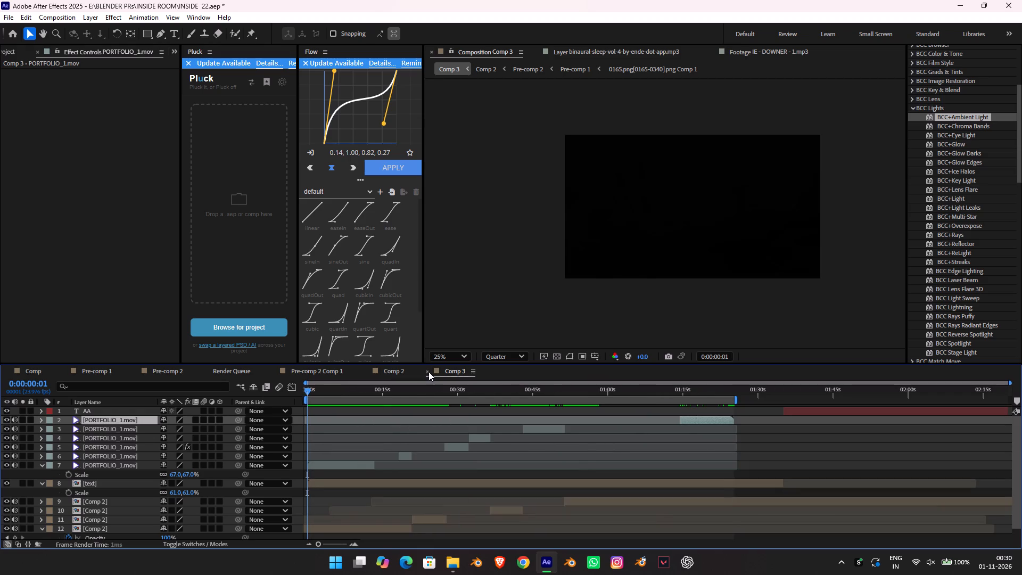
key(space)
drag(386, 396, 429, 398)
key(ctrl+z)
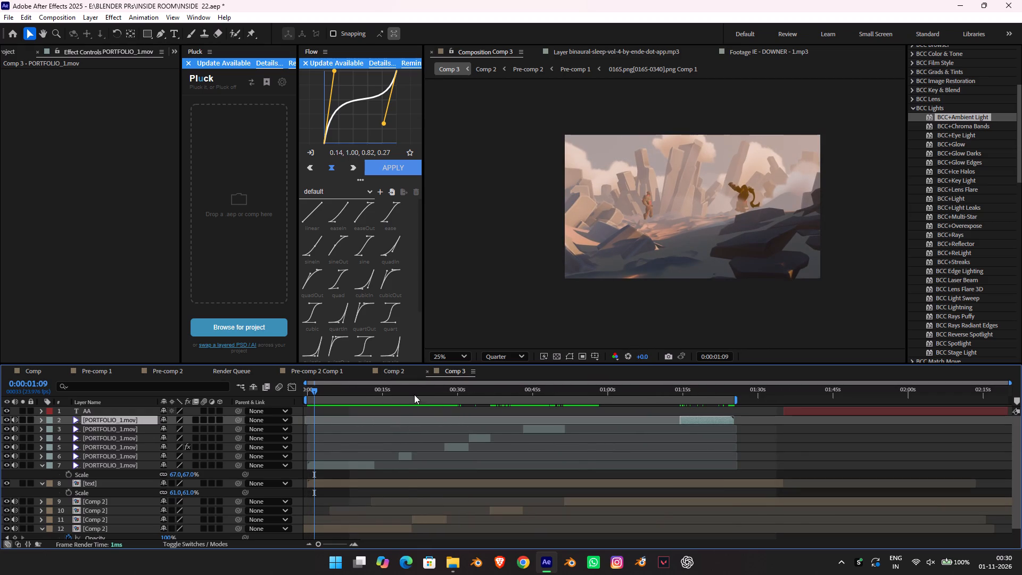
drag(408, 387, 491, 399)
scroll(489, 398, down, 1)
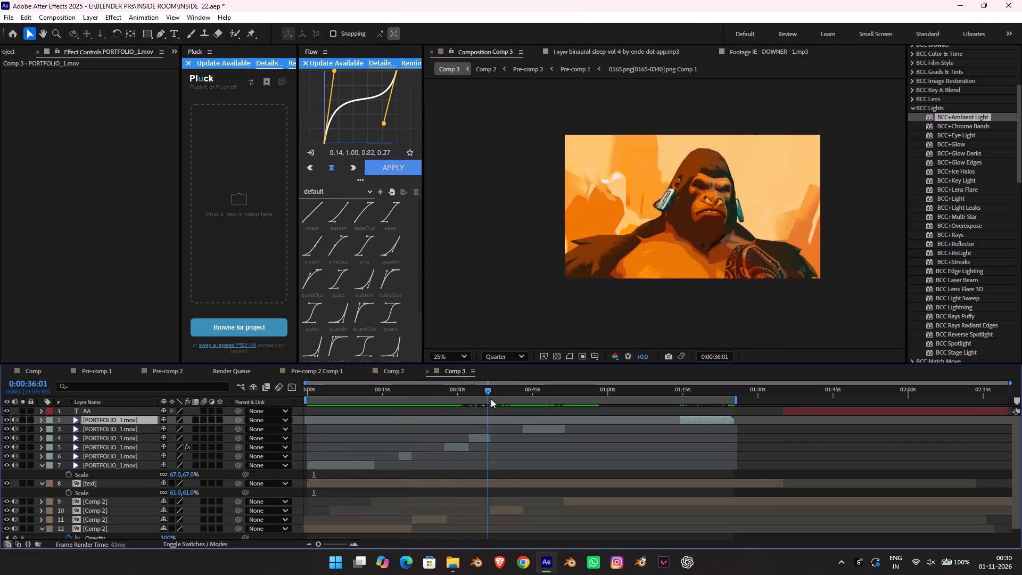
drag(491, 399, 597, 419)
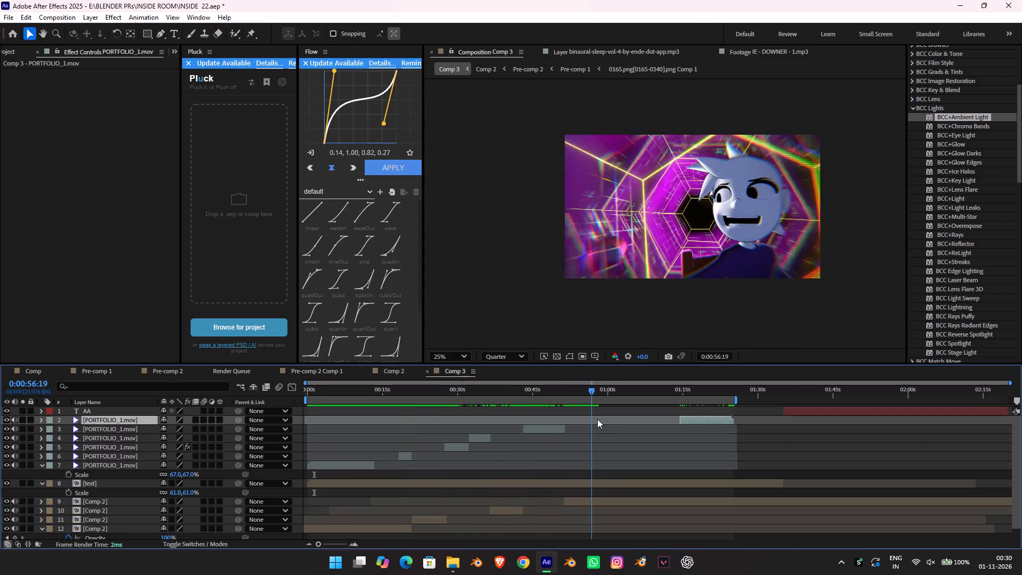
drag(597, 419, 711, 434)
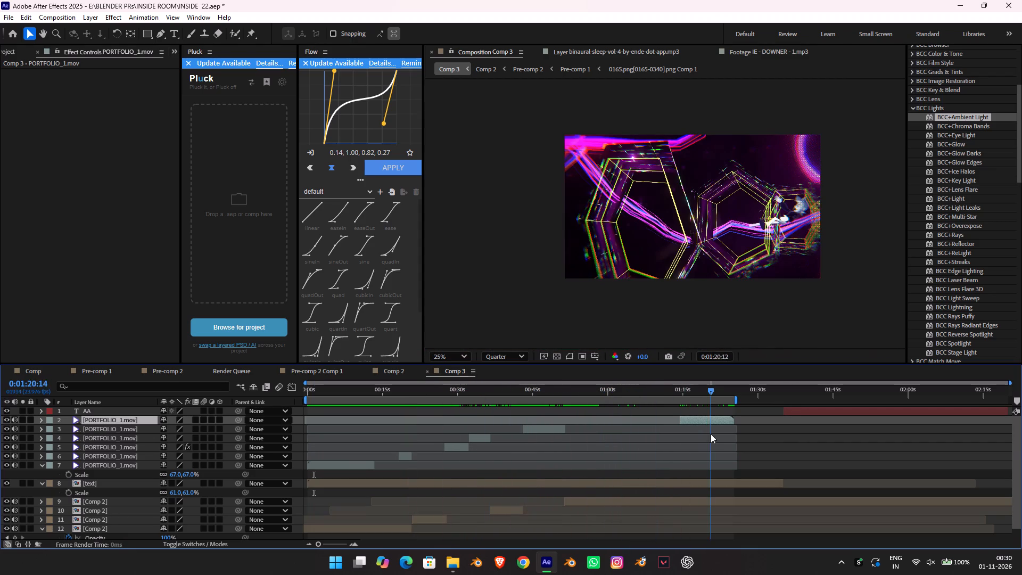
drag(711, 434, 283, 436)
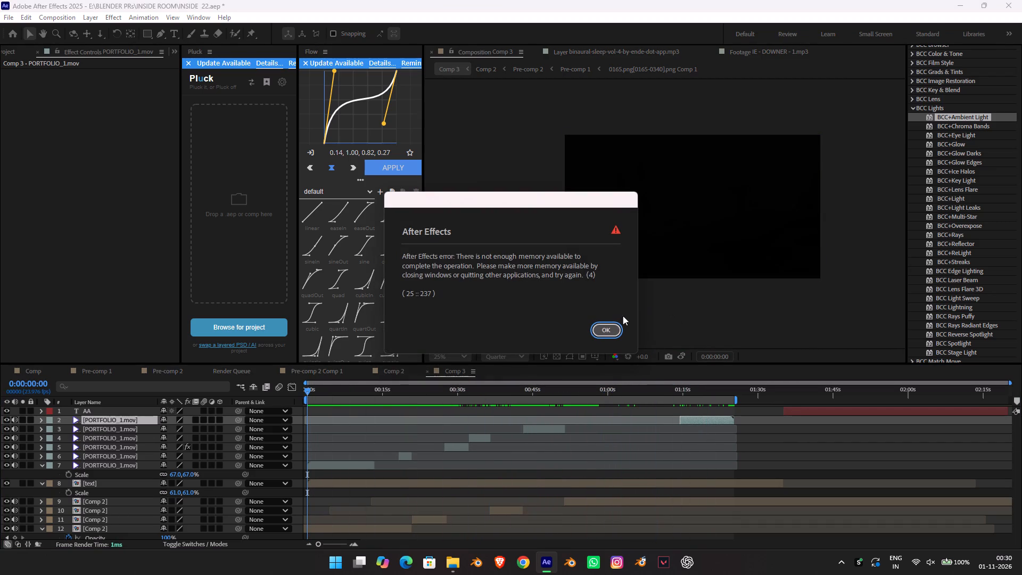
click(613, 322)
double_click(614, 327)
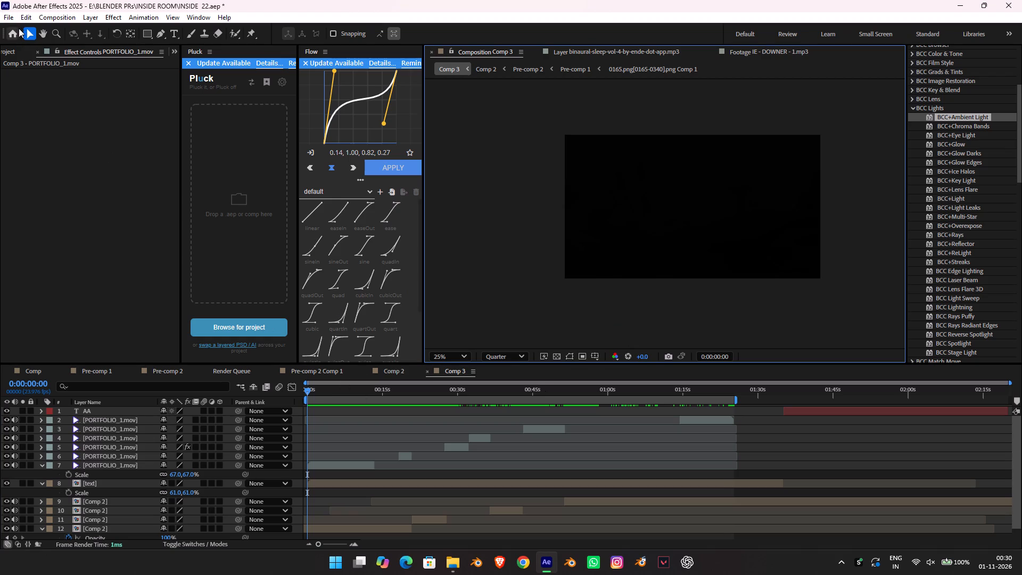
Save the project as a new file named "hero showreel" in the AE SAVES folder on drive D.
click(10, 16)
click(68, 126)
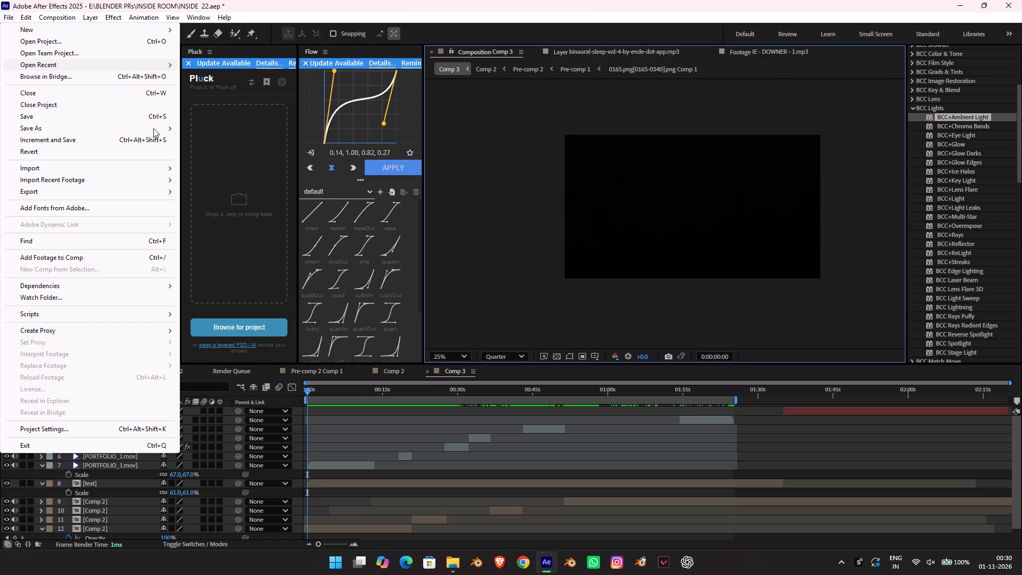
click(161, 128)
click(263, 125)
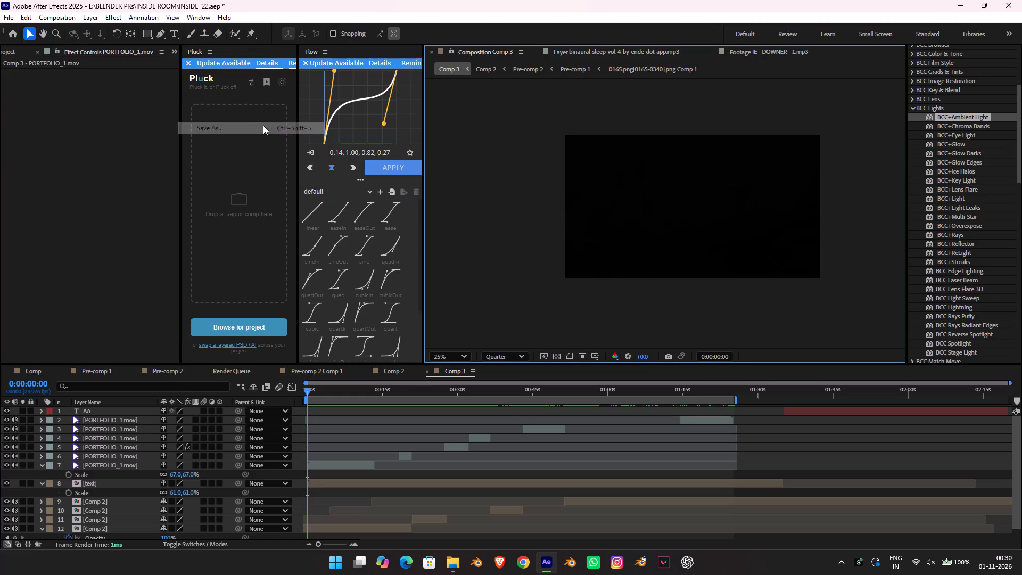
click(65, 195)
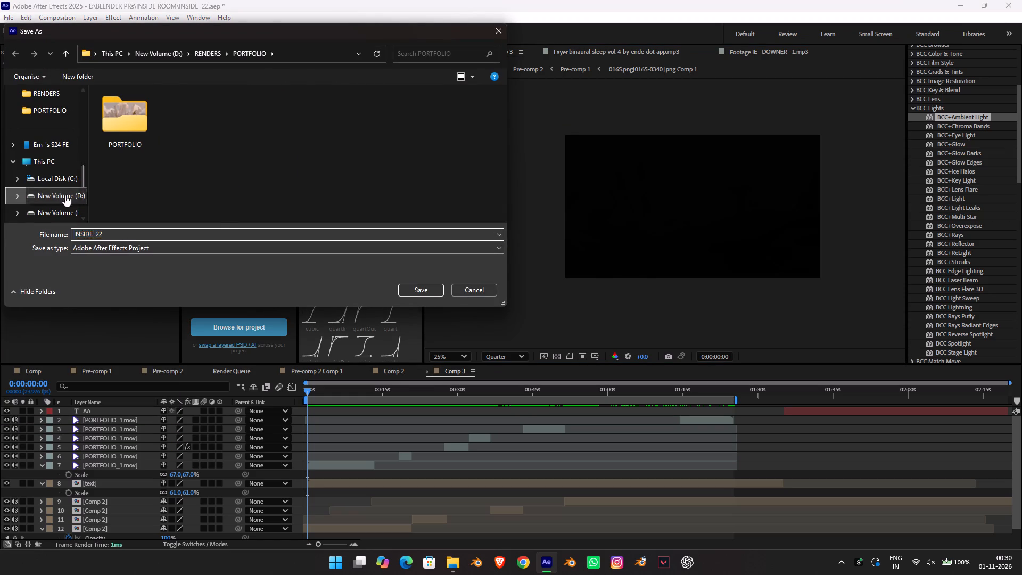
click(127, 120)
double_click(184, 111)
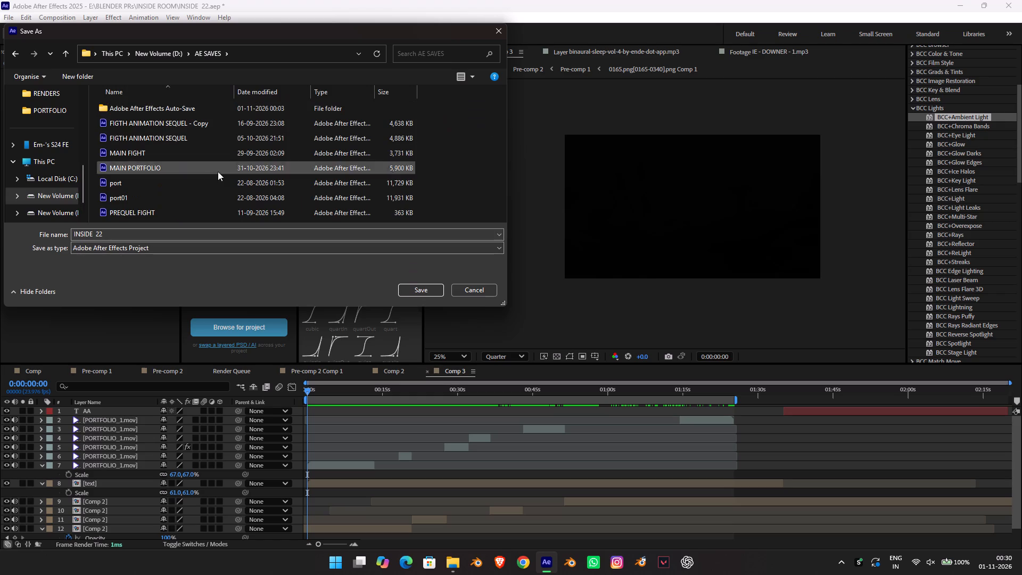
click(150, 237)
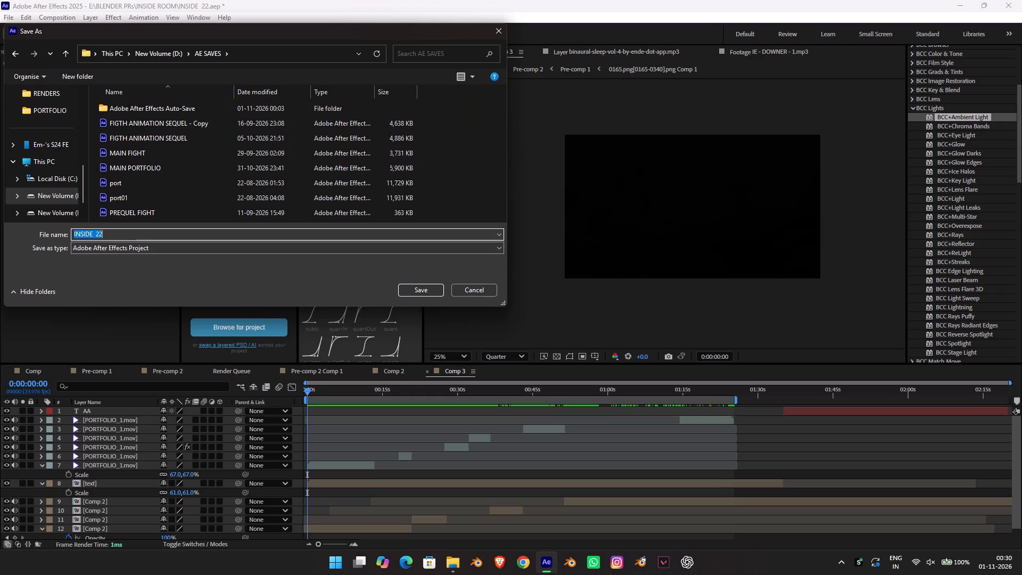
text(heri)
key(space)
key(BackSpace)
key(BackSpace)
text(o)
key(space)
text(showreek)
key(BackSpace)
key(l)
key(Return)
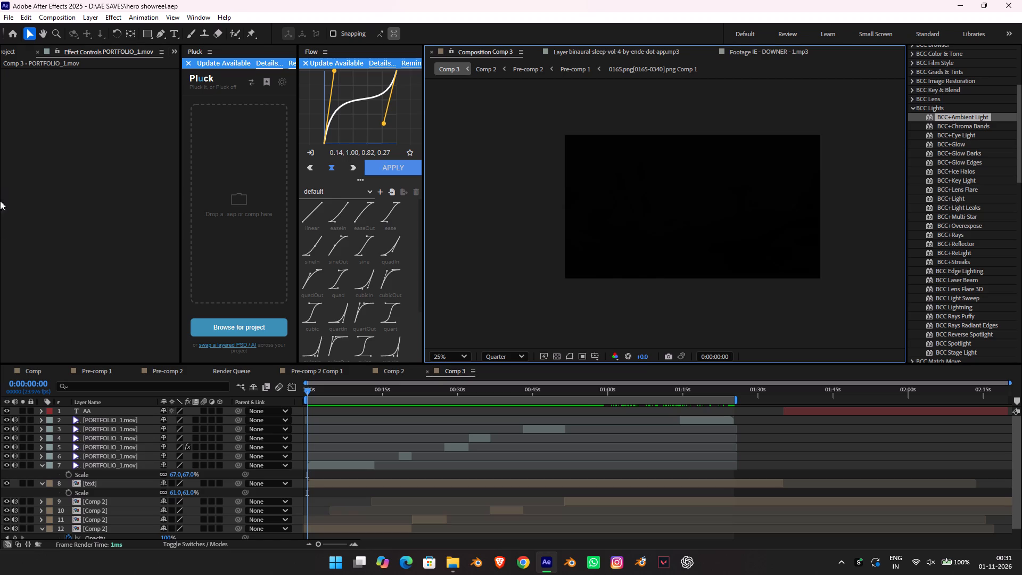
Open the recent project MAIN PORTFOLIO.
click(15, 36)
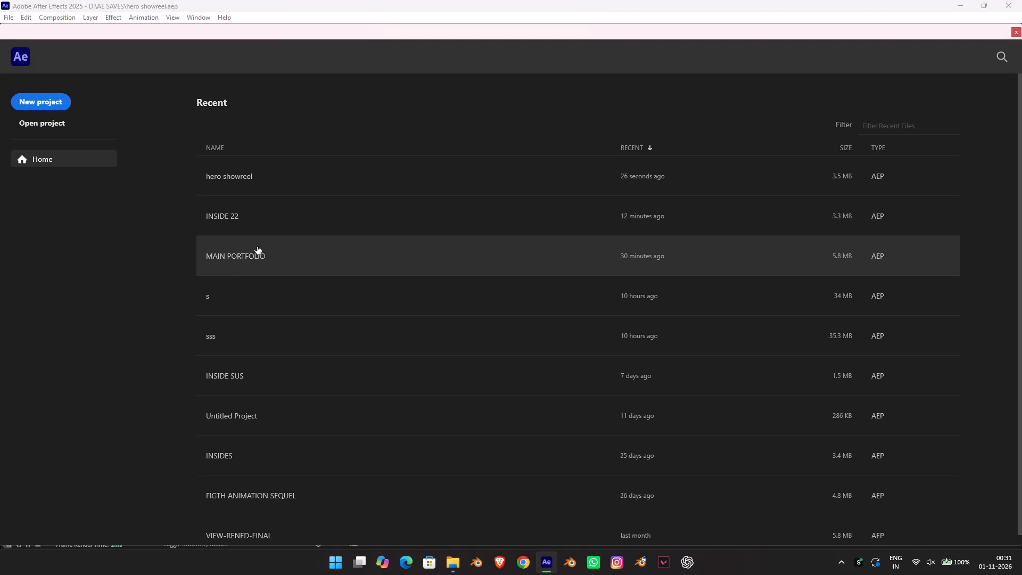
click(251, 249)
click(243, 256)
click(248, 256)
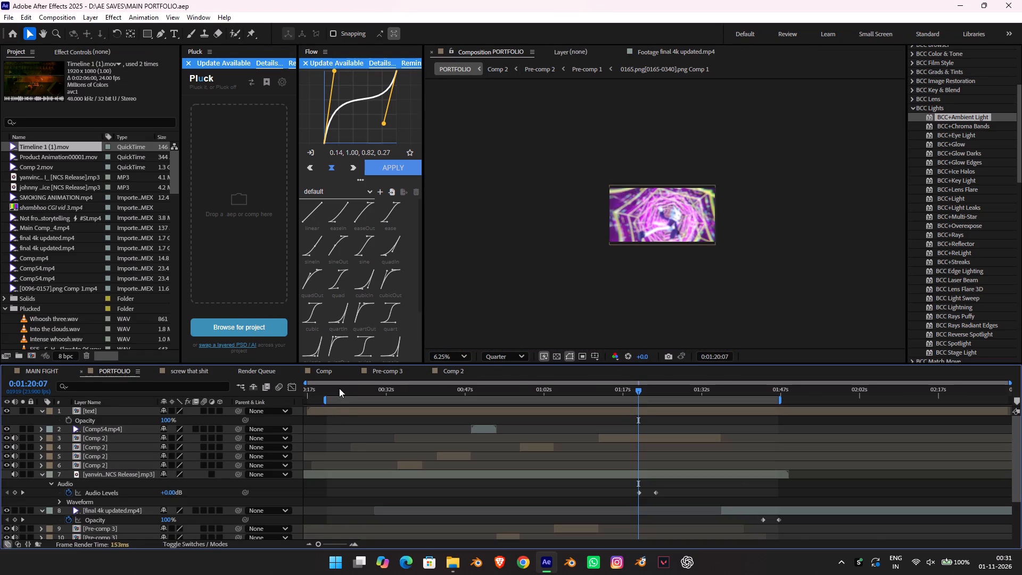
Inspect the PORTFOLIO comp from 0:00:17:10 and select its yanvince NCS Release MP3 layer to check the available layer options.
drag(338, 387, 308, 390)
scroll(75, 488, down, 10)
scroll(96, 507, up, 4)
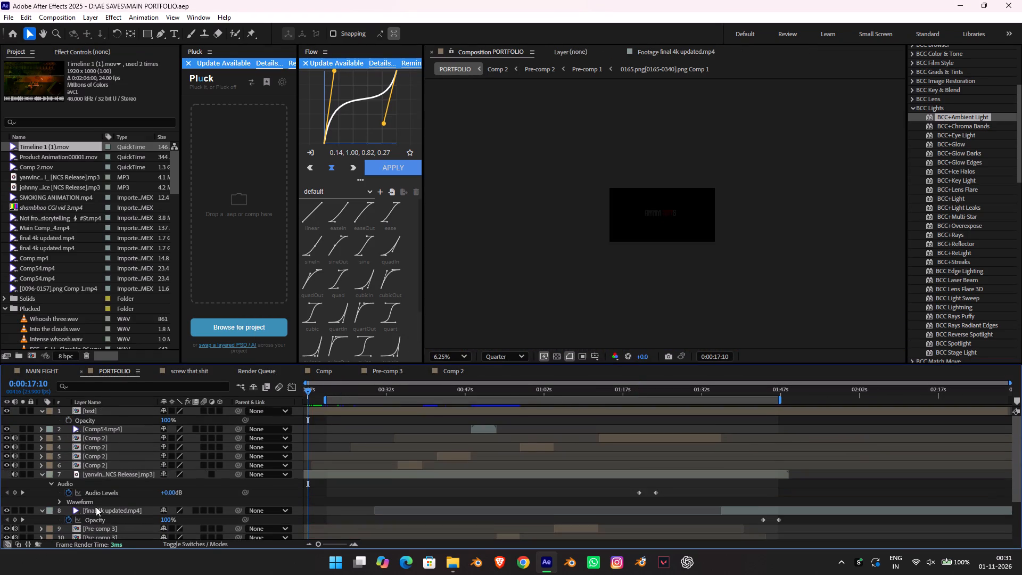
click(99, 477)
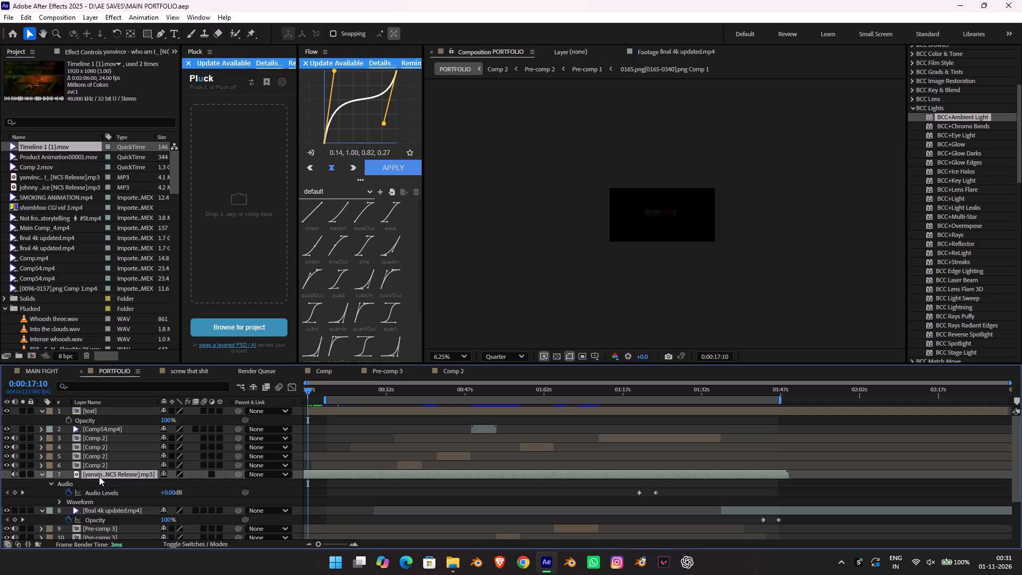
right_click(99, 477)
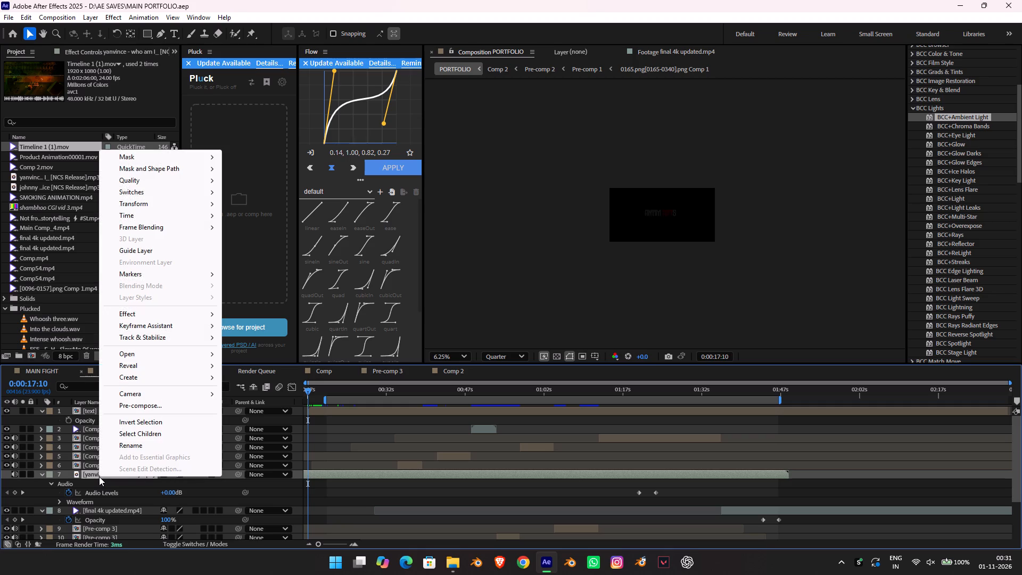
click(99, 477)
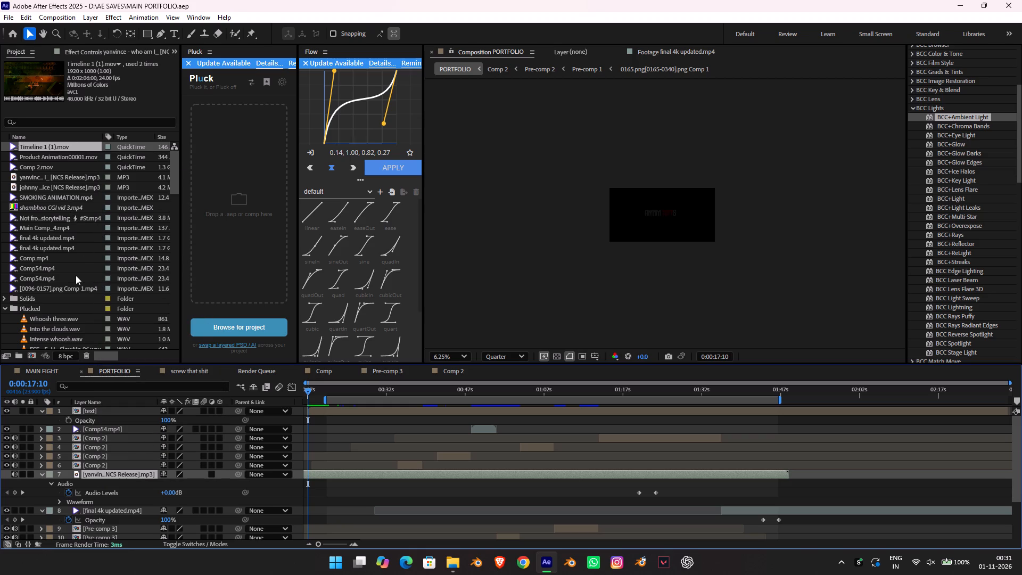
Search the project items for "yan" and select the yanvince NCS Release MP3.
click(91, 127)
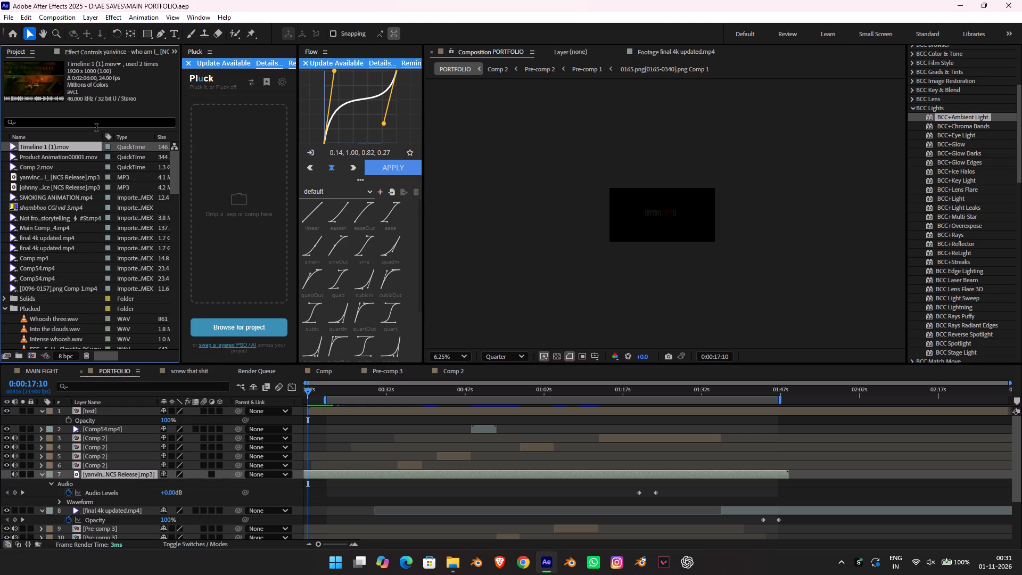
click(96, 127)
click(98, 125)
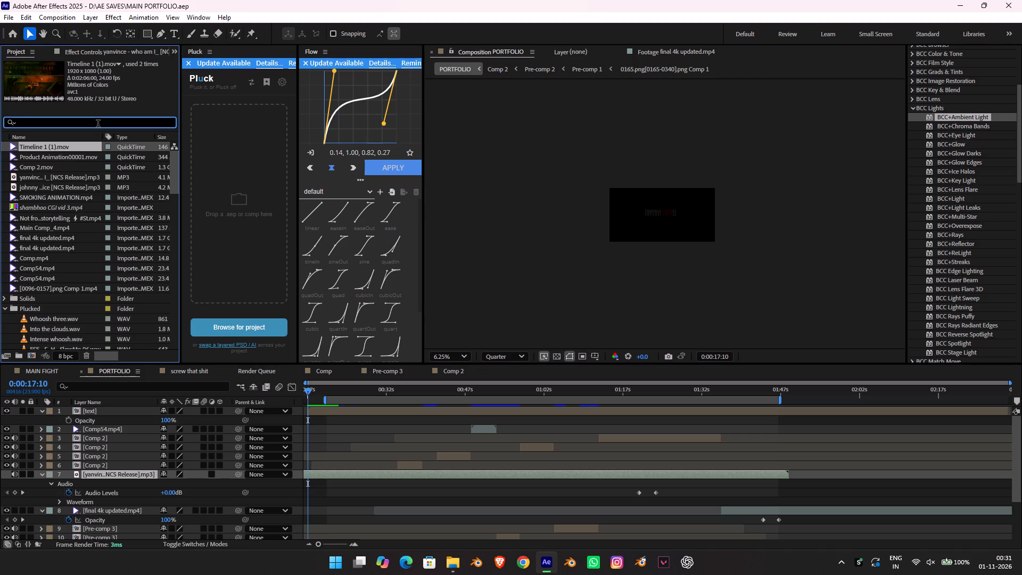
key(y)
text(an)
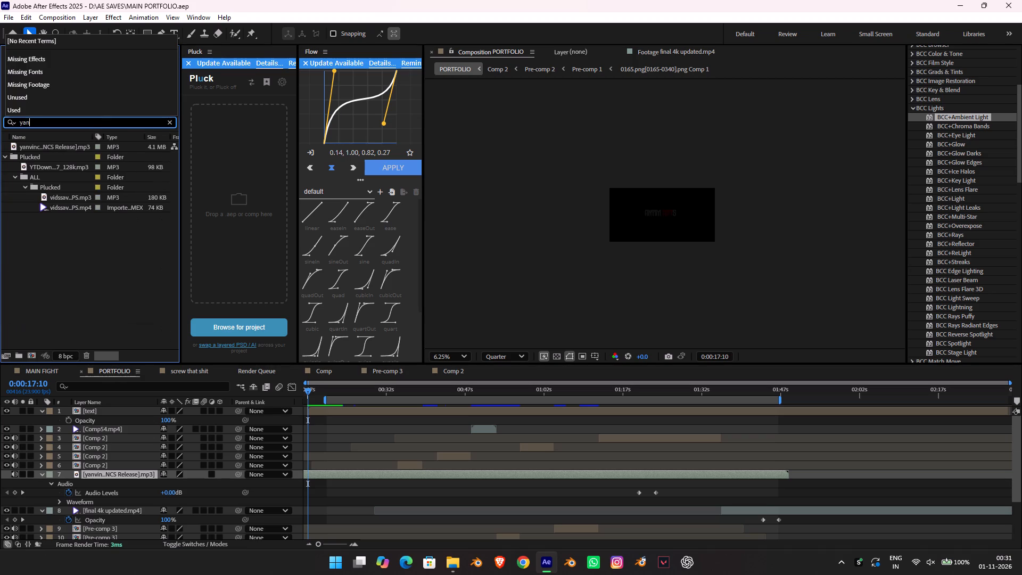
click(41, 145)
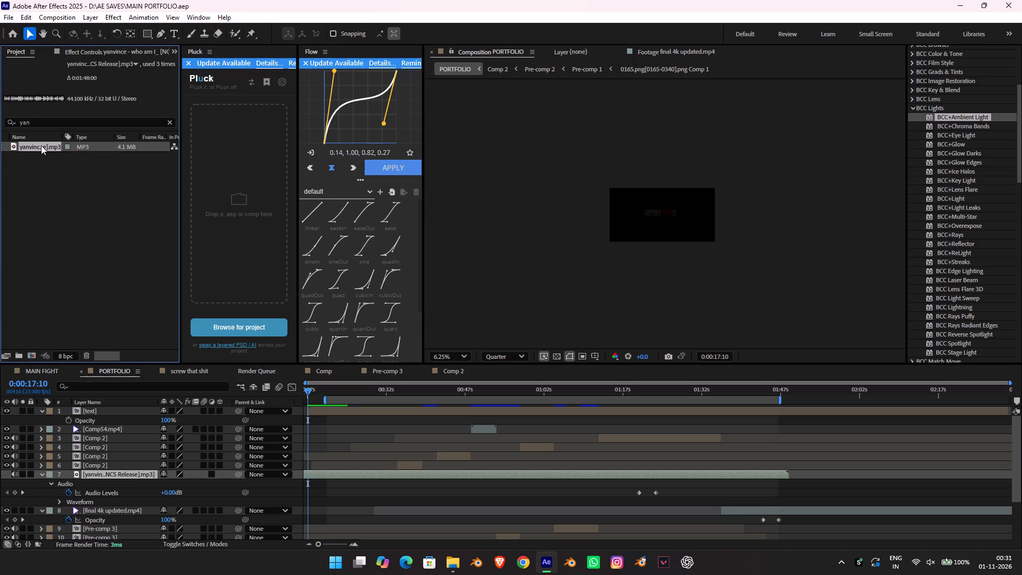
Widen the project item list to show the File Path column for the yanvince MP3.
right_click(41, 145)
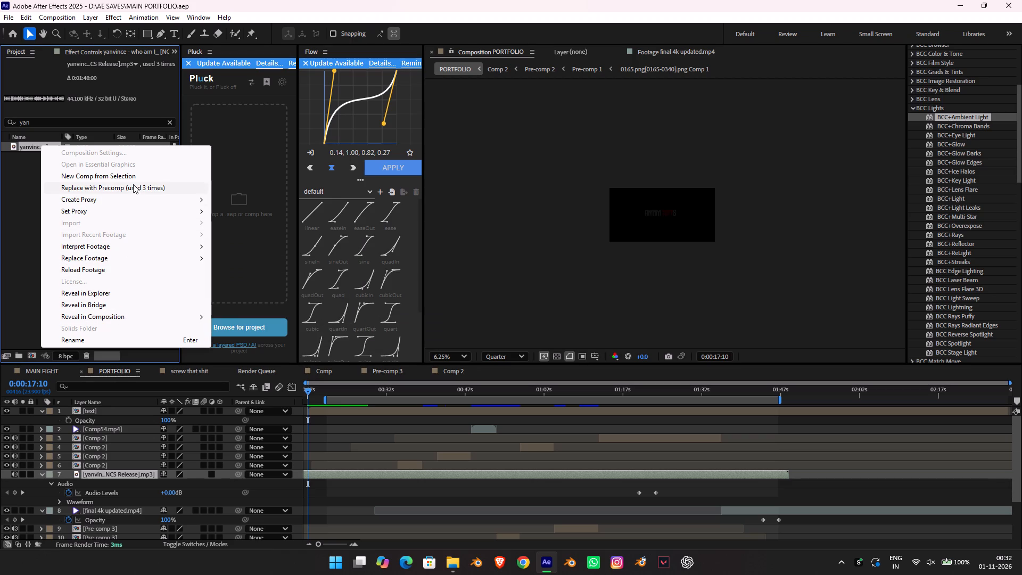
click(34, 163)
click(36, 147)
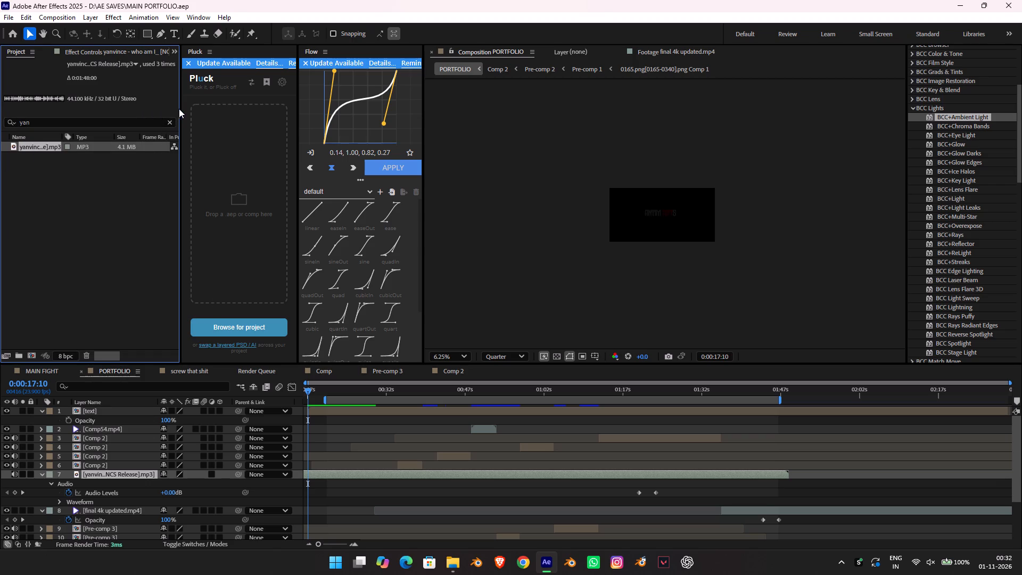
drag(181, 110, 490, 125)
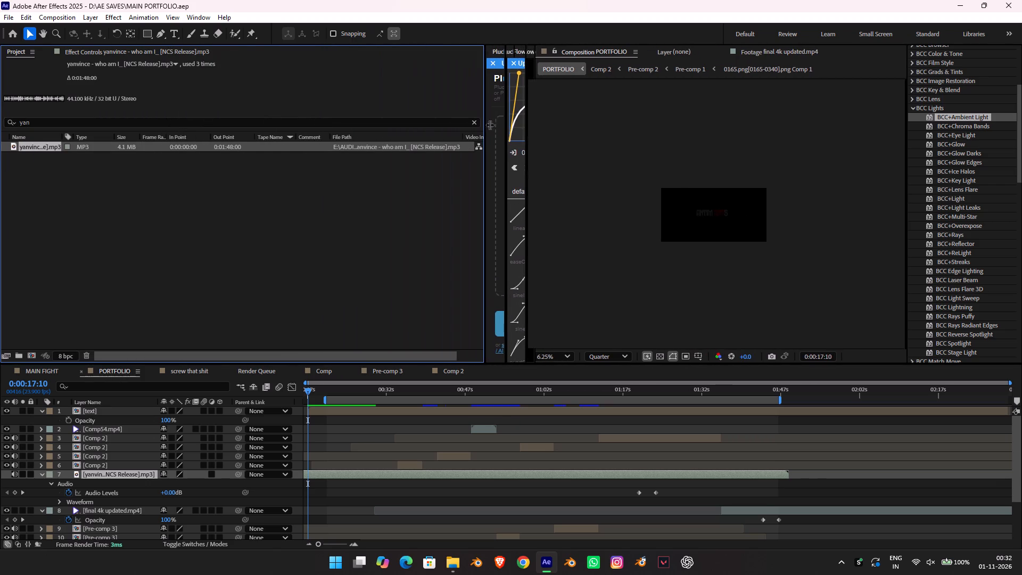
drag(490, 125, 499, 134)
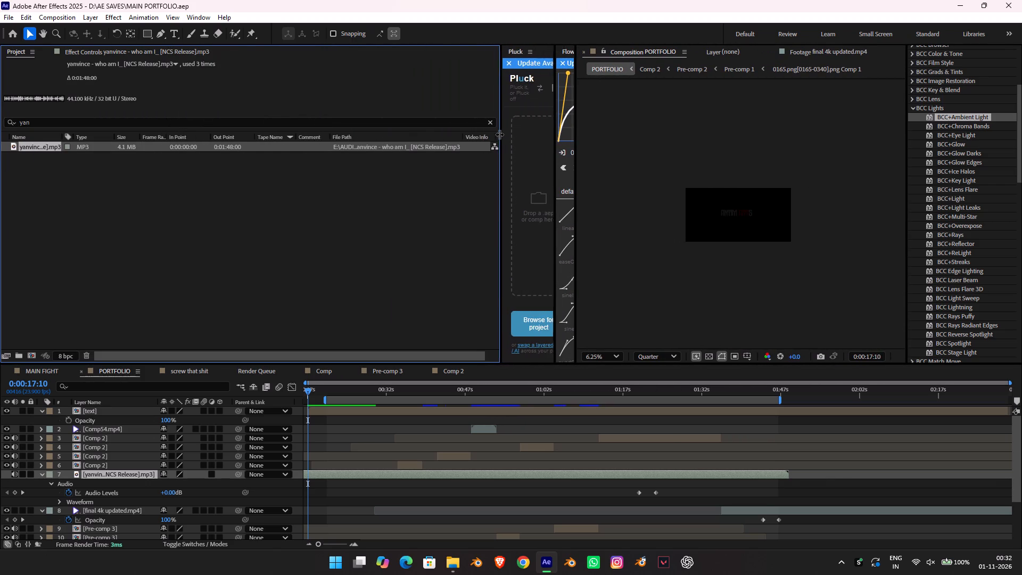
Narrow the project item list to its earlier width and reopen the recent project hero showreel.
drag(499, 134, 335, 136)
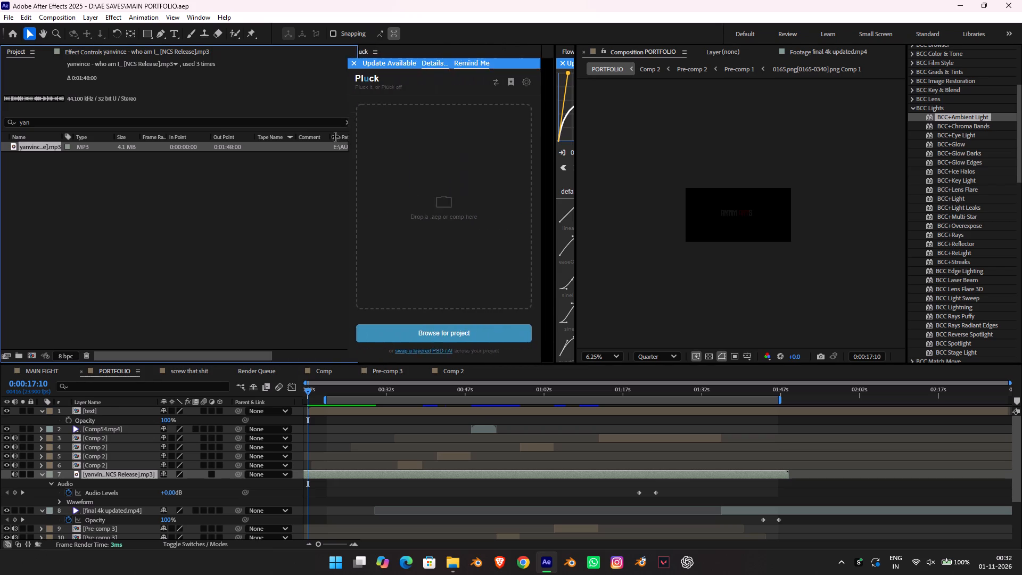
drag(335, 136, 134, 140)
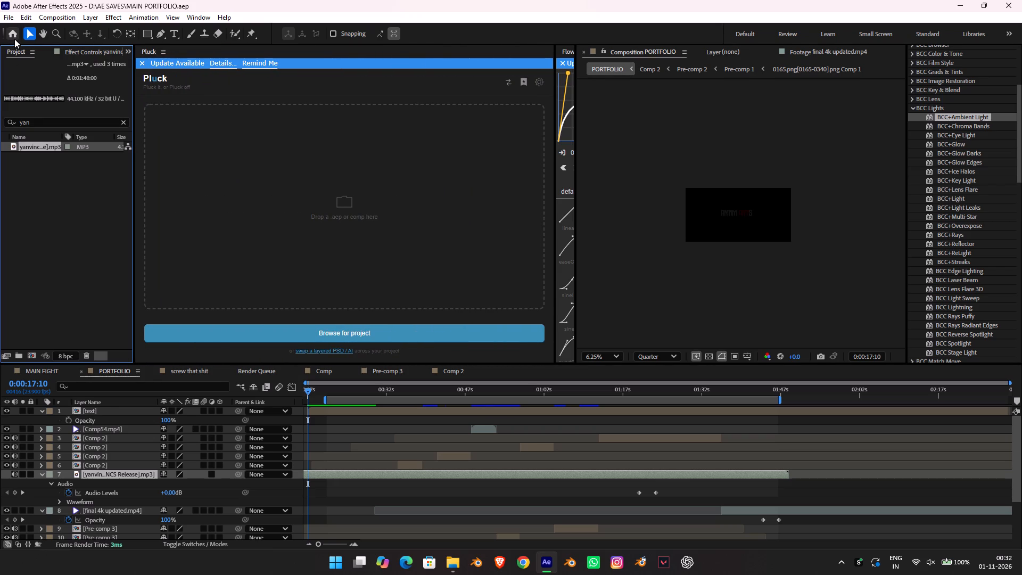
click(14, 39)
click(265, 233)
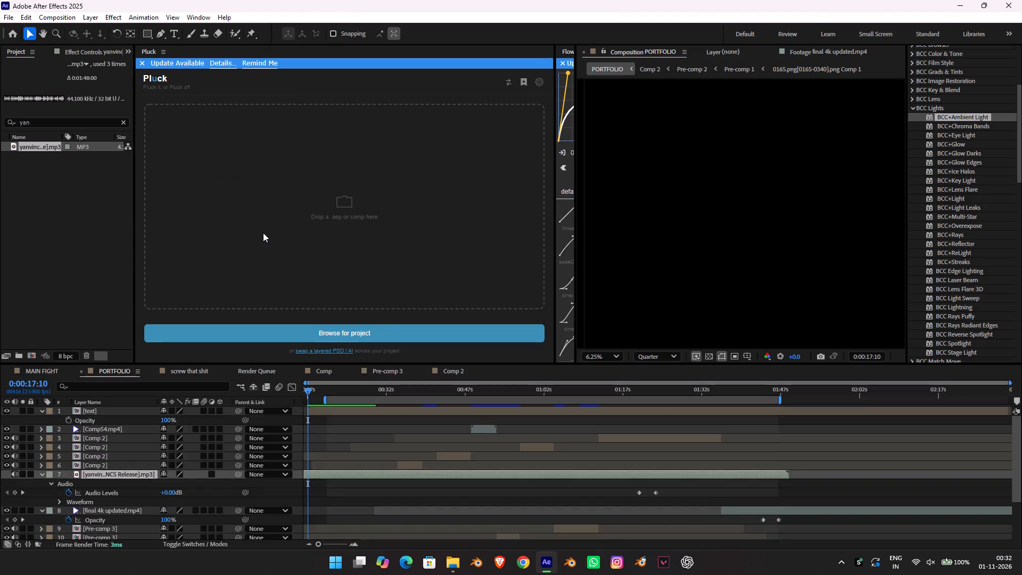
In File Explorer, search the AUDIO AX folder on volume E: for "yanvi" and place the yanvince MP3 at the start of Comp 3 as layer 1.
click(450, 564)
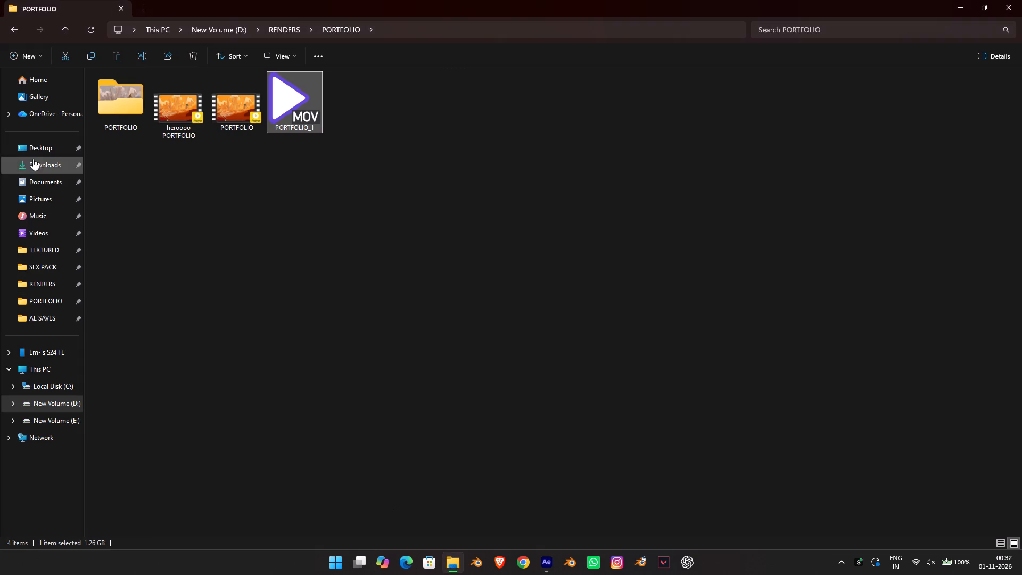
click(54, 414)
double_click(121, 150)
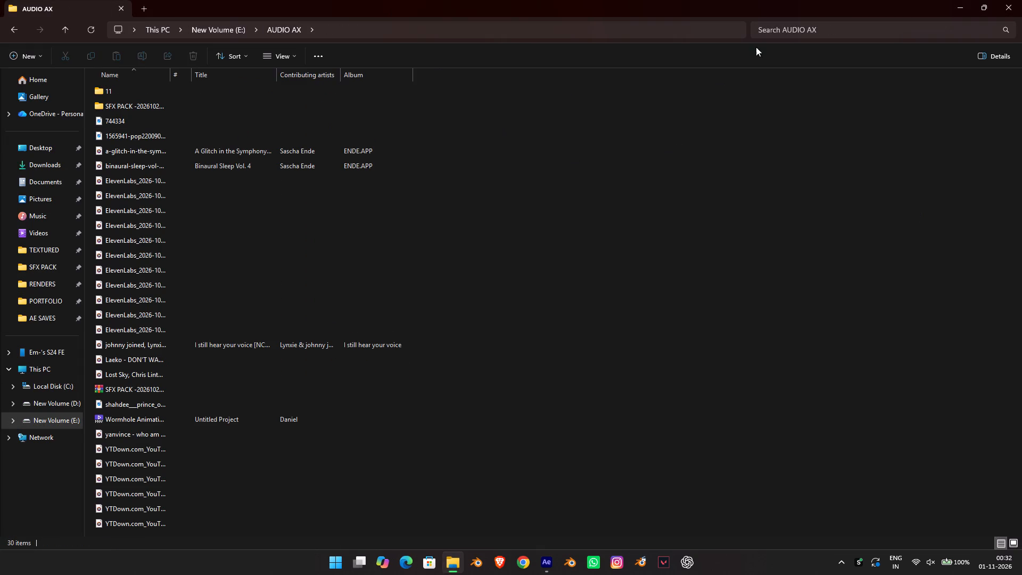
click(794, 29)
key(y)
key(a)
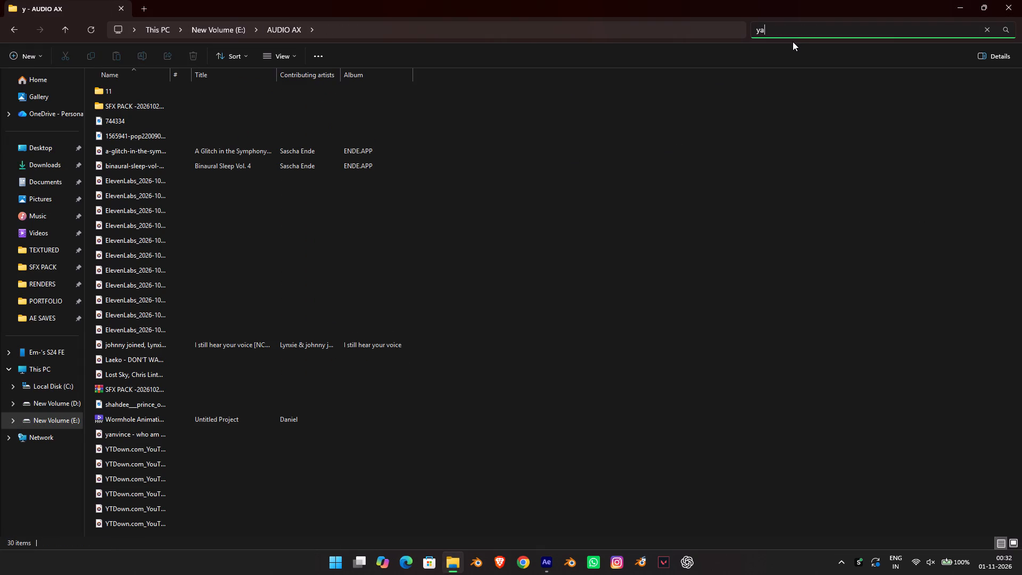
text(nv)
key(i)
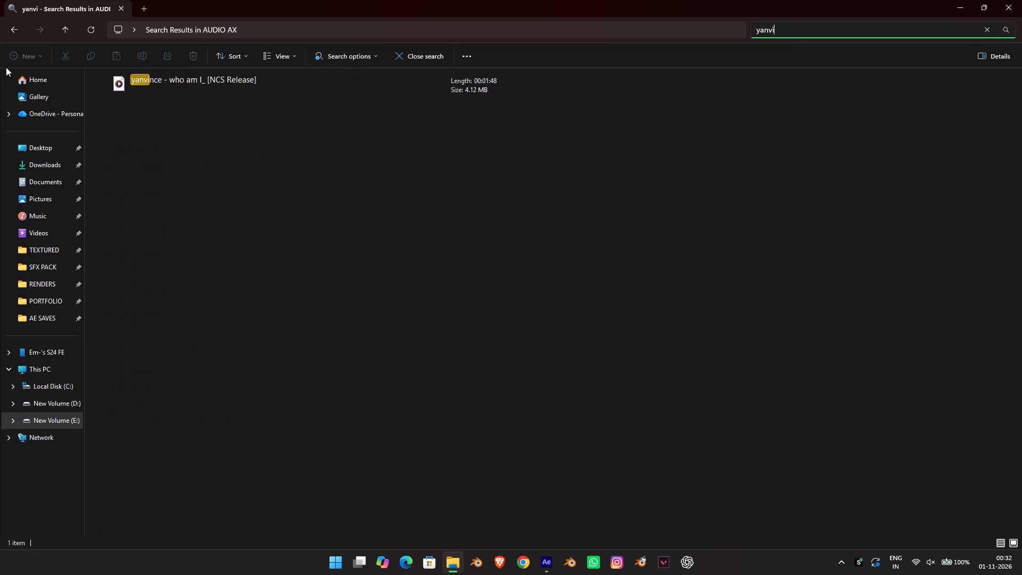
click(168, 98)
click(168, 85)
drag(159, 86, 679, 557)
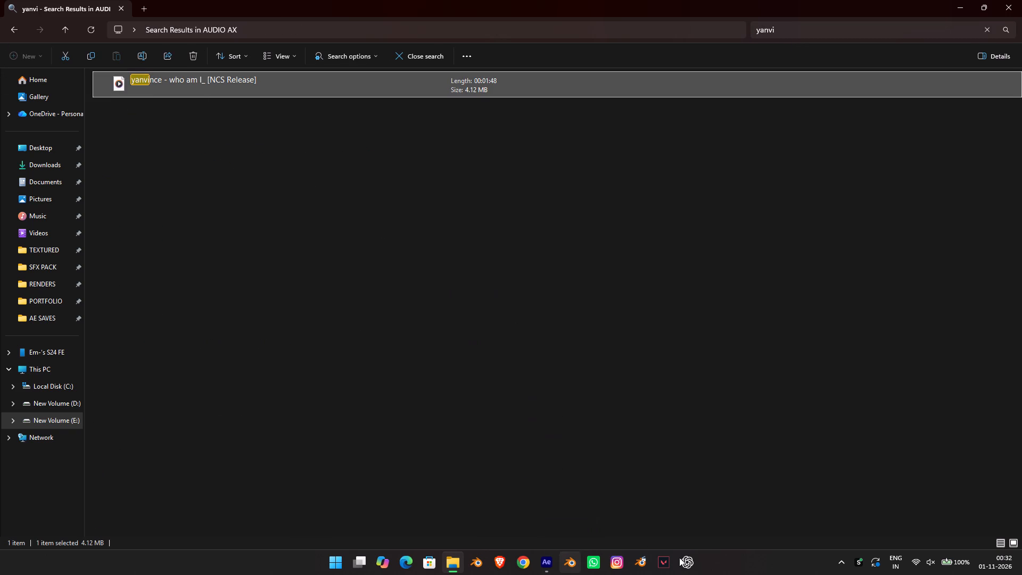
drag(679, 557, 392, 453)
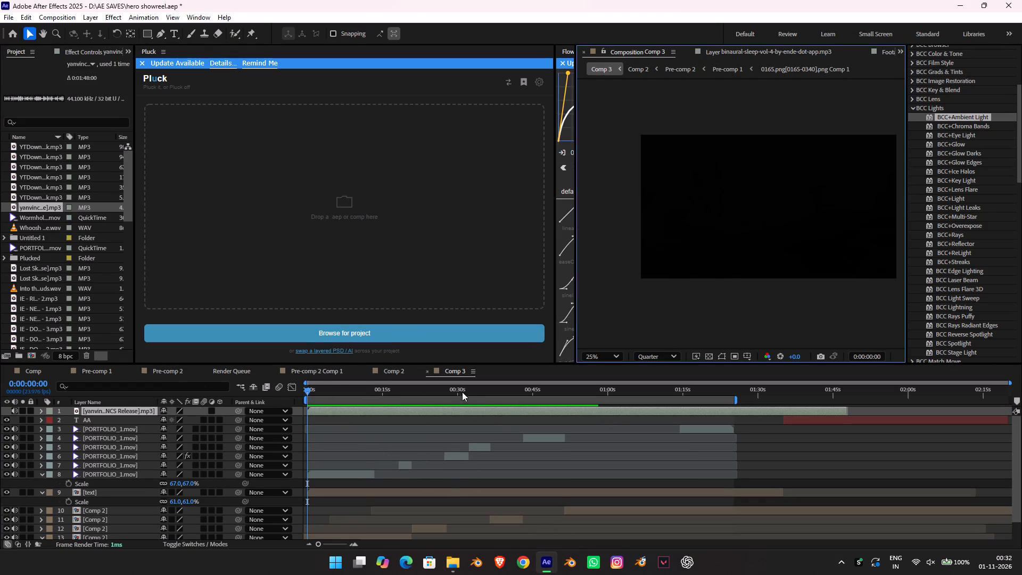
Mute the audio of all PORTFOLIO_1.mov layers and all Comp 2 layers in Comp 3.
drag(457, 390, 380, 391)
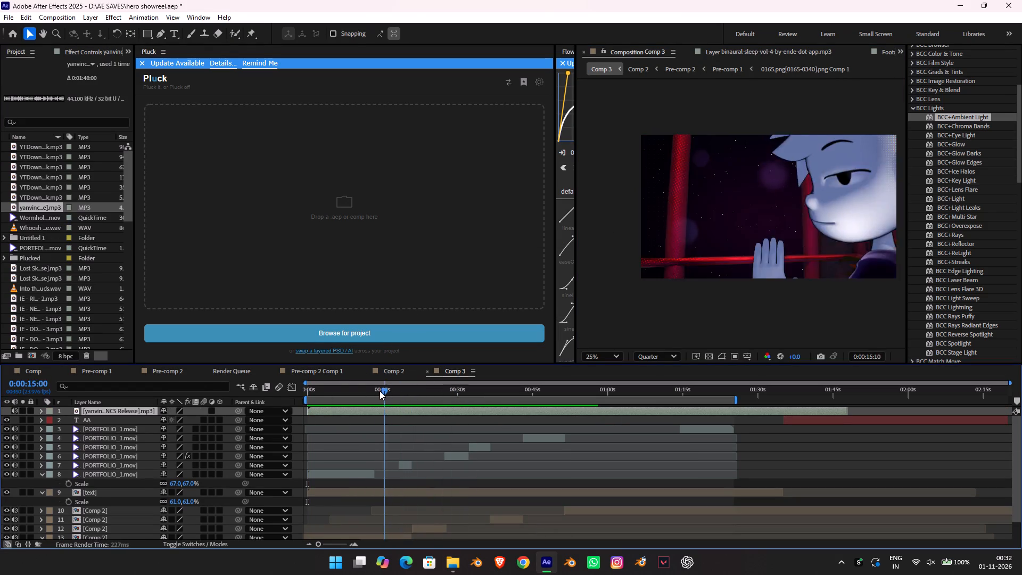
drag(380, 391, 292, 381)
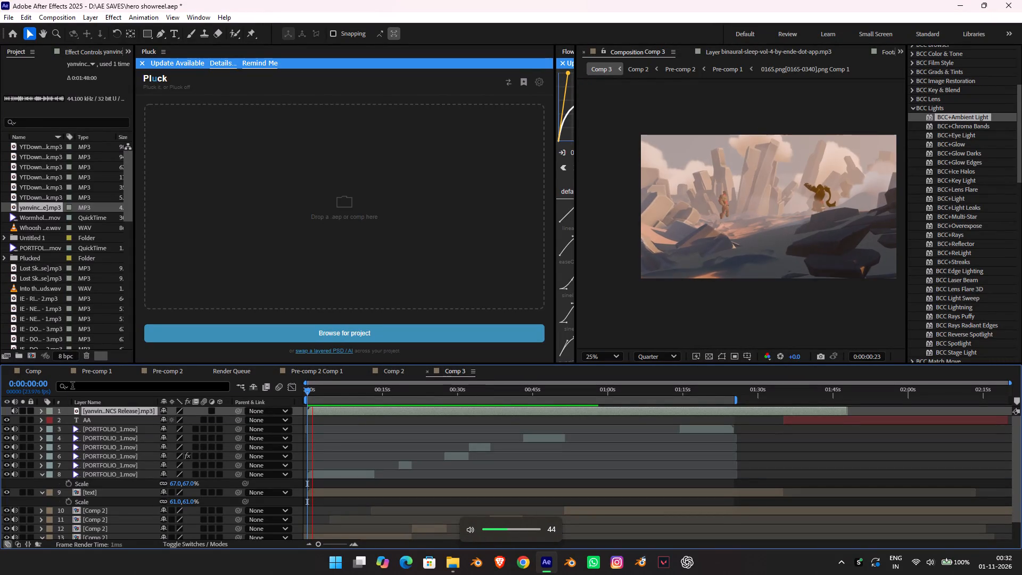
key(space)
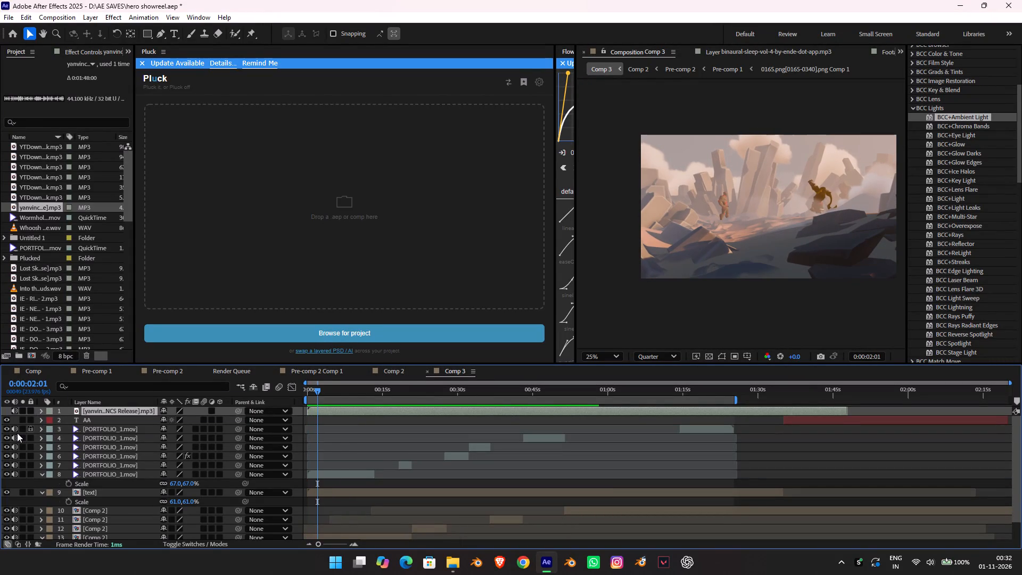
drag(17, 432, 13, 475)
scroll(27, 477, down, 3)
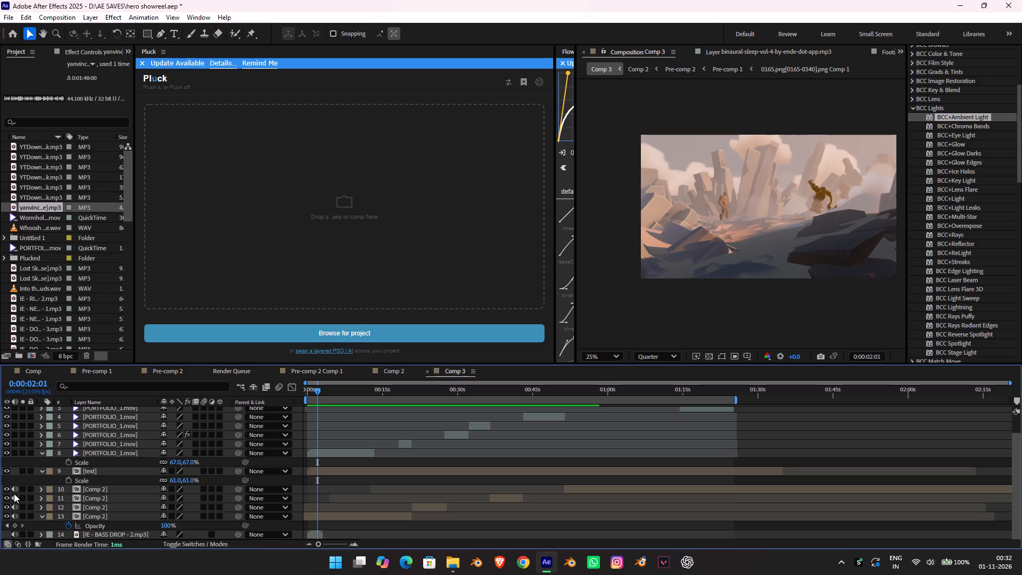
drag(15, 487, 12, 521)
Preview Comp 3 with the new music from 0:00:02:01 and 0:00:19:14, scrub through its footage, and return to 0:00:00:15.
key(space)
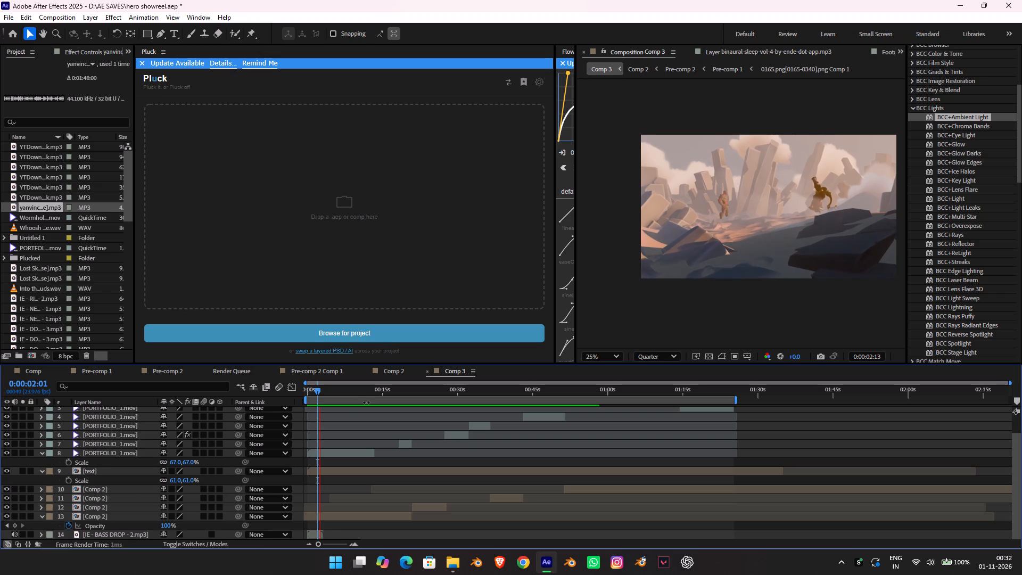
drag(344, 392, 401, 404)
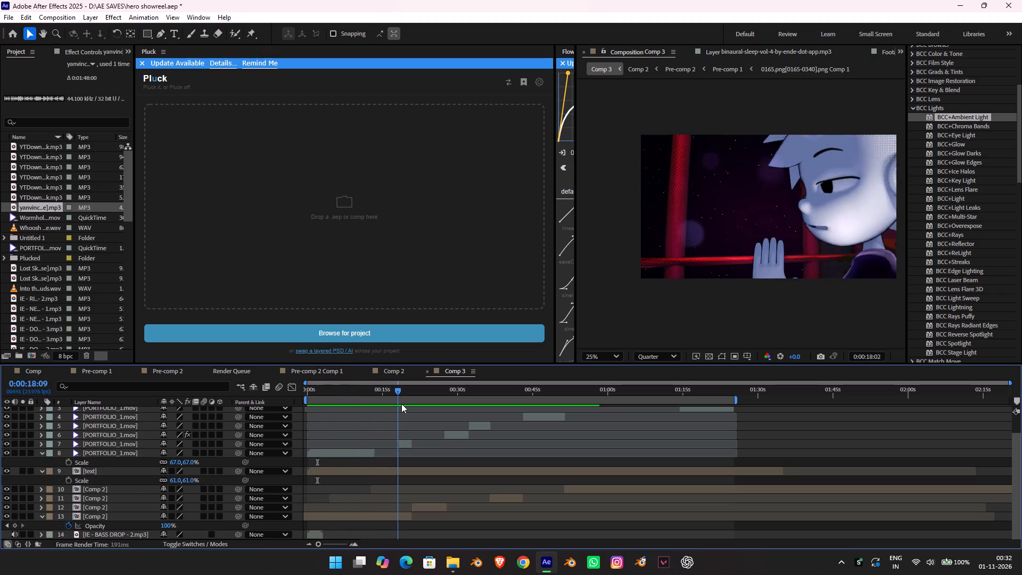
drag(401, 404, 405, 404)
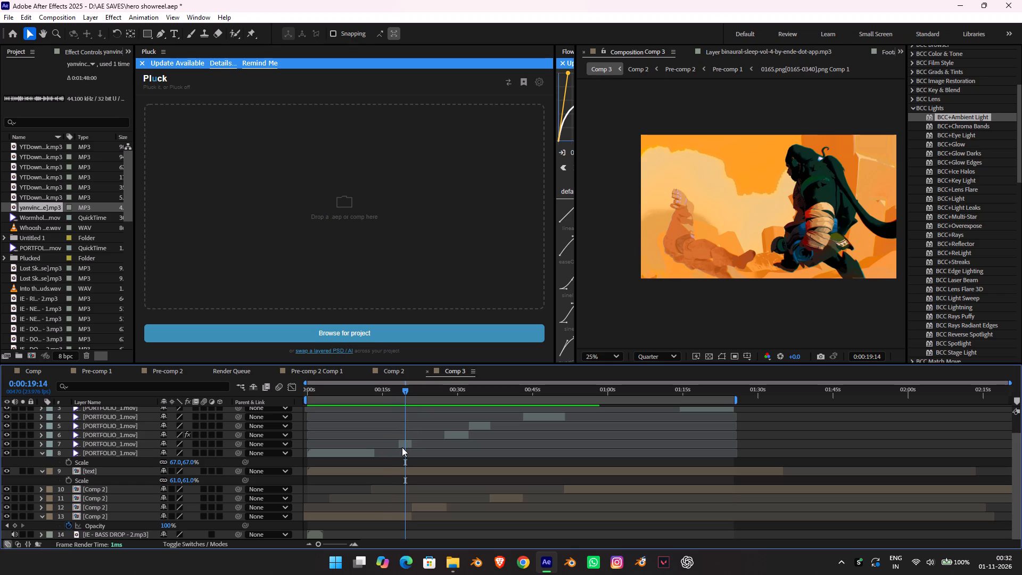
key(space)
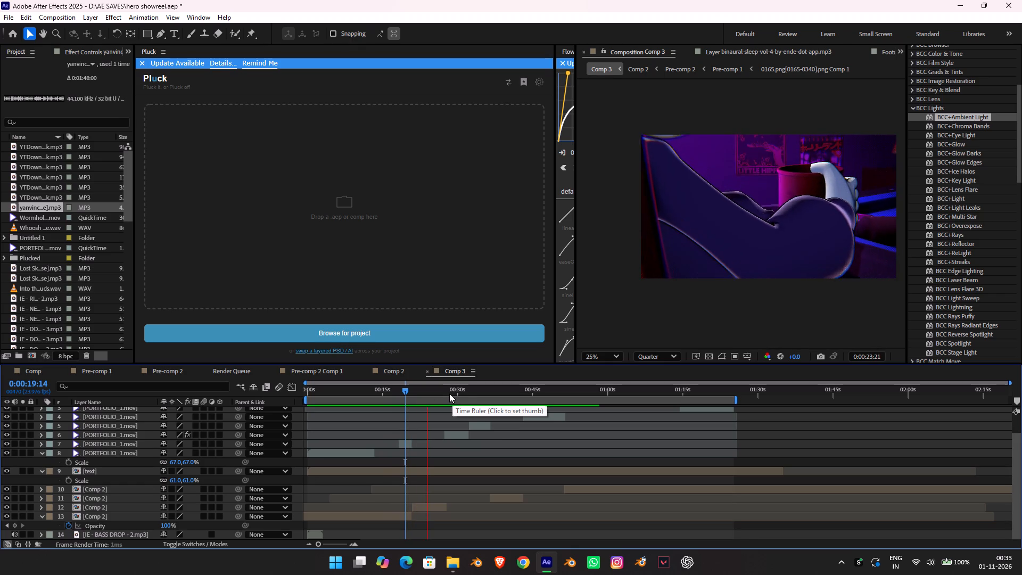
key(space)
drag(449, 393, 477, 400)
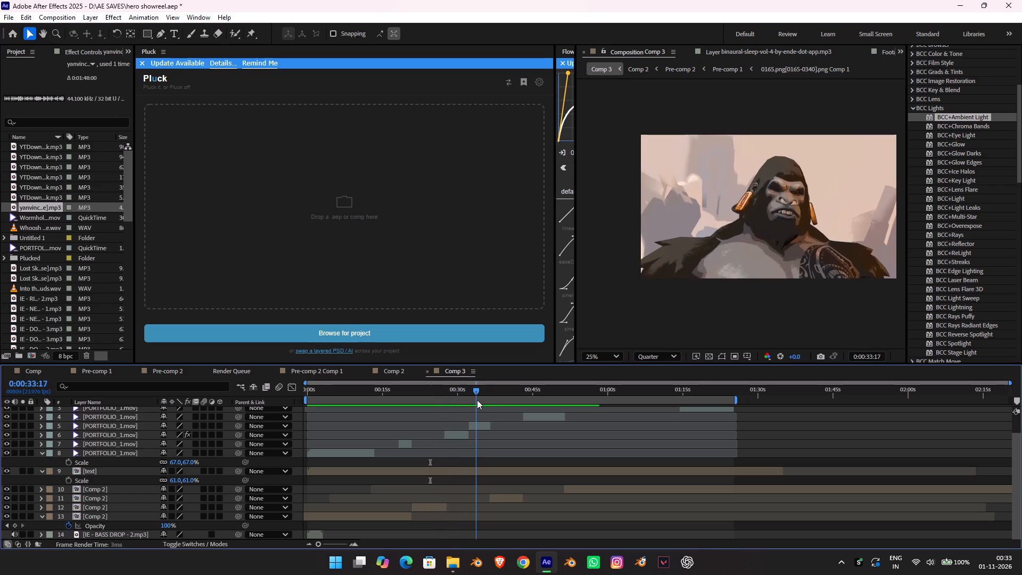
drag(477, 400, 304, 421)
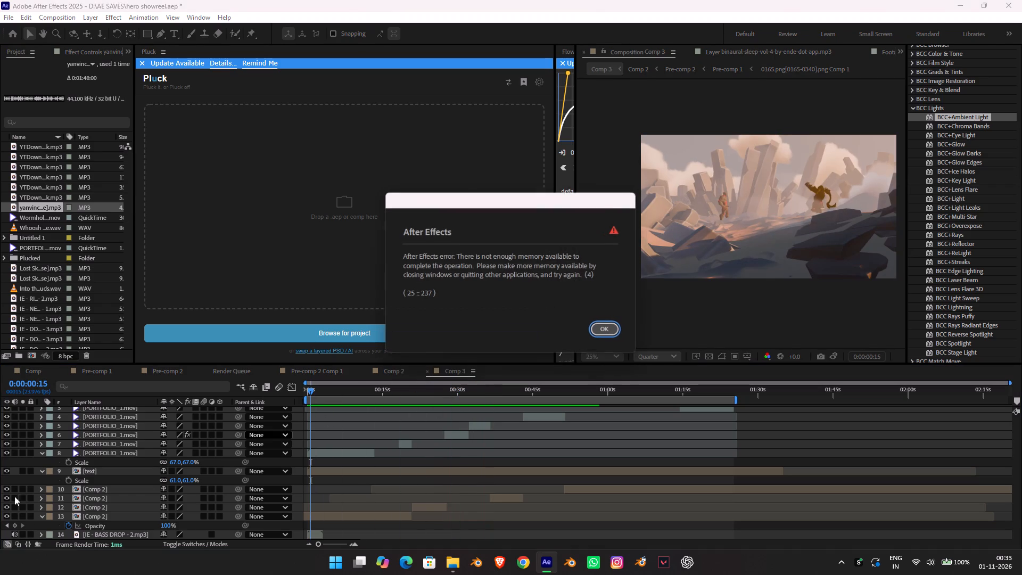
scroll(67, 480, down, 4)
click(604, 331)
double_click(604, 331)
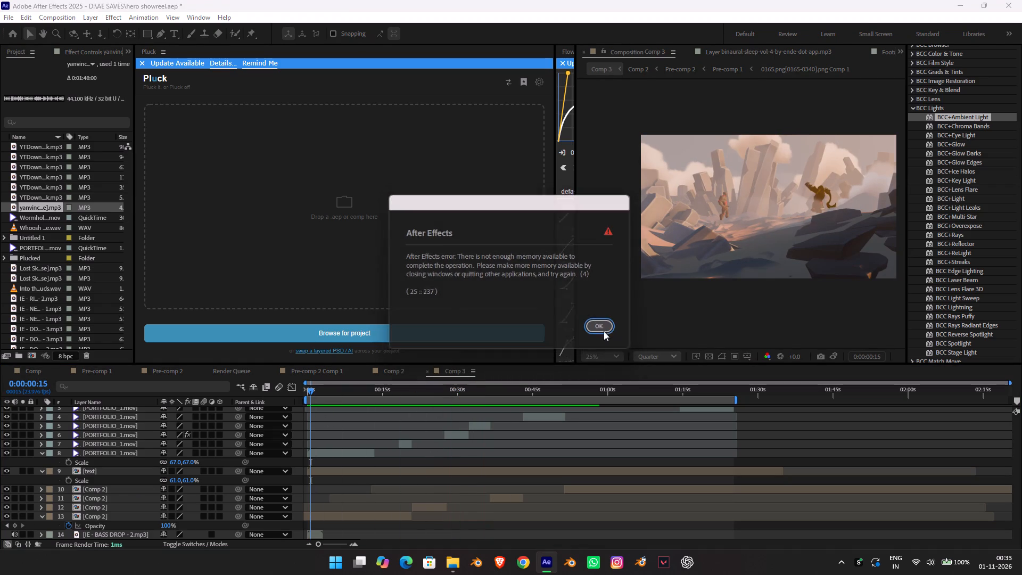
click(604, 331)
double_click(604, 331)
double_click(604, 331)
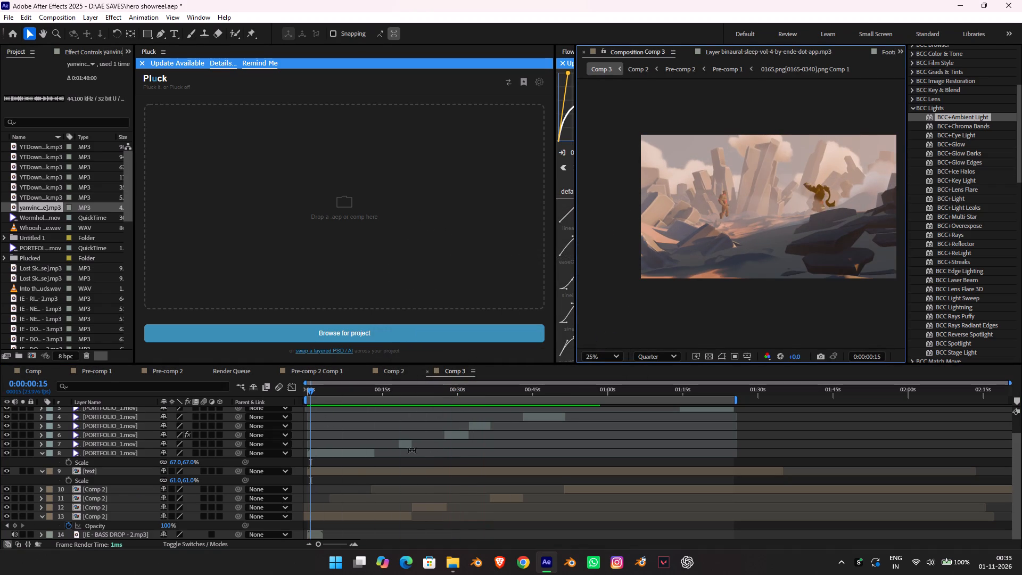
Delete the IE - BASS DROP - 2.mp3 layer from Comp 3.
scroll(113, 525, down, 4)
click(120, 539)
click(121, 538)
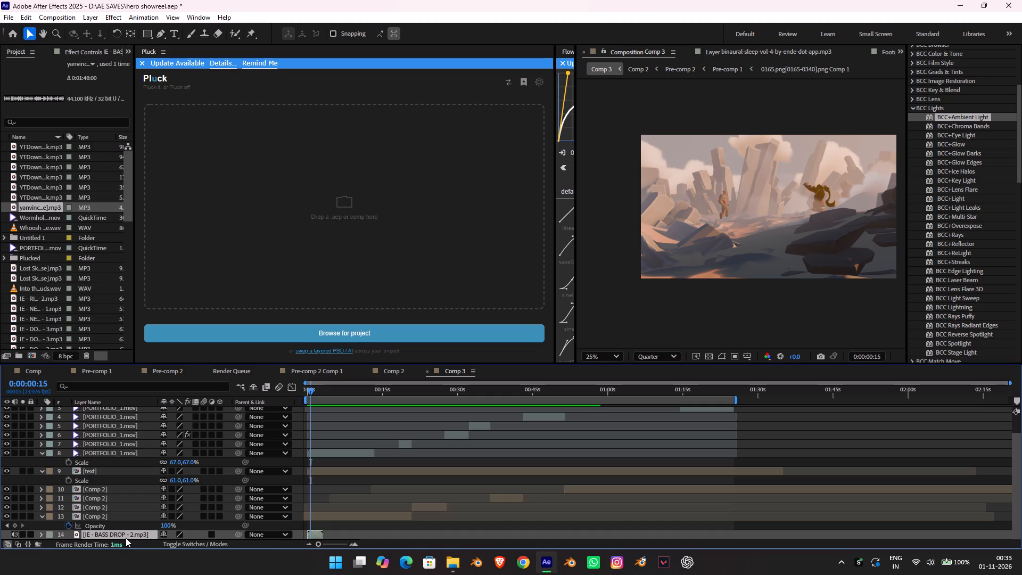
key(Delete)
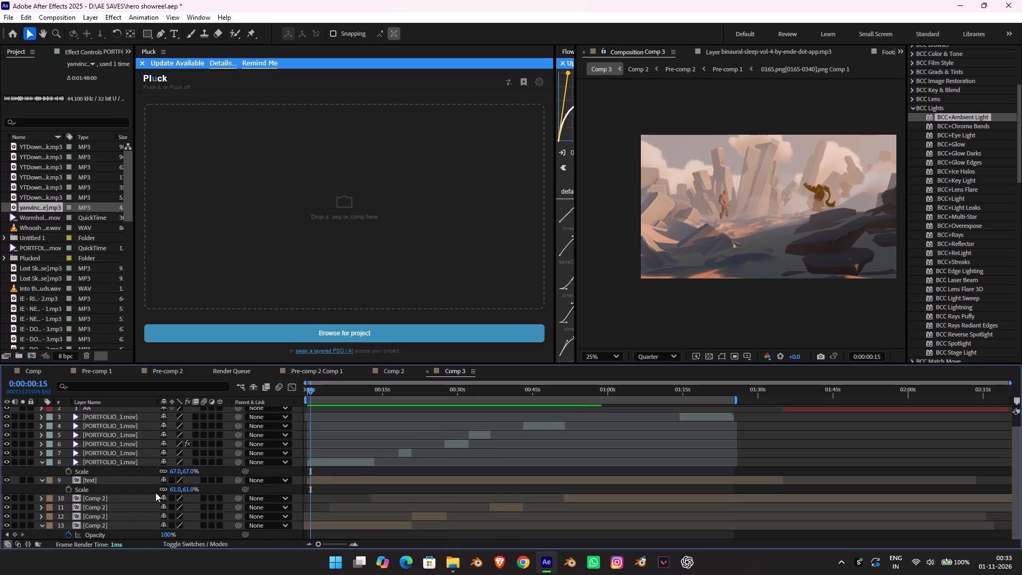
scroll(155, 492, up, 8)
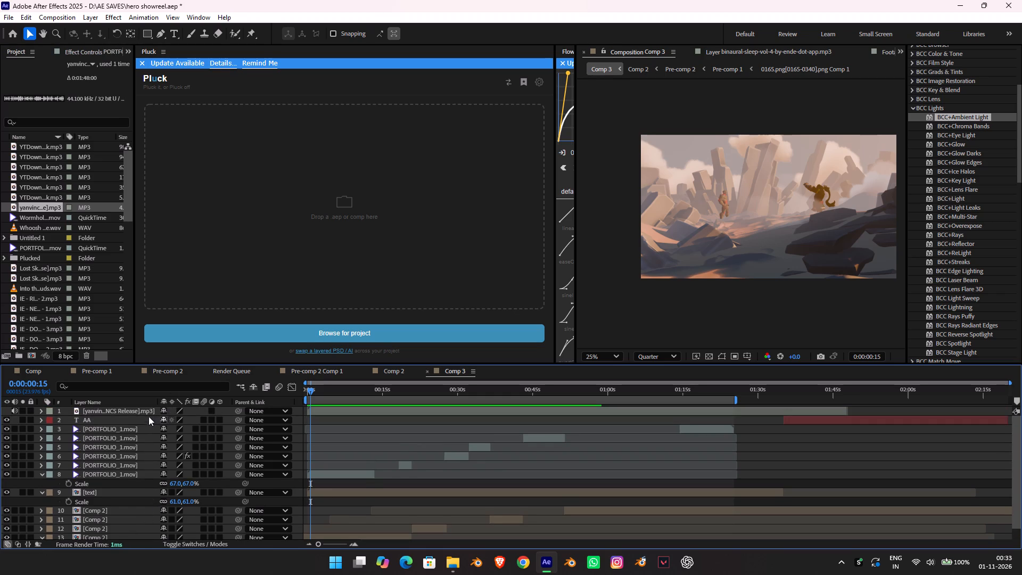
key(ctrl+z)
scroll(121, 442, down, 5)
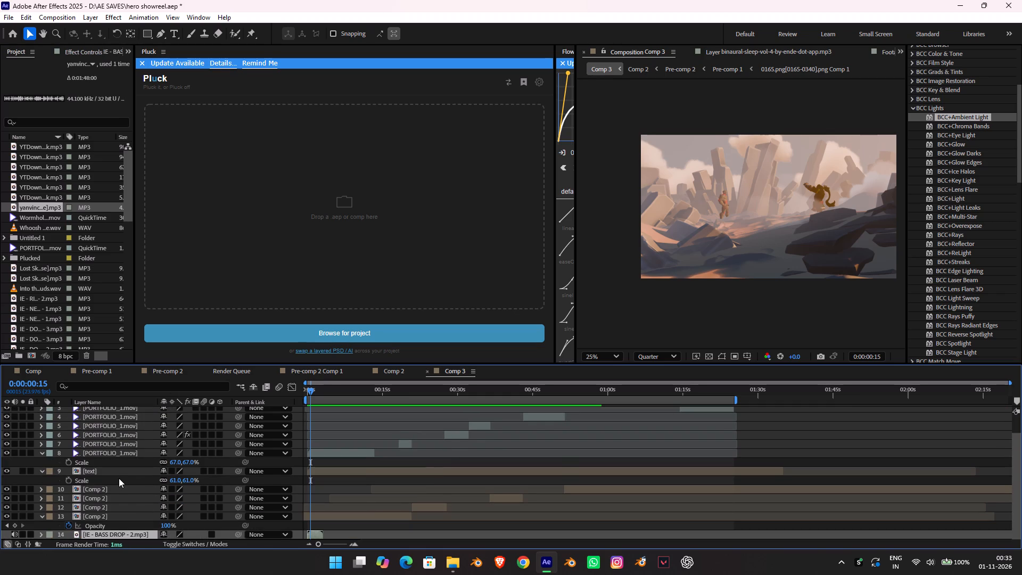
key(Delete)
Delete the yanvince NCS Release MP3 layer from Comp 3.
scroll(102, 472, up, 3)
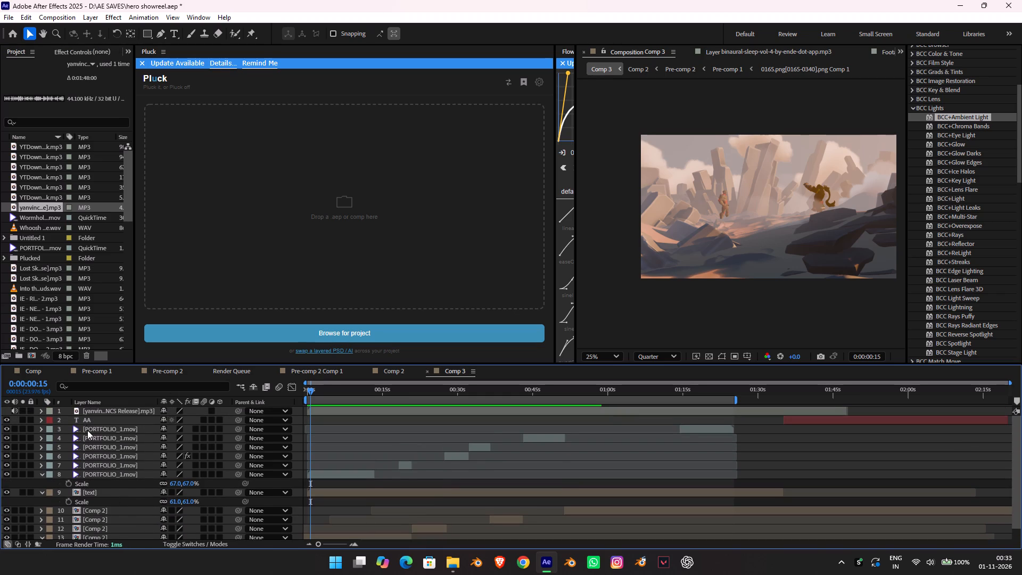
click(92, 414)
key(Delete)
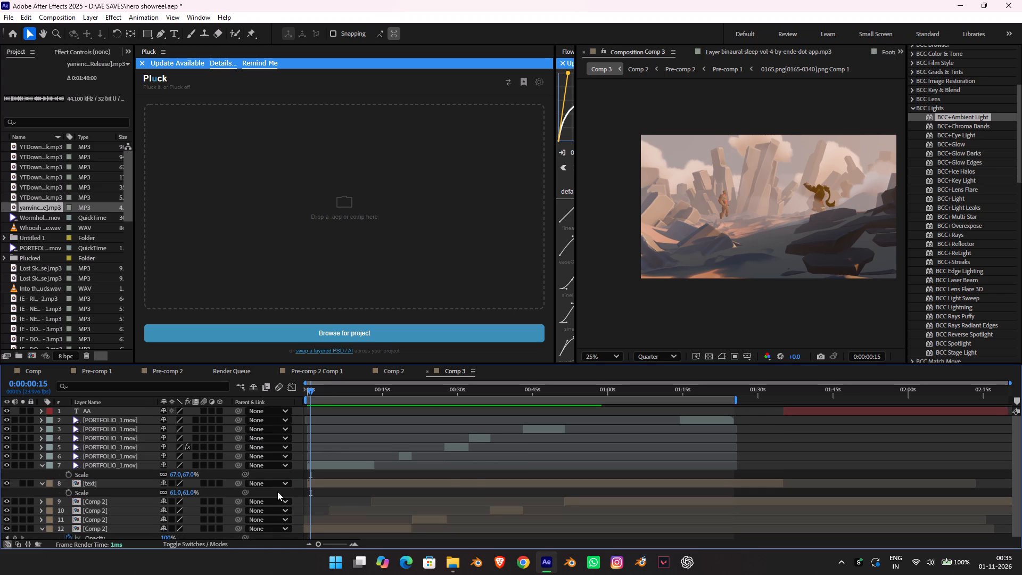
Add Comp 3 to the render queue and set its H.264 output target bitrate to 1.81 Mbps.
key(ctrl+m)
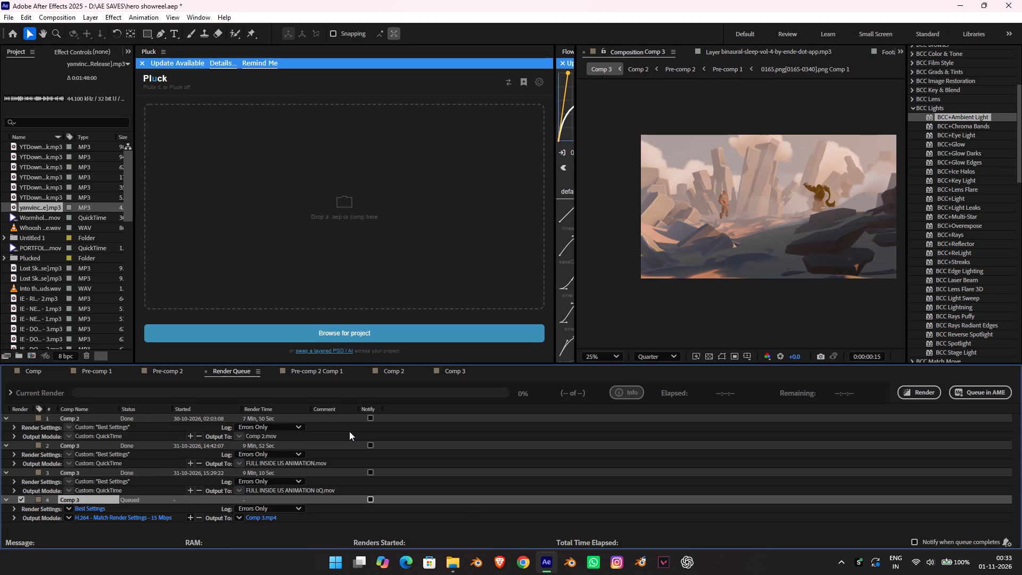
click(113, 518)
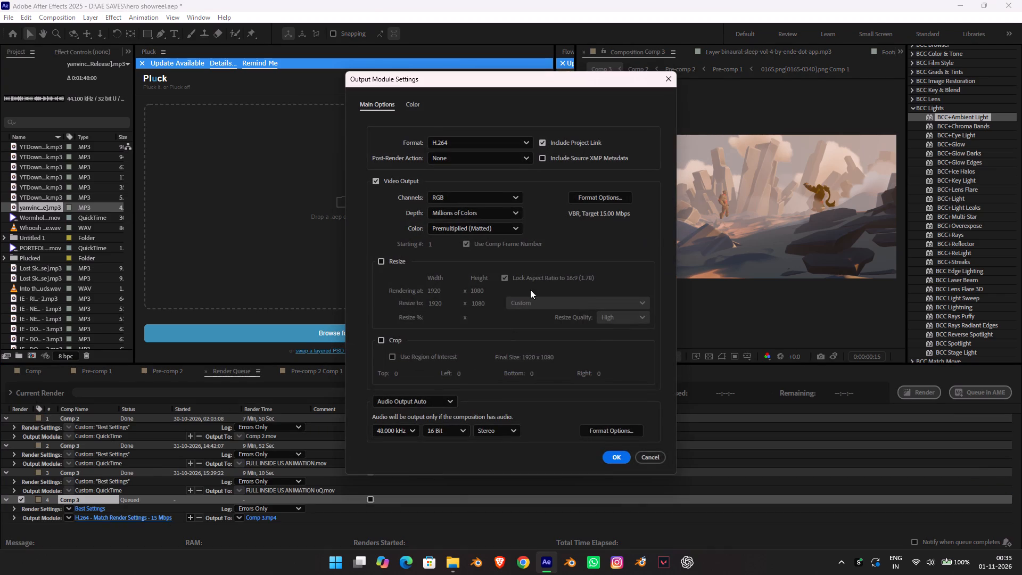
click(589, 195)
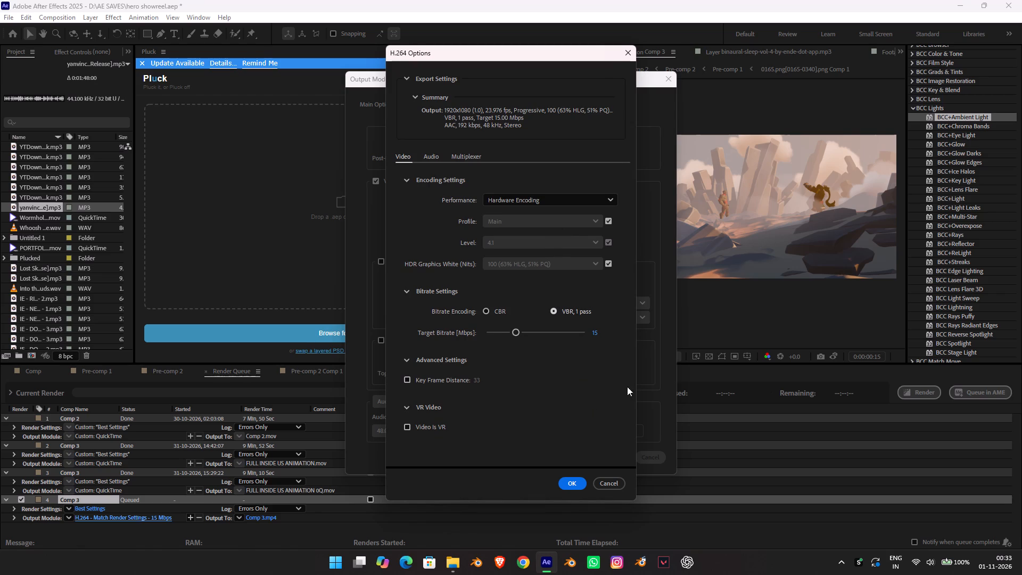
drag(515, 336, 500, 338)
drag(514, 331, 488, 337)
drag(488, 337, 488, 337)
click(573, 488)
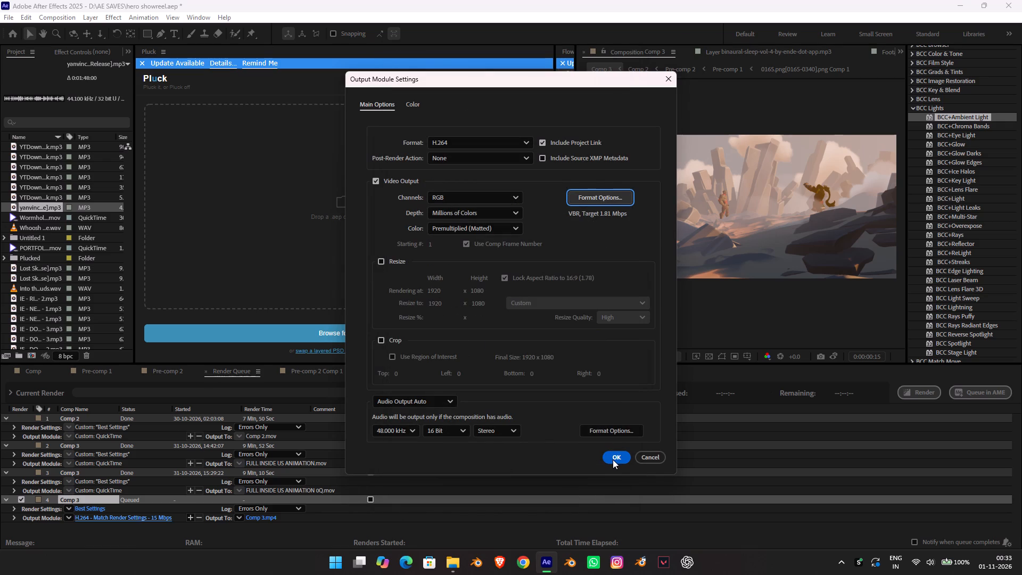
click(613, 459)
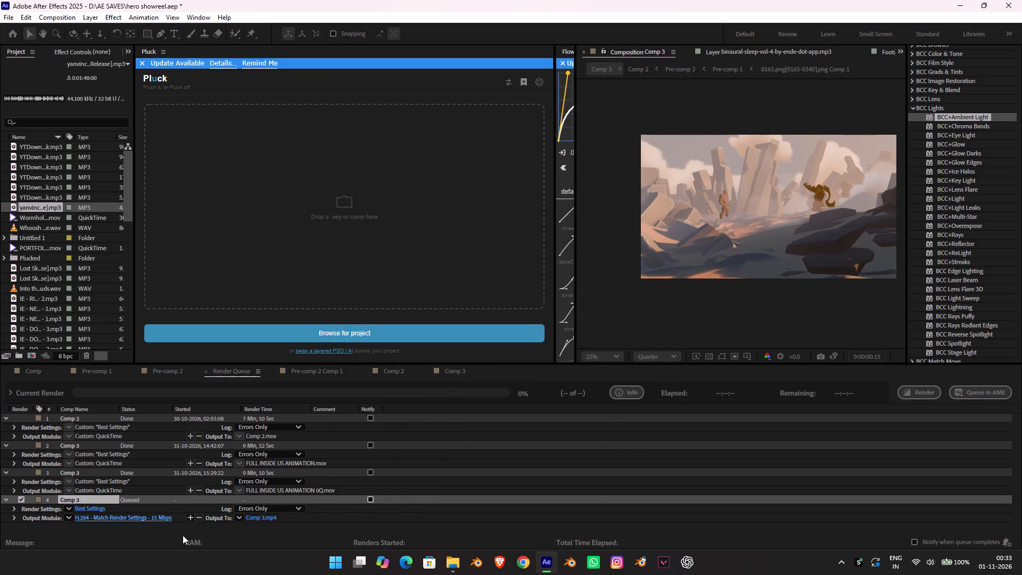
Set the queued Comp 3 output module's audio to 16.000 kHz, 8 Bit, Stereo.
click(101, 517)
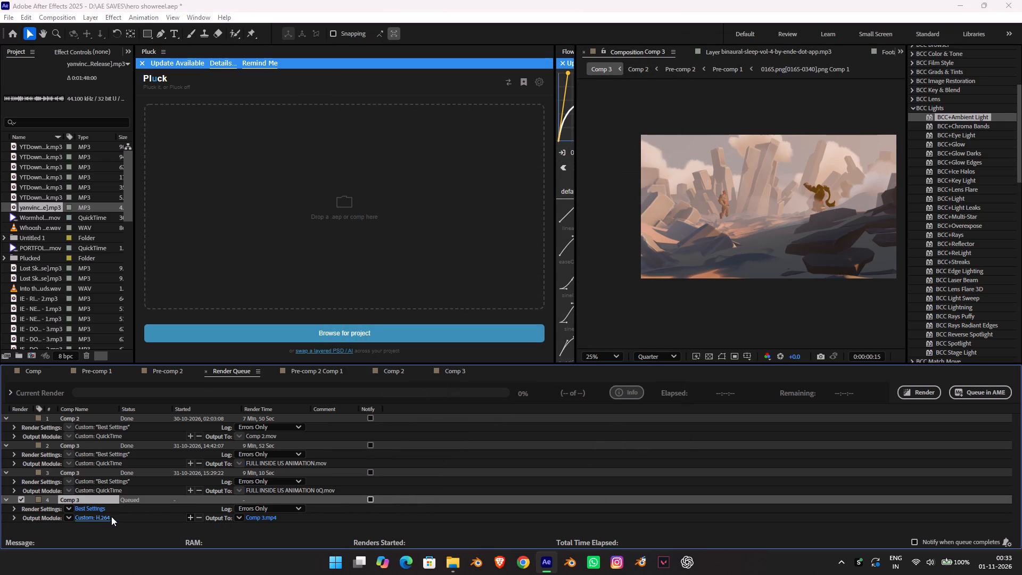
click(409, 430)
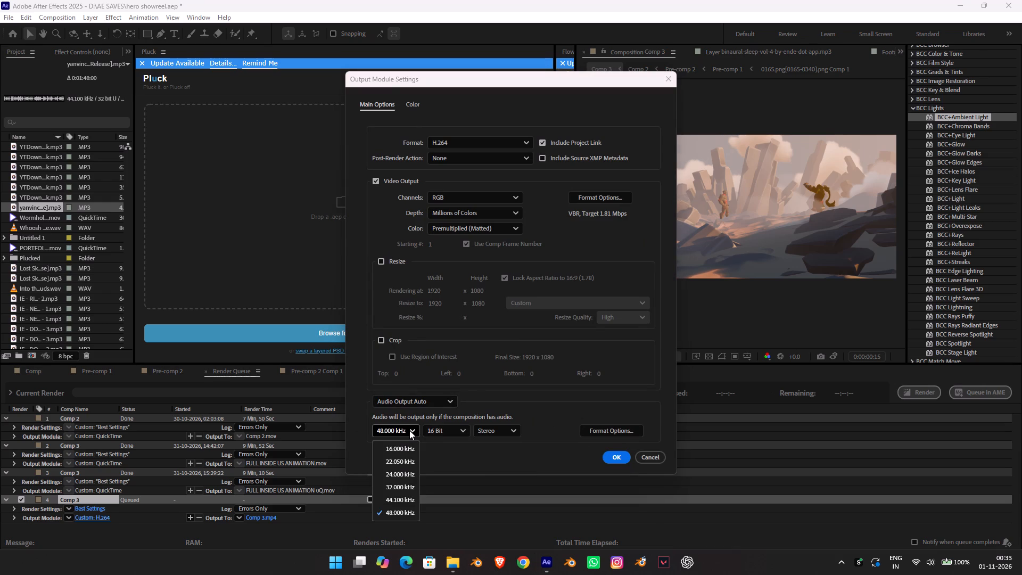
click(408, 447)
click(444, 428)
click(449, 447)
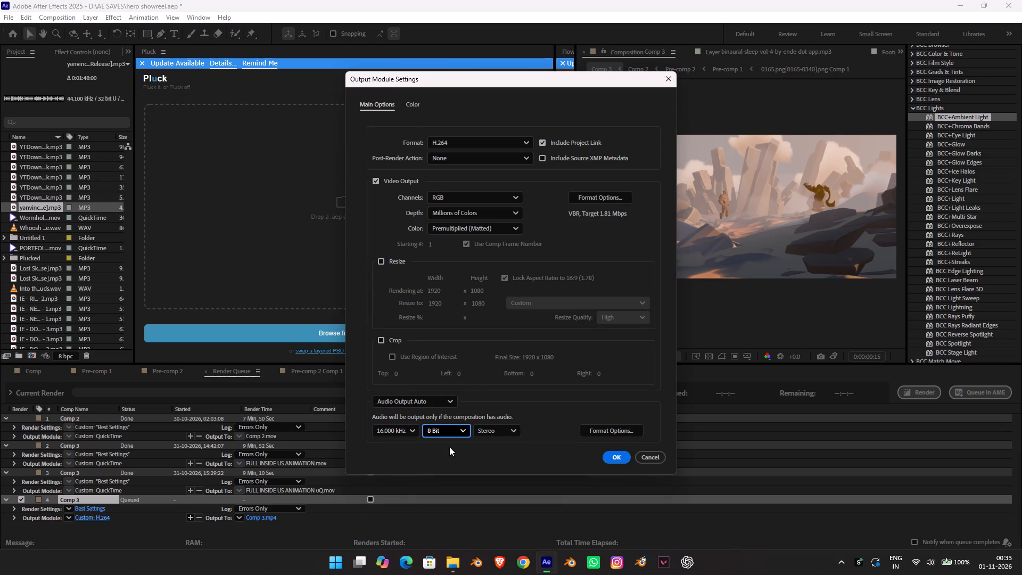
click(491, 435)
click(494, 437)
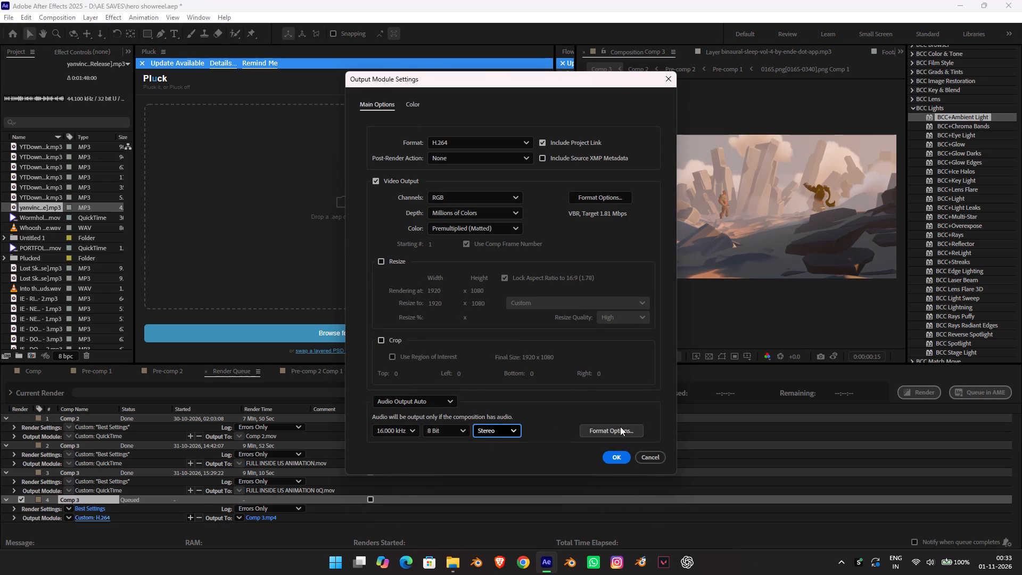
Set the H.264 audio bitrate to 16 kbps with the AAC codec and accept the output module settings with the H.264 format.
click(620, 426)
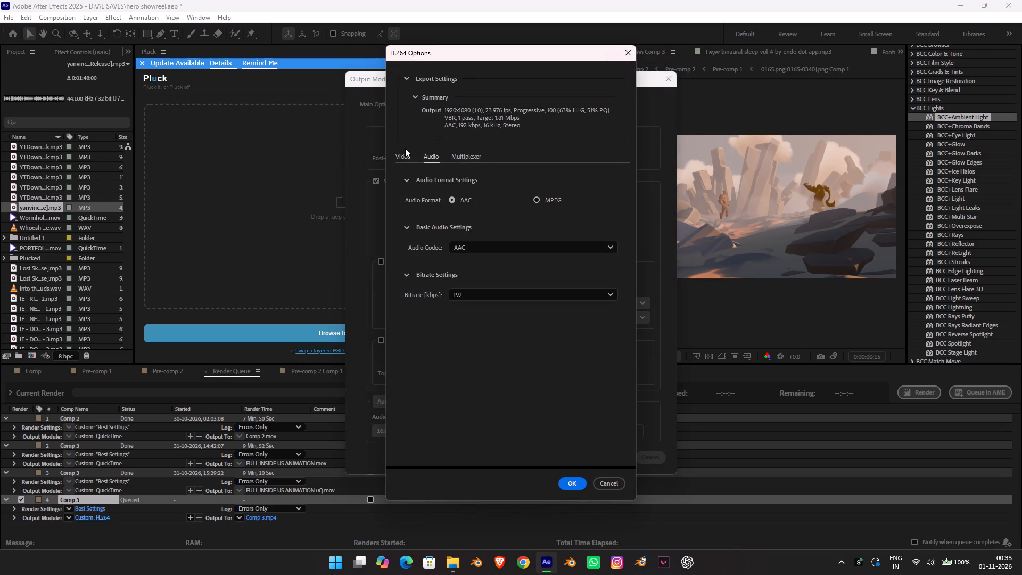
click(490, 244)
click(489, 245)
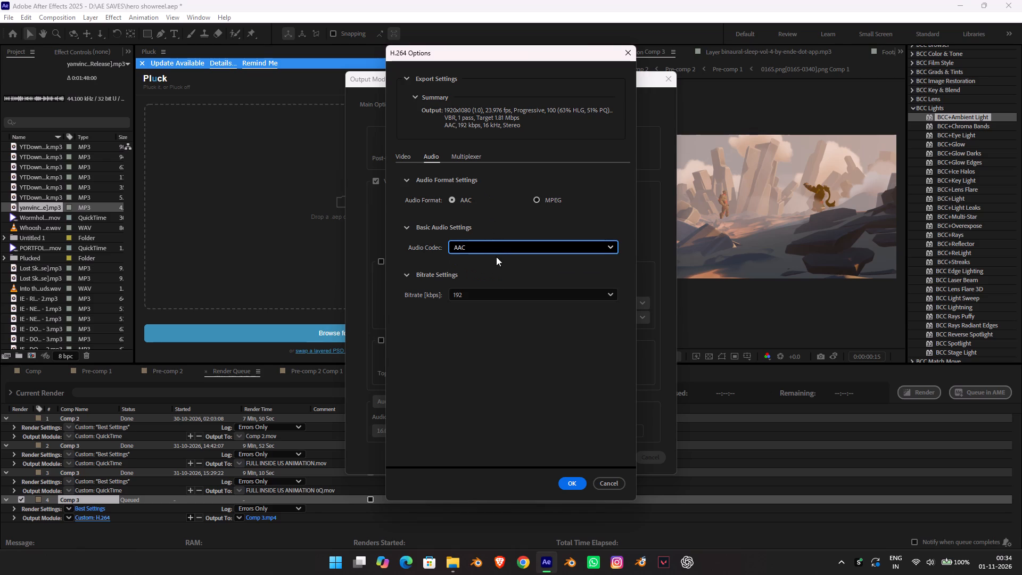
click(489, 297)
click(488, 314)
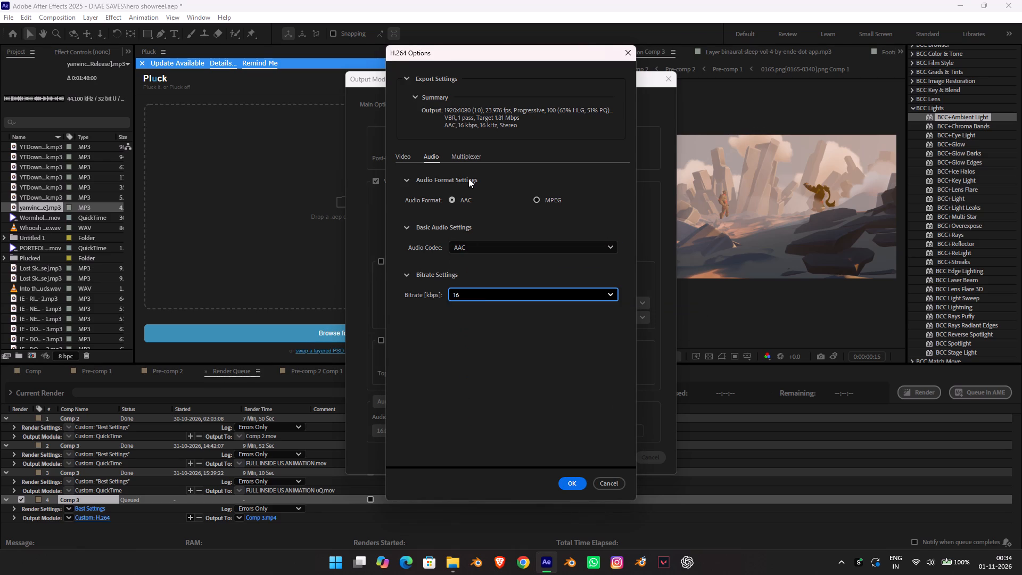
click(472, 158)
click(472, 158)
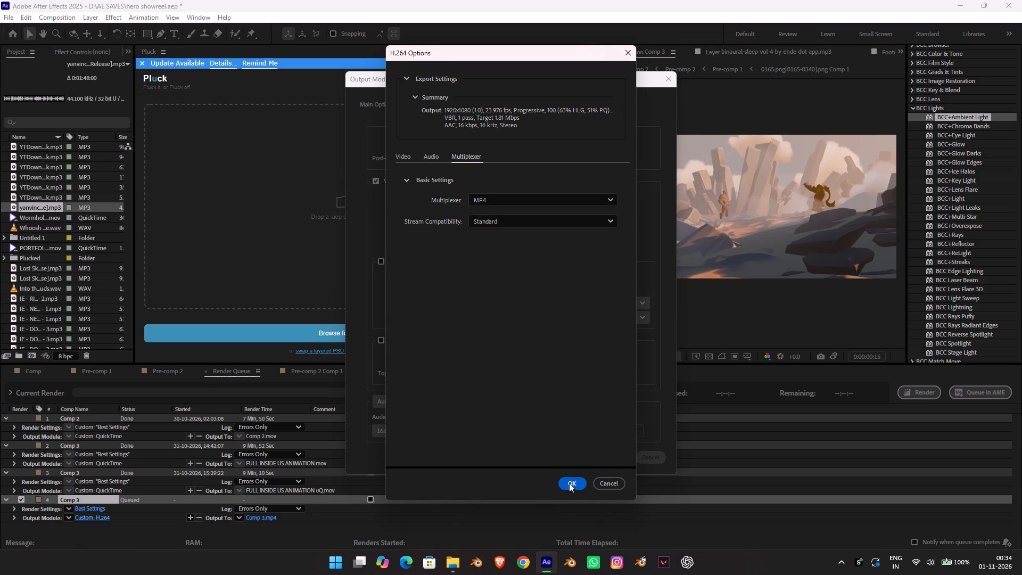
click(569, 487)
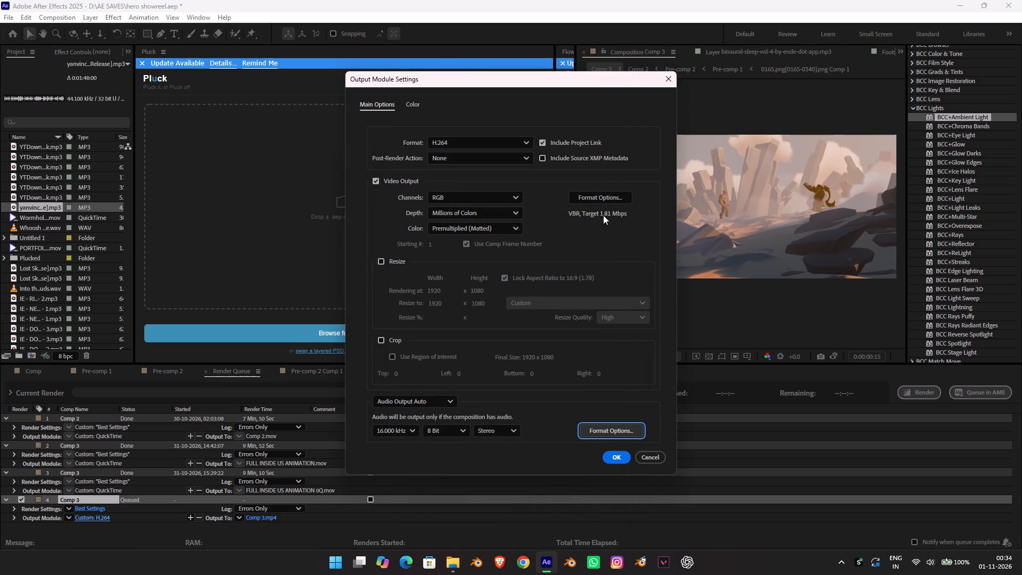
click(471, 149)
click(470, 144)
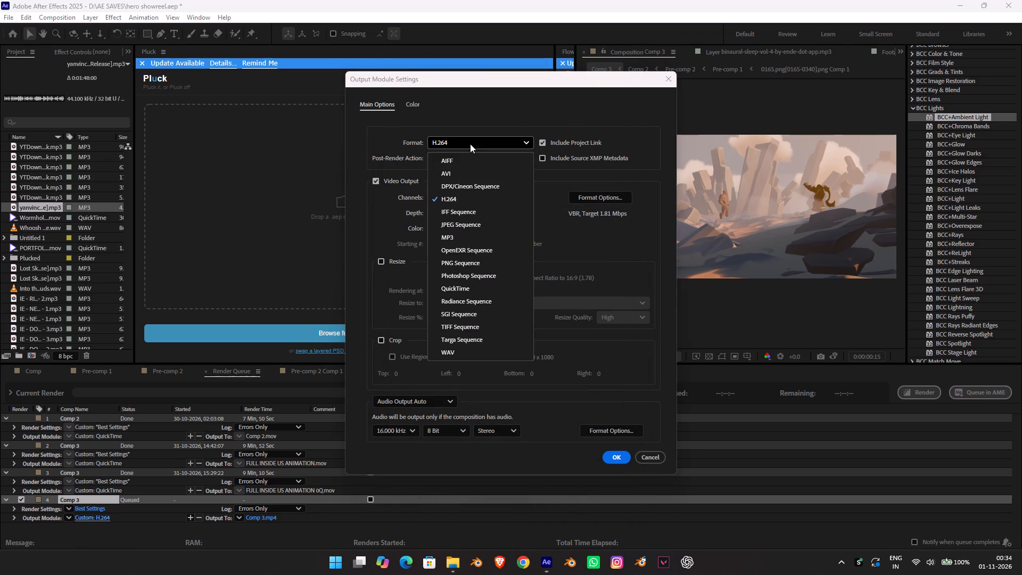
click(470, 144)
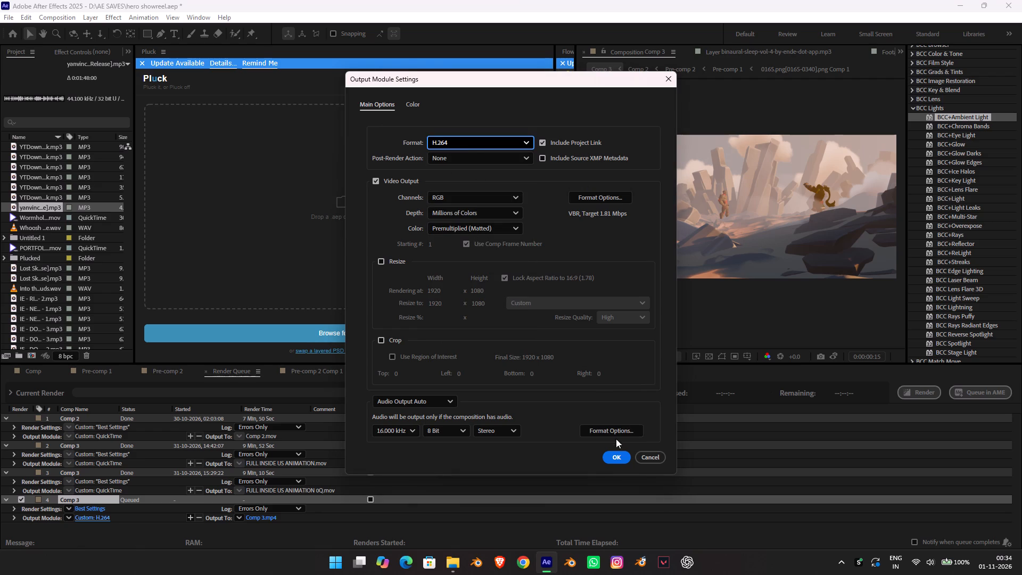
click(615, 454)
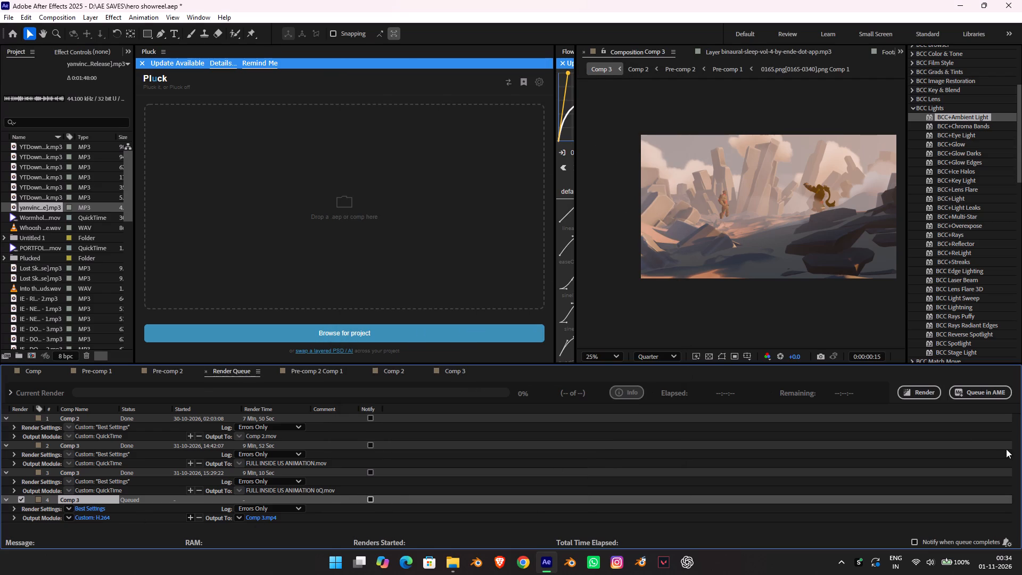
Save the output movie as Comp 3 in the RENDERS > PORTFOLIO folder on drive D and start rendering the queue.
click(253, 517)
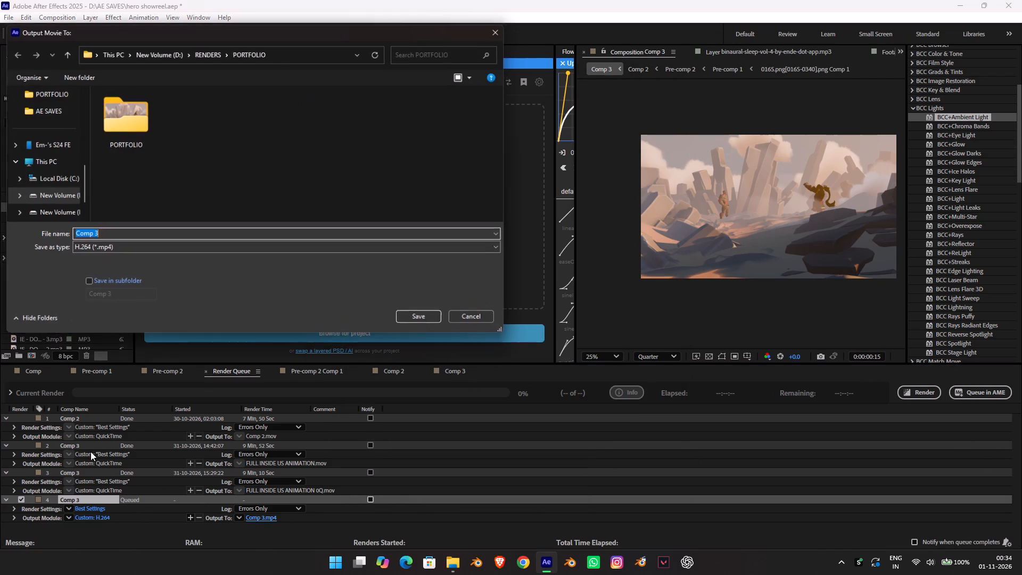
click(413, 327)
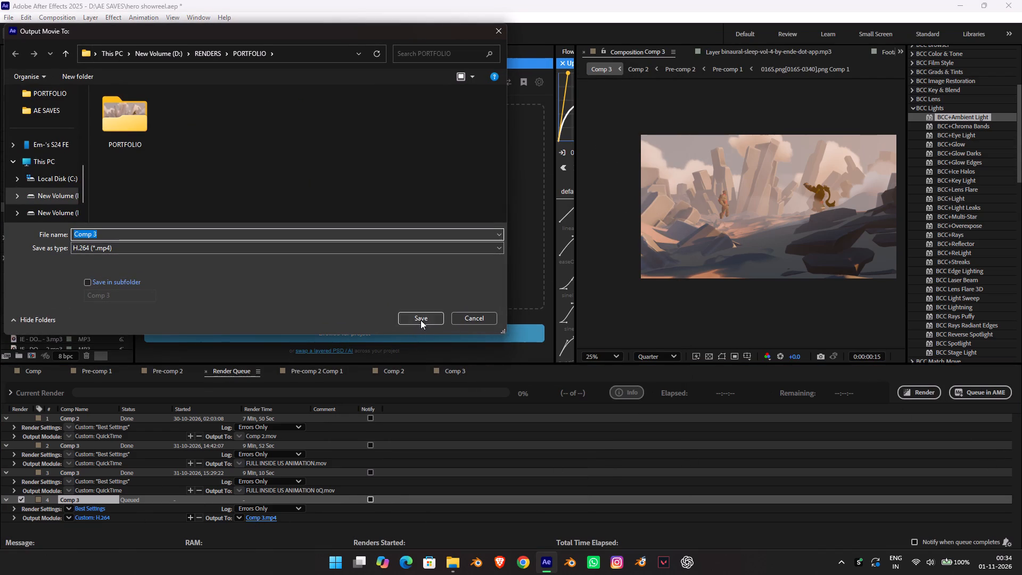
click(421, 319)
click(906, 401)
click(913, 398)
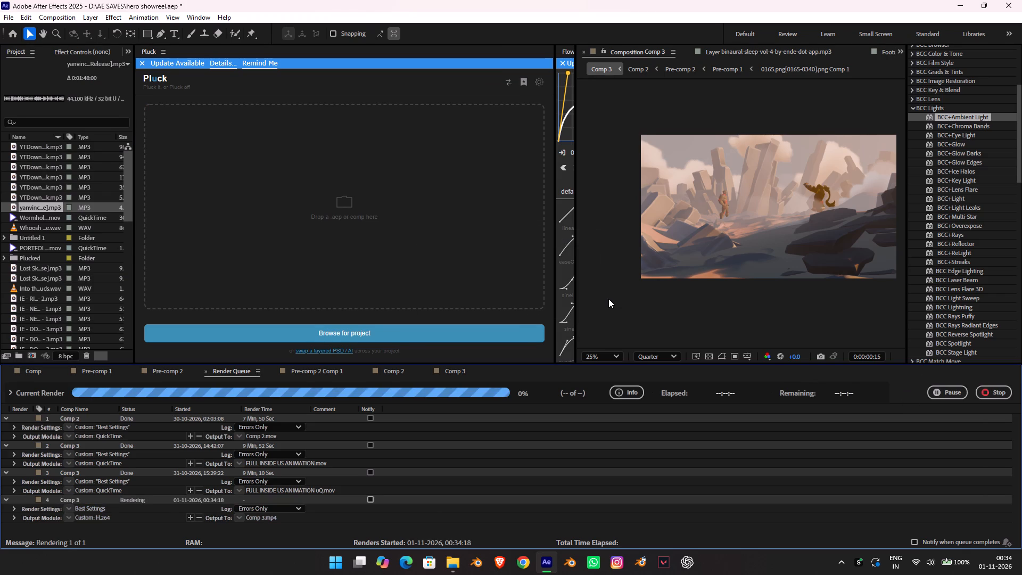
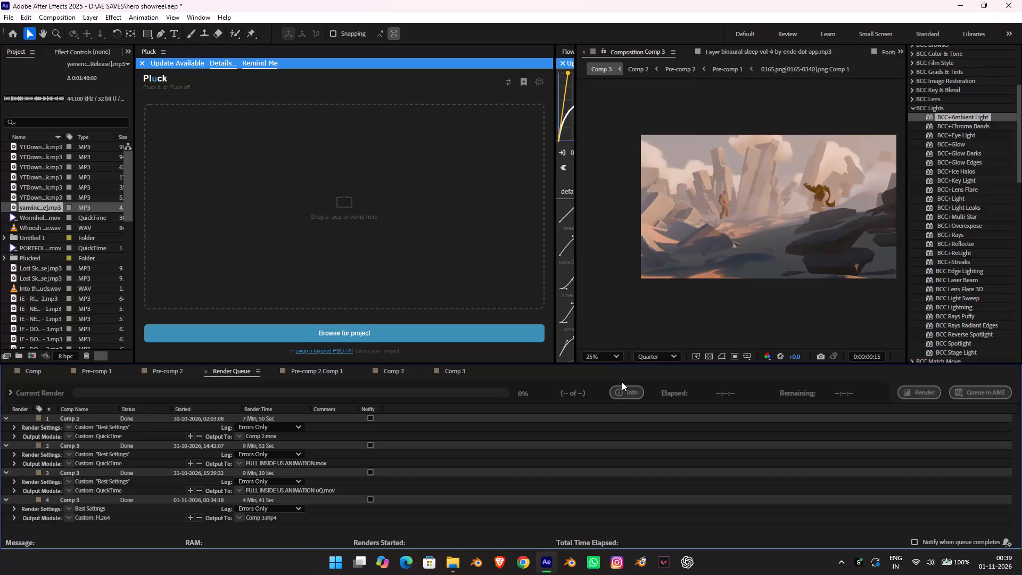
Switch to File Explorer, open Comp 3 from the RENDERS > PORTFOLIO folder and review the rendered video at several points.
click(446, 557)
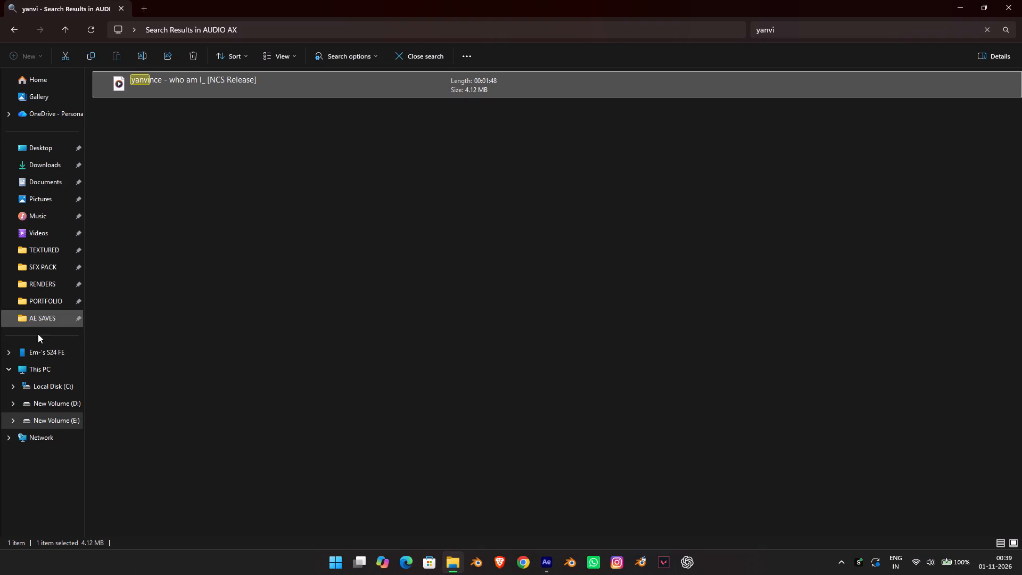
click(52, 276)
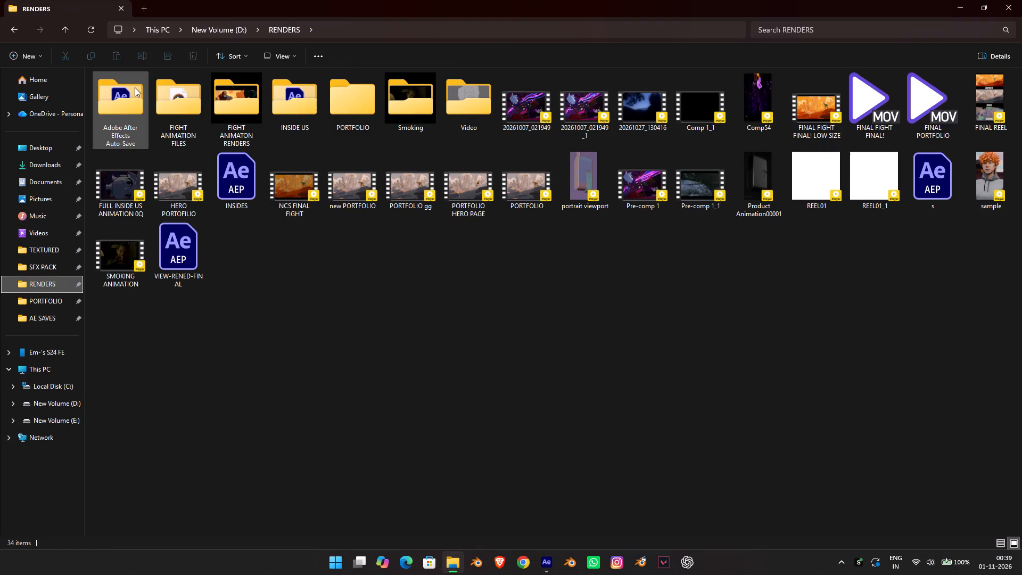
double_click(354, 89)
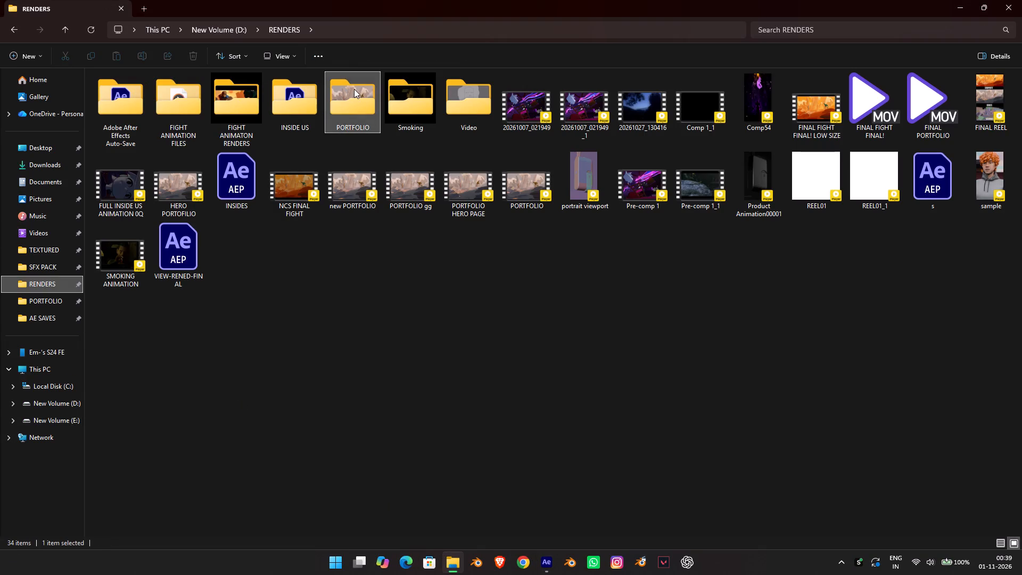
click(171, 107)
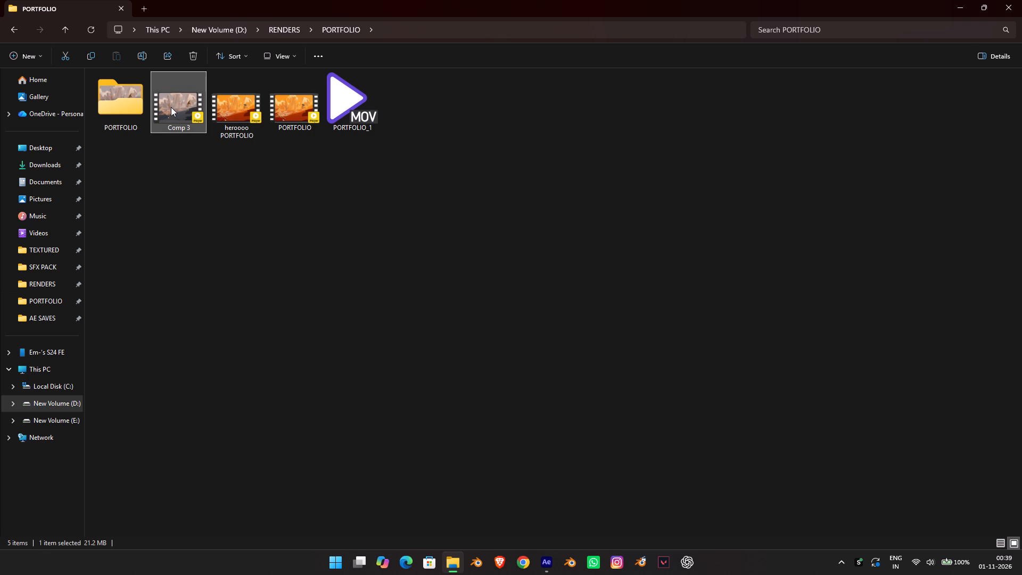
double_click(171, 107)
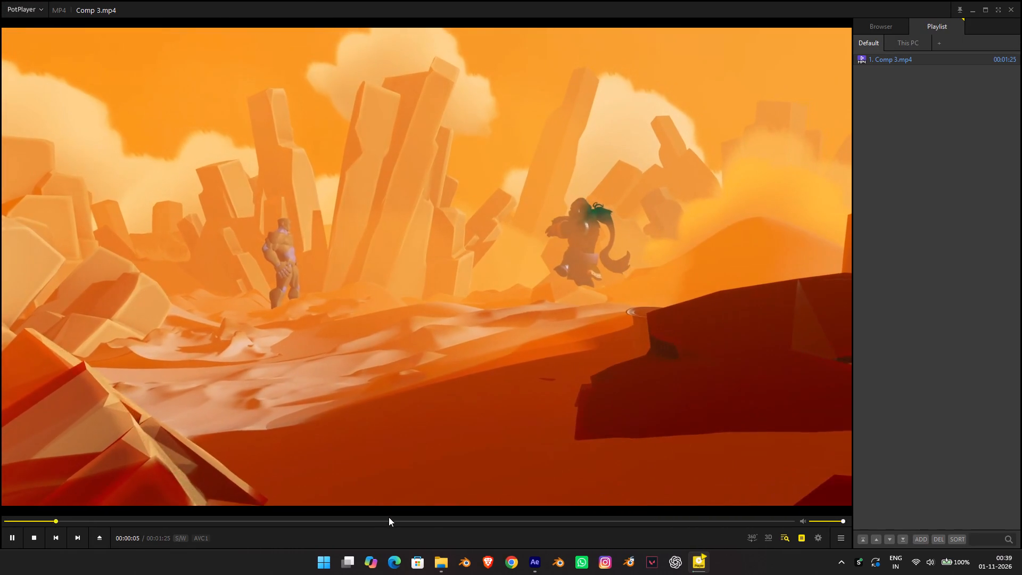
click(390, 520)
click(515, 523)
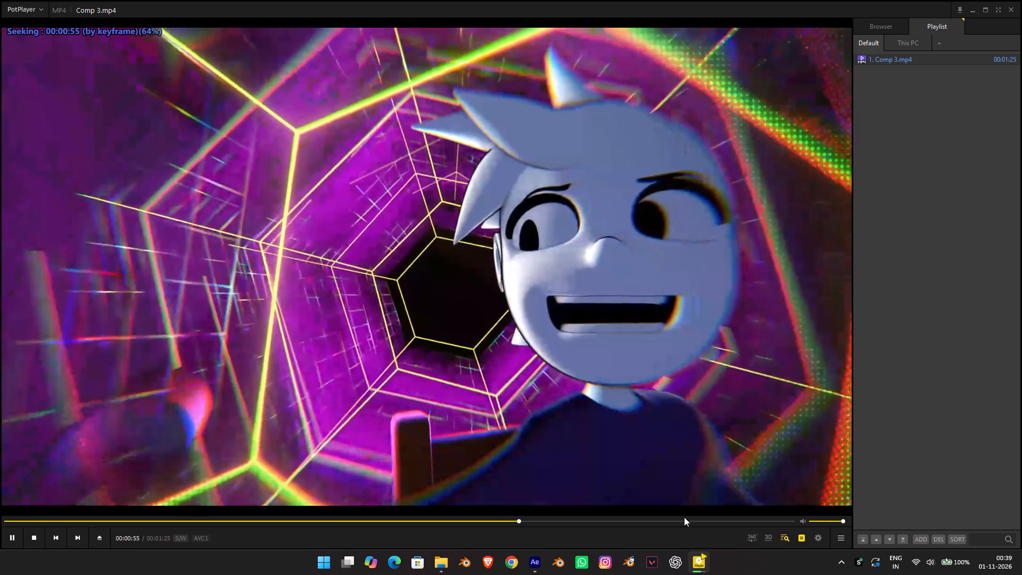
click(695, 520)
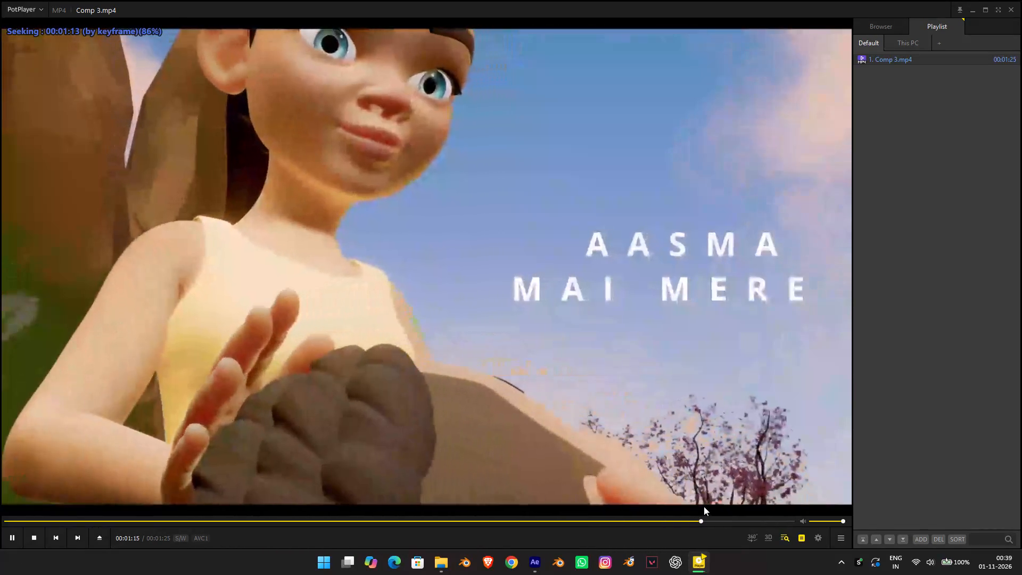
click(616, 515)
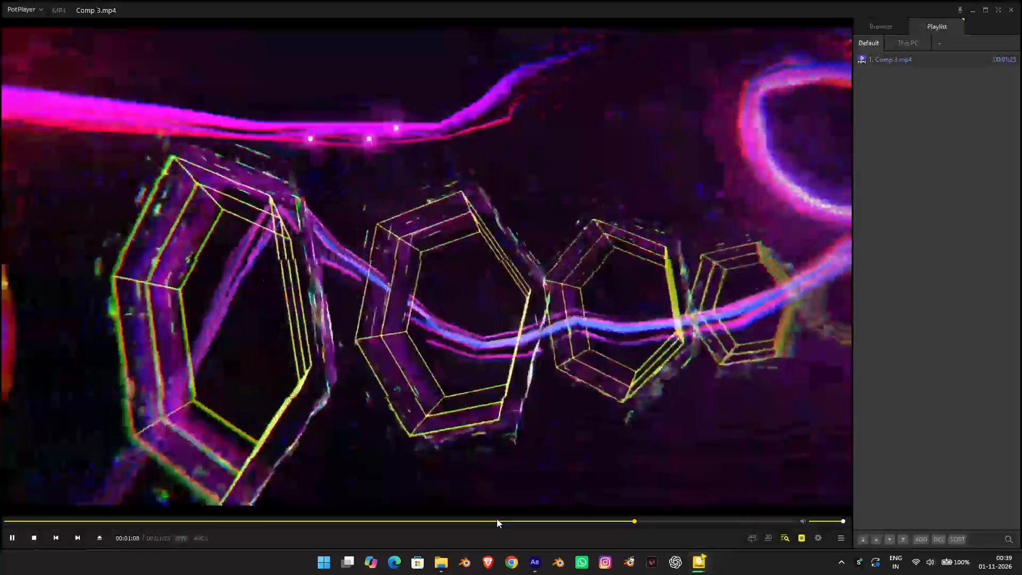
click(480, 519)
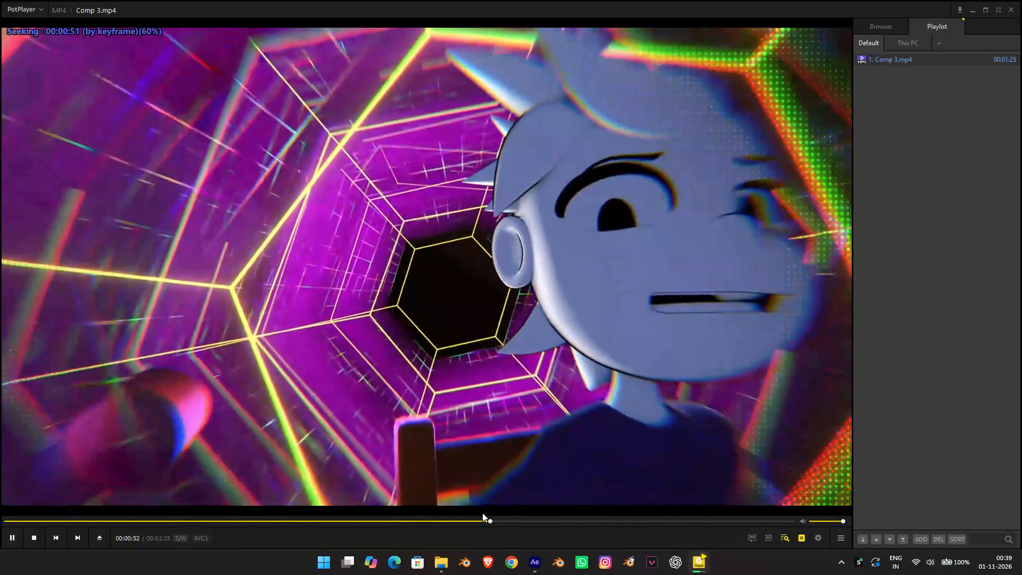
click(438, 521)
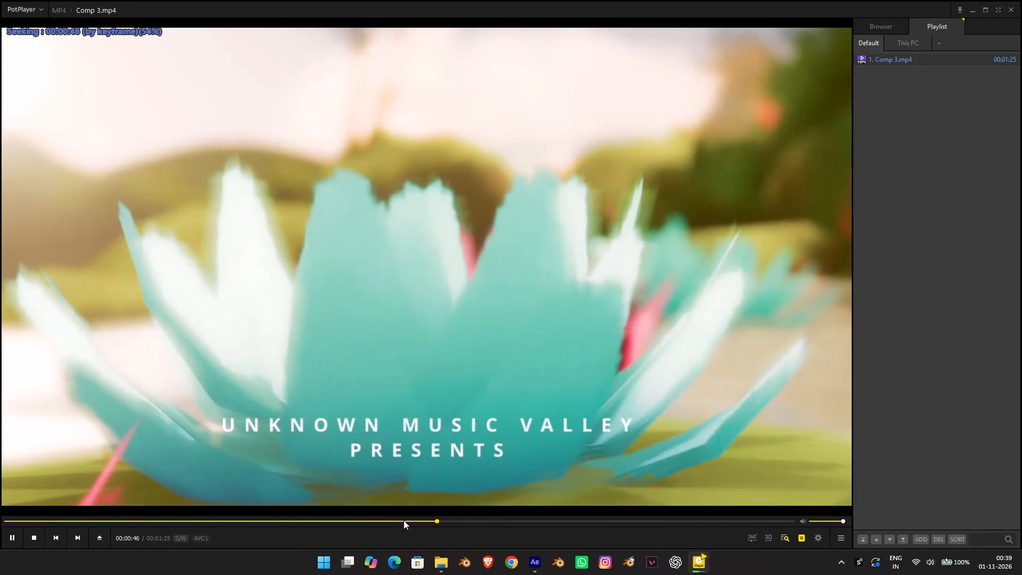
drag(450, 524, 498, 525)
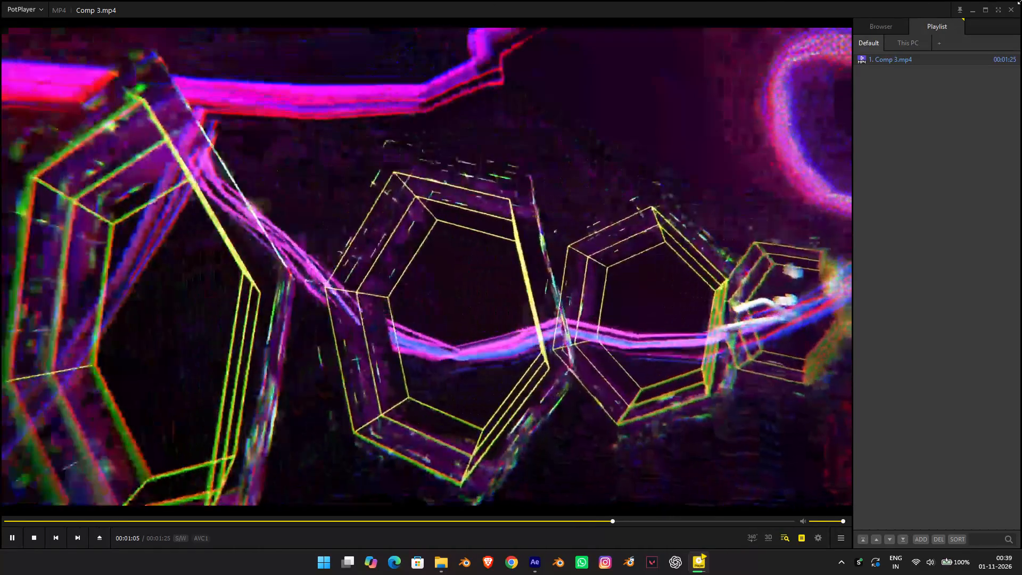
click(1015, 11)
Open the PORTFOLIO subfolder and play its PORTFOLIO_1.mov clip, then close the player.
click(110, 134)
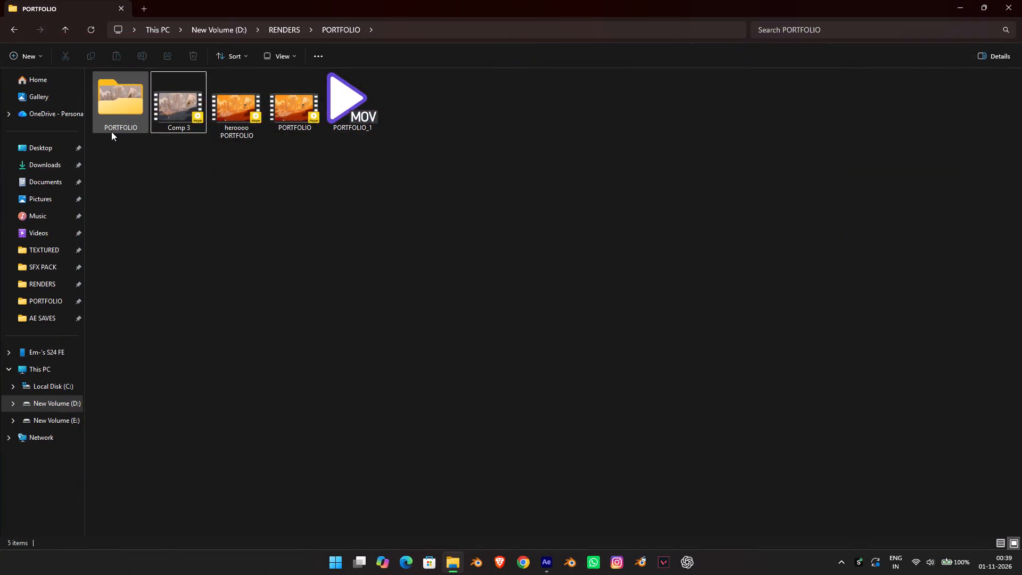
double_click(111, 132)
click(180, 100)
click(180, 100)
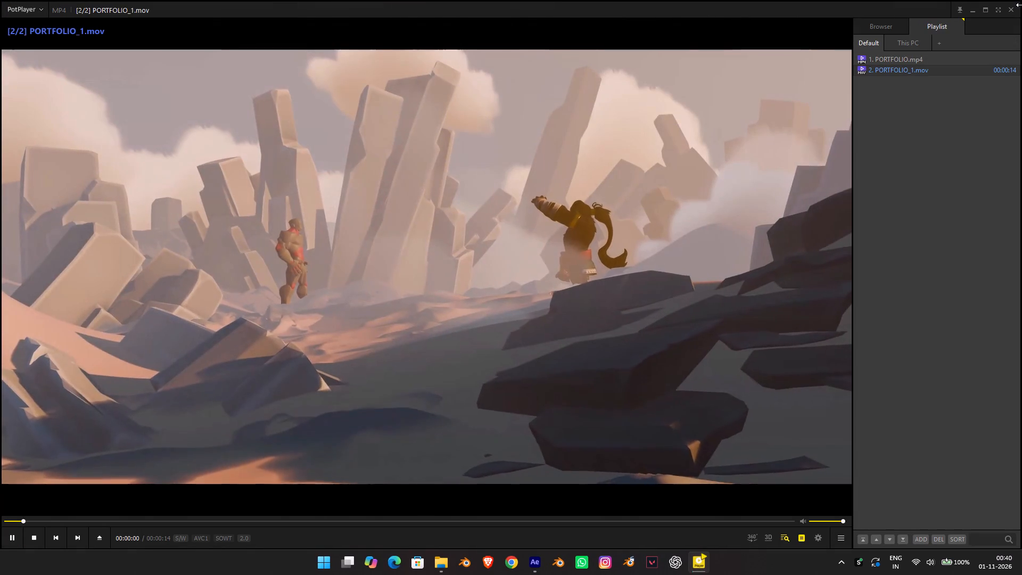
click(1018, 6)
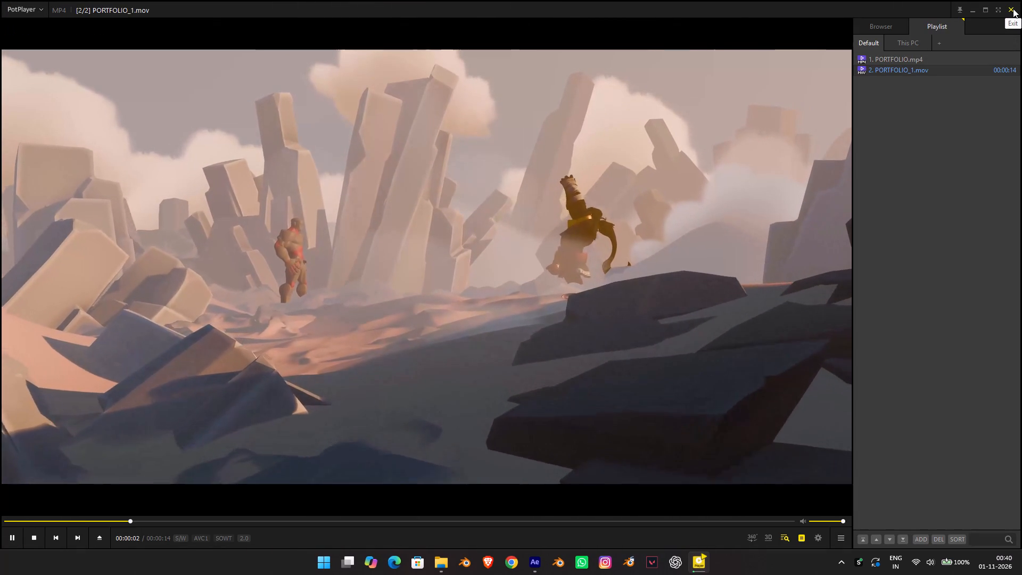
click(1013, 9)
Permanently delete all items in the RENDERS > PORTFOLIO folder, cancelling the deletion of the PORTFOLIO_1 MOV file.
click(467, 146)
drag(529, 188, 530, 188)
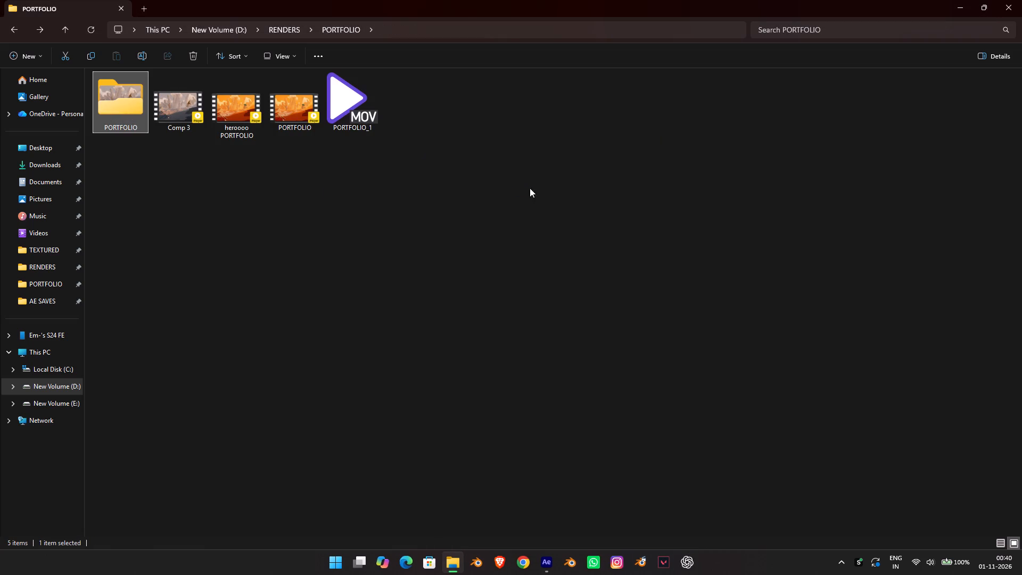
drag(530, 188, 127, 94)
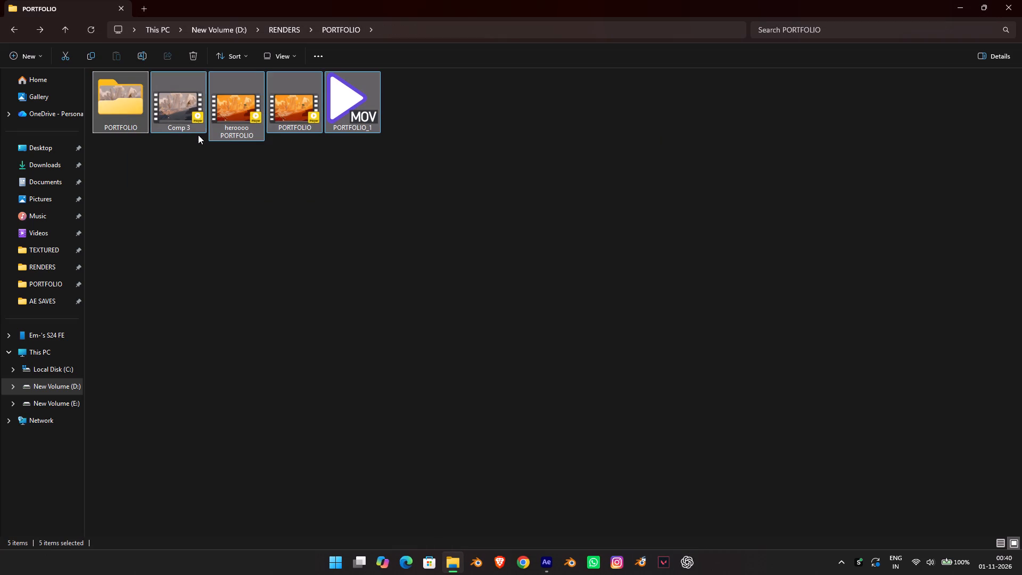
key(shift+Delete)
key(Return)
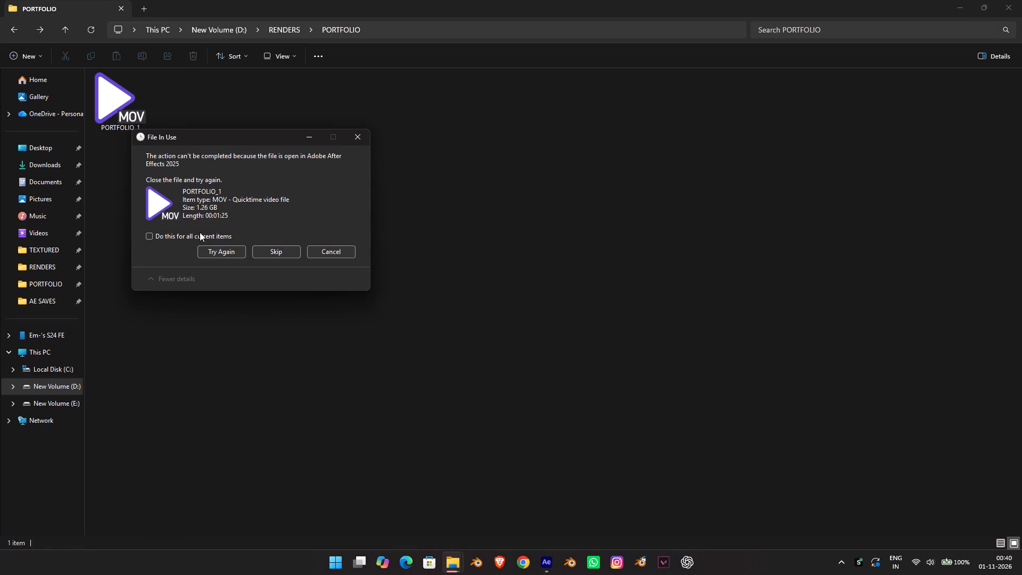
click(200, 232)
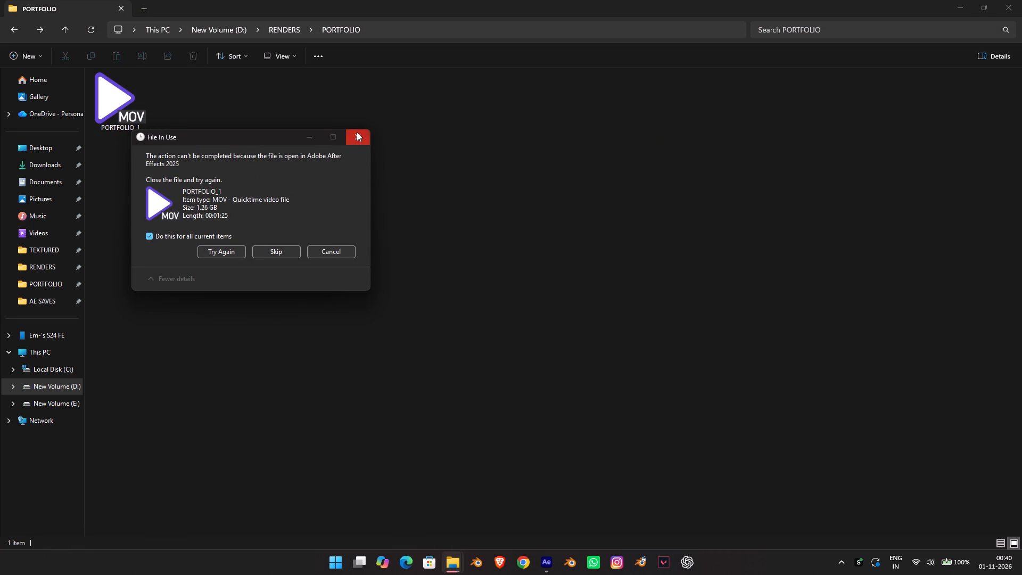
click(357, 132)
Play the PORTFOLIO_1.mov file in the RENDERS > PORTFOLIO folder and check the video at several points.
double_click(143, 103)
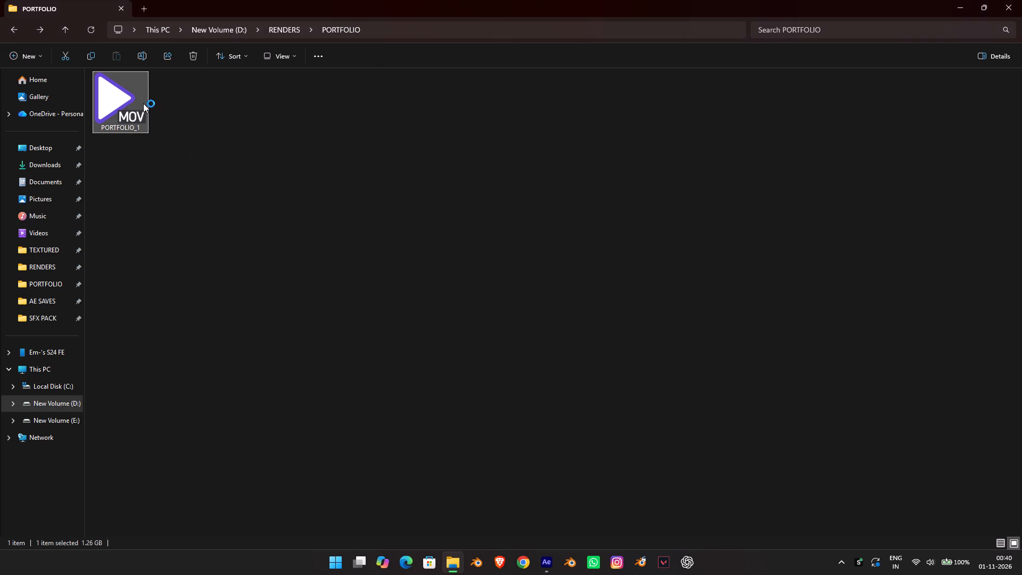
click(541, 561)
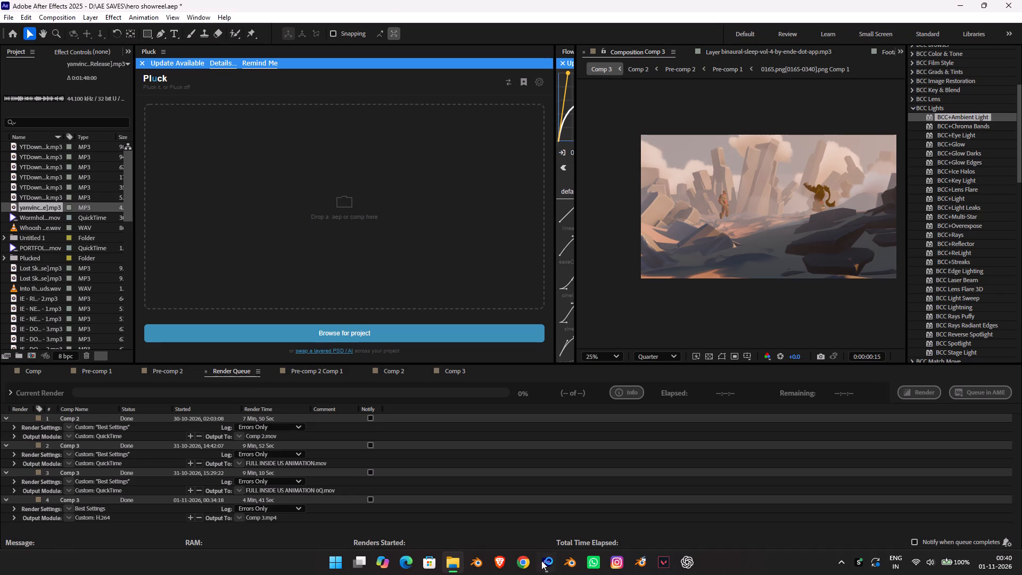
click(963, 0)
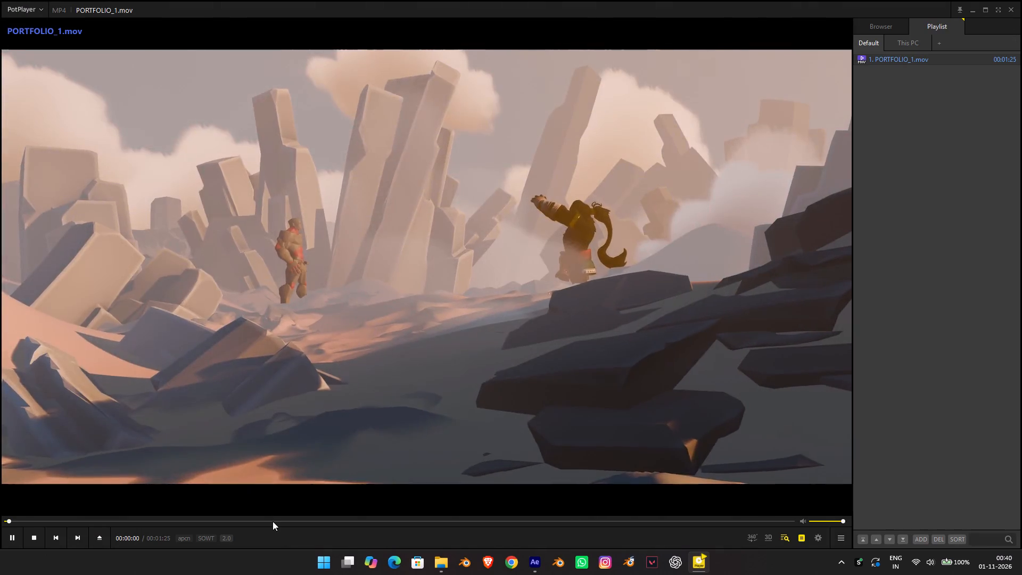
click(273, 521)
click(358, 528)
click(385, 529)
click(395, 526)
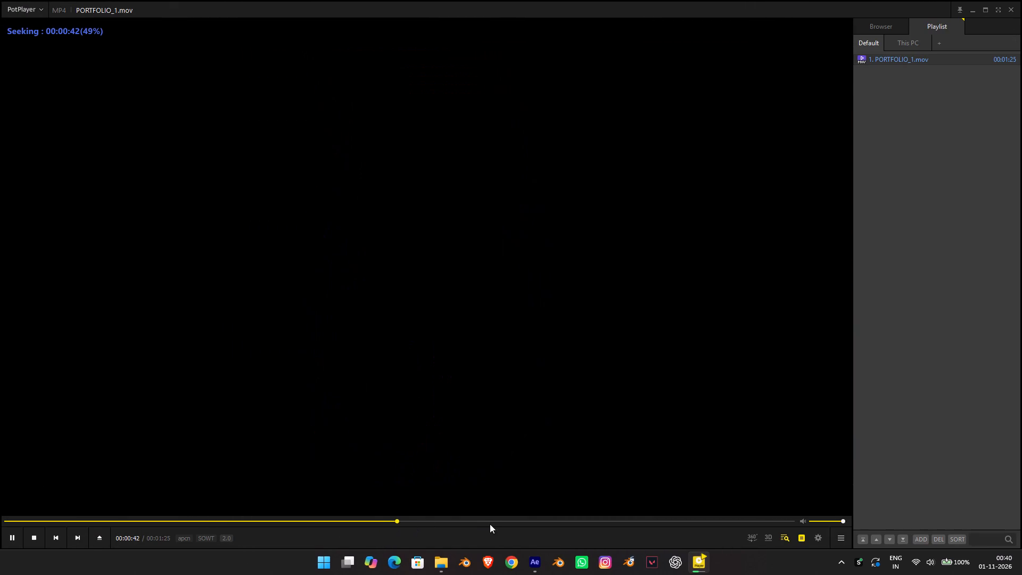
click(490, 524)
click(563, 523)
click(1009, 13)
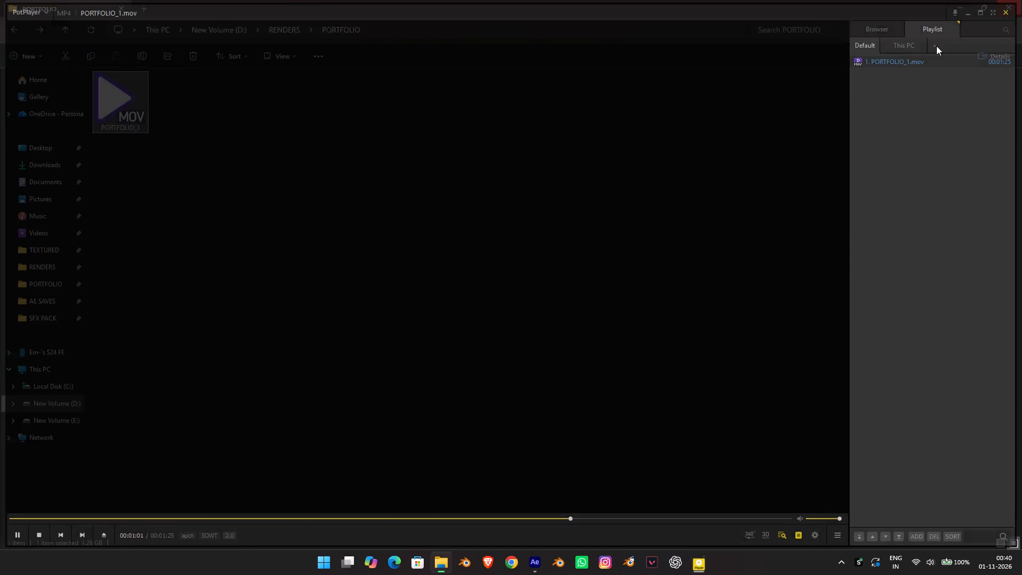
click(510, 265)
Switch to Brave and examine the Antim Art Productions site's hero background video and Our Work section.
click(551, 560)
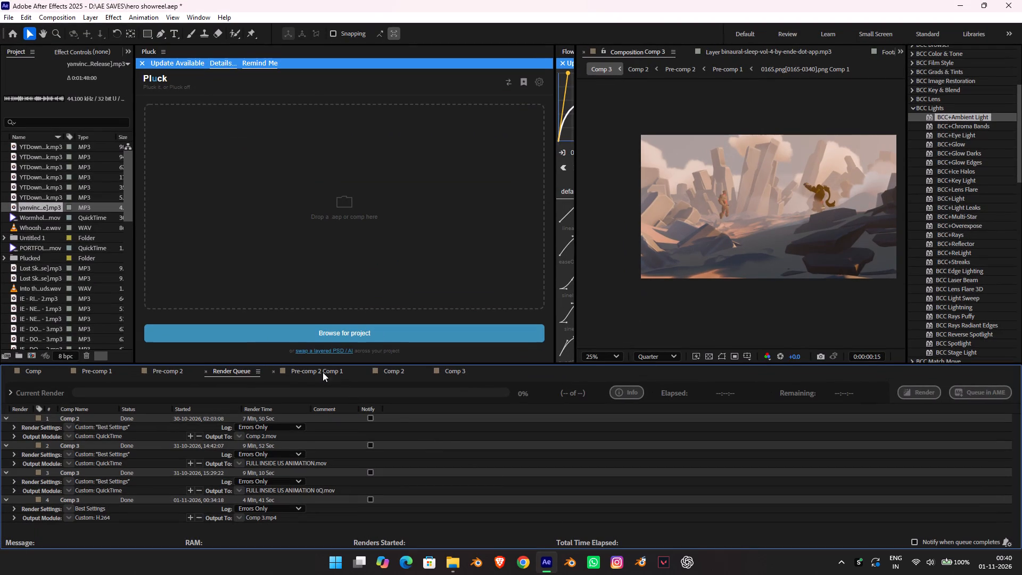
click(490, 565)
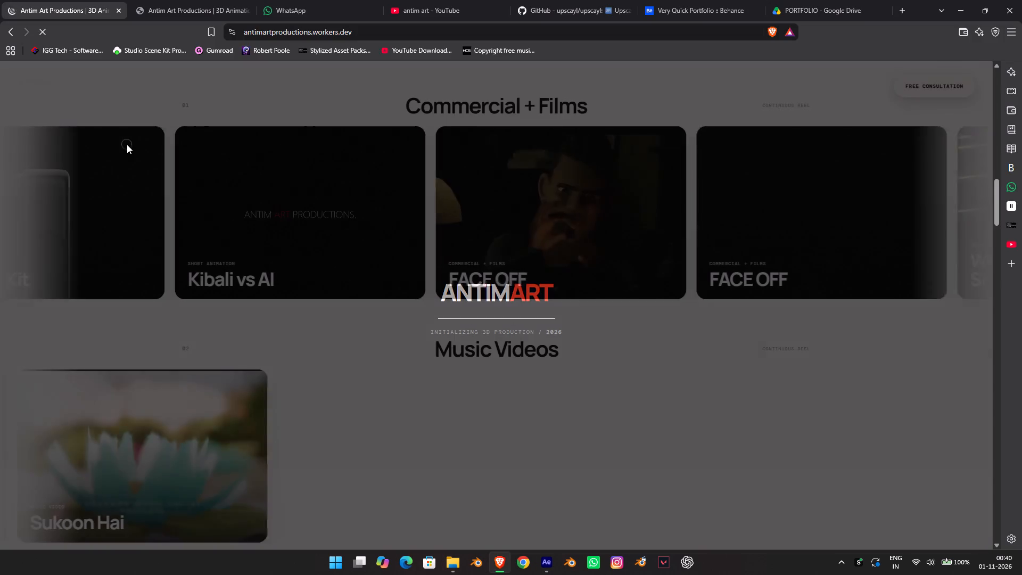
scroll(222, 325, up, 10)
scroll(222, 333, down, 1)
scroll(222, 334, up, 13)
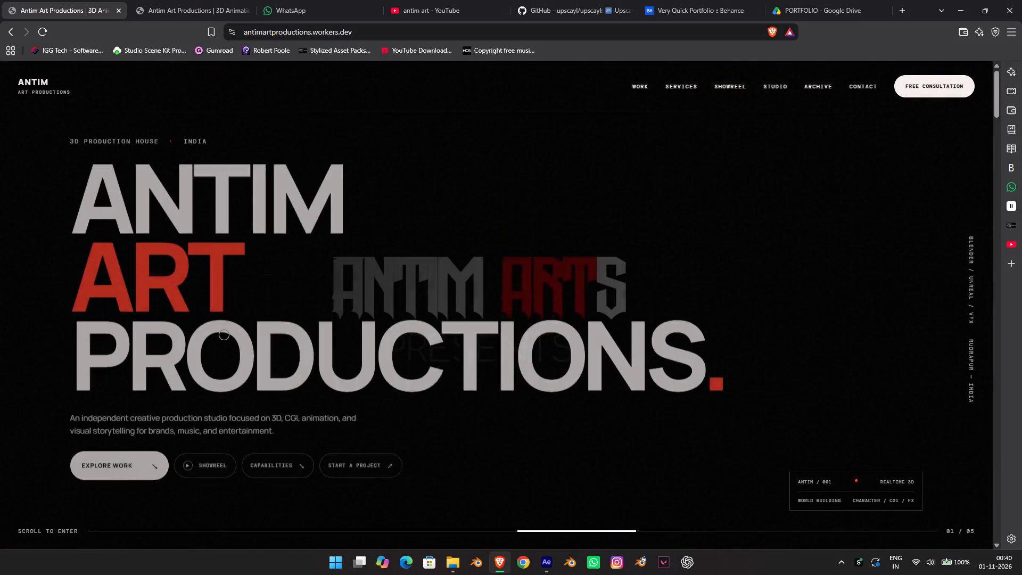
scroll(224, 335, up, 5)
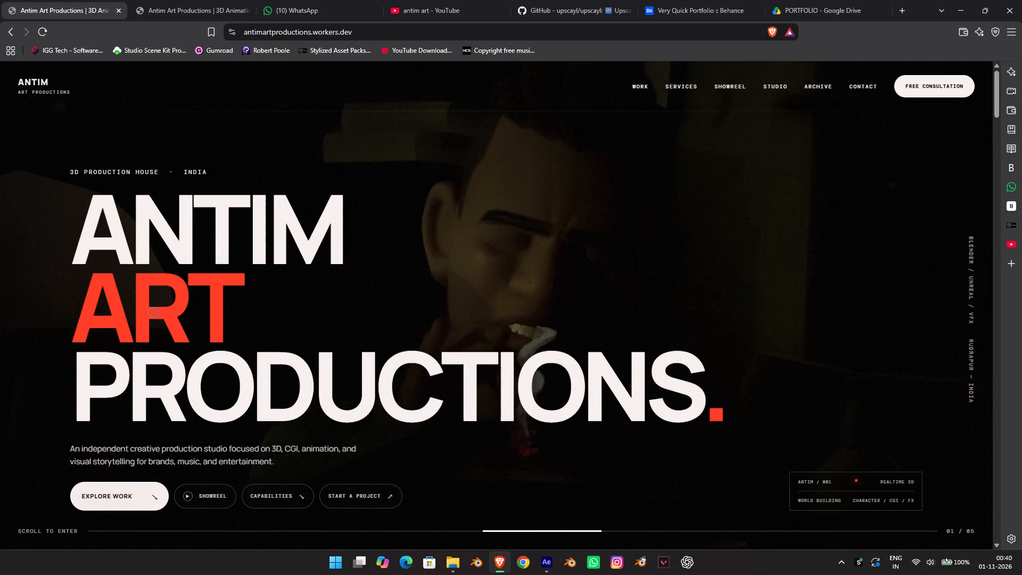
scroll(247, 343, down, 14)
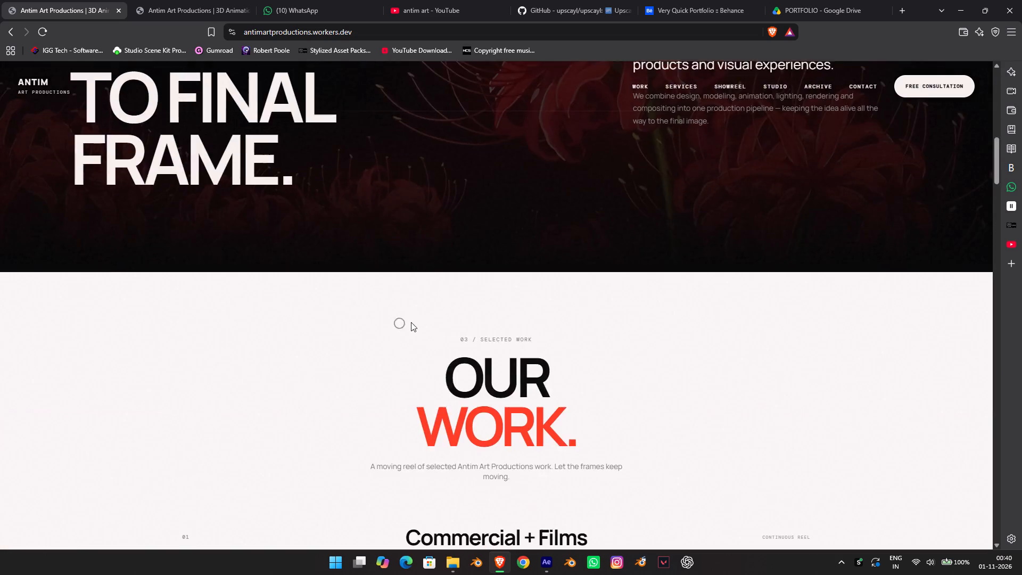
scroll(411, 322, down, 10)
scroll(411, 327, up, 6)
scroll(408, 327, down, 3)
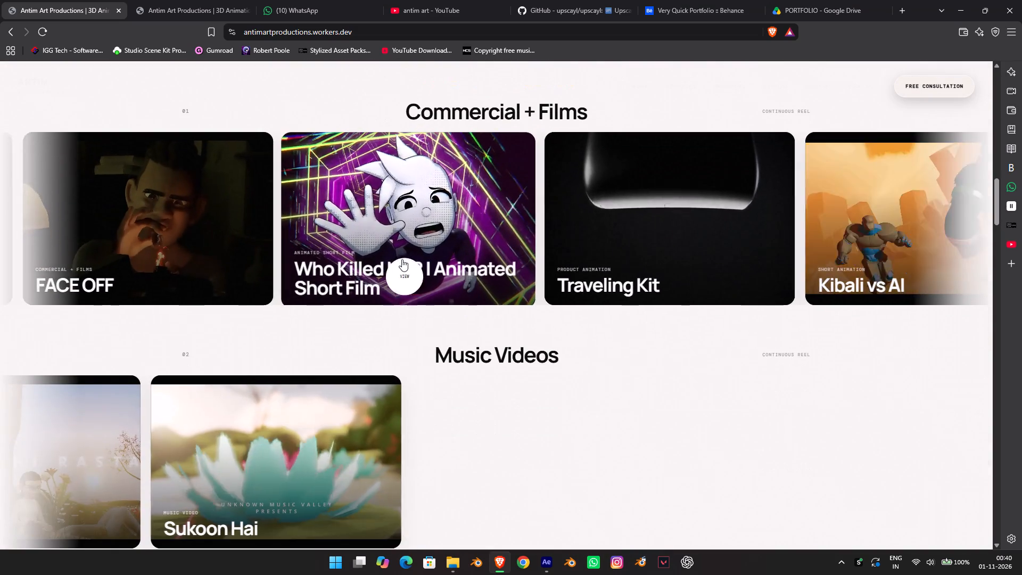
scroll(441, 318, up, 5)
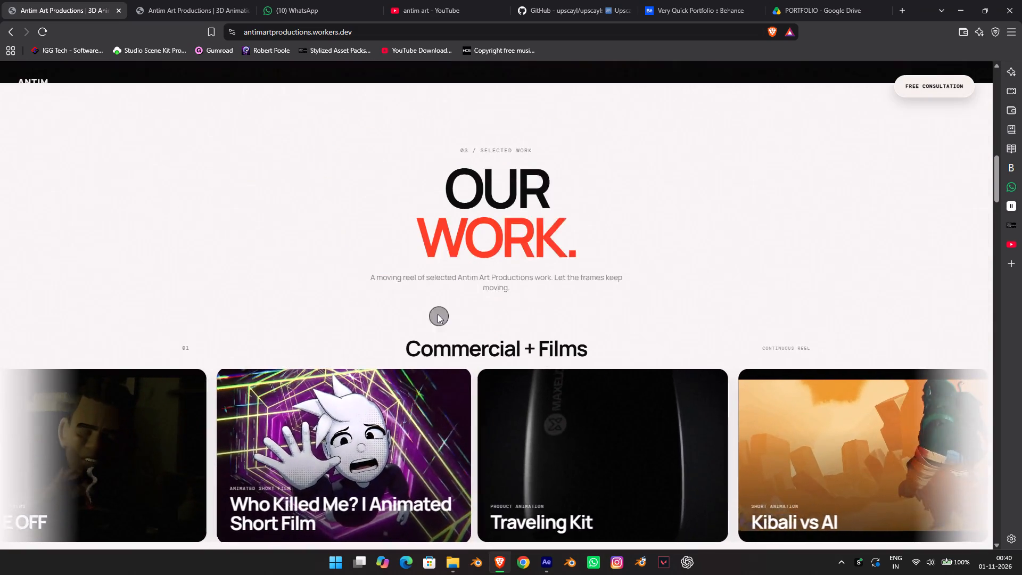
scroll(438, 314, up, 12)
scroll(436, 310, down, 4)
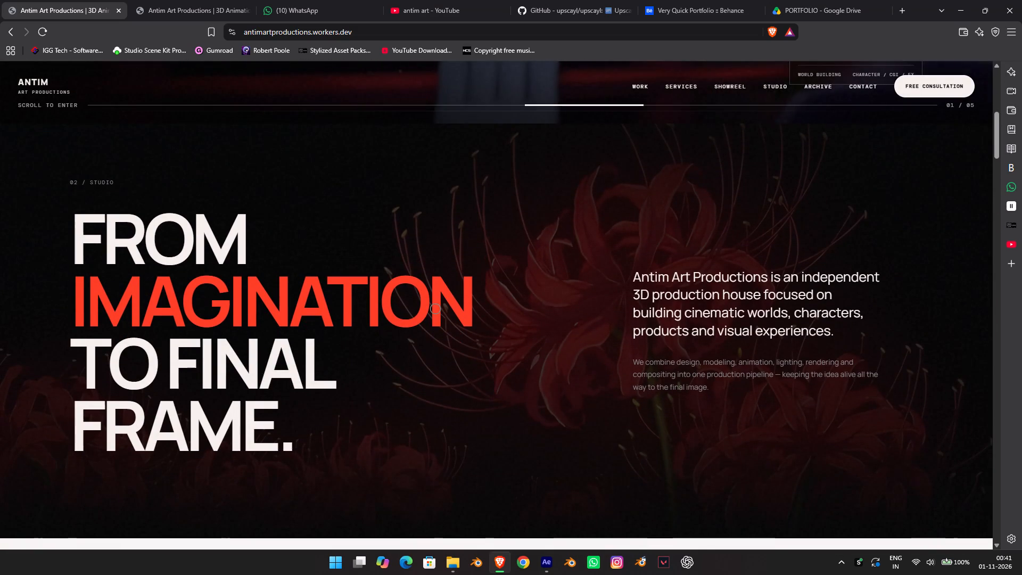
scroll(435, 309, up, 8)
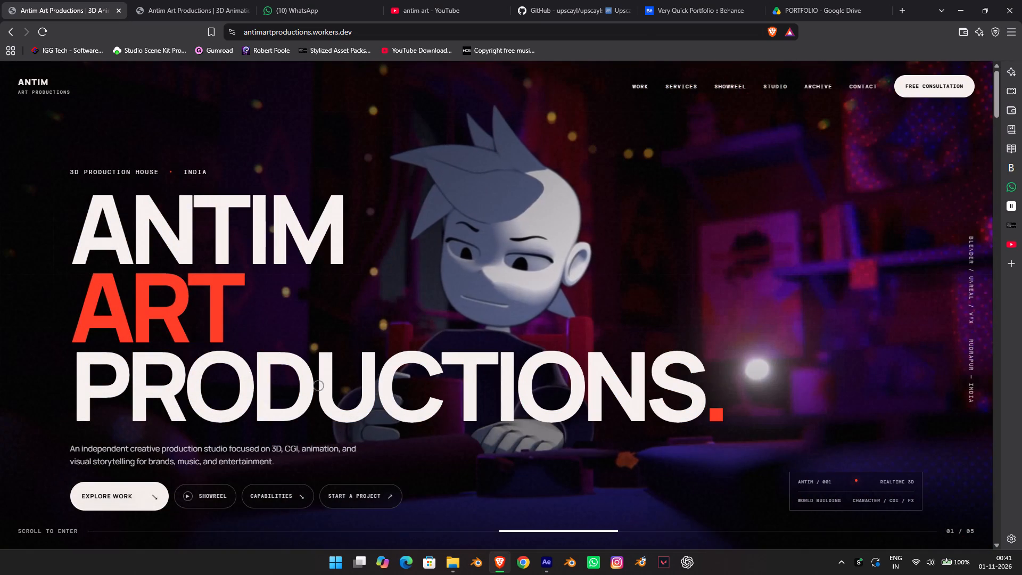
scroll(5, 421, up, 1)
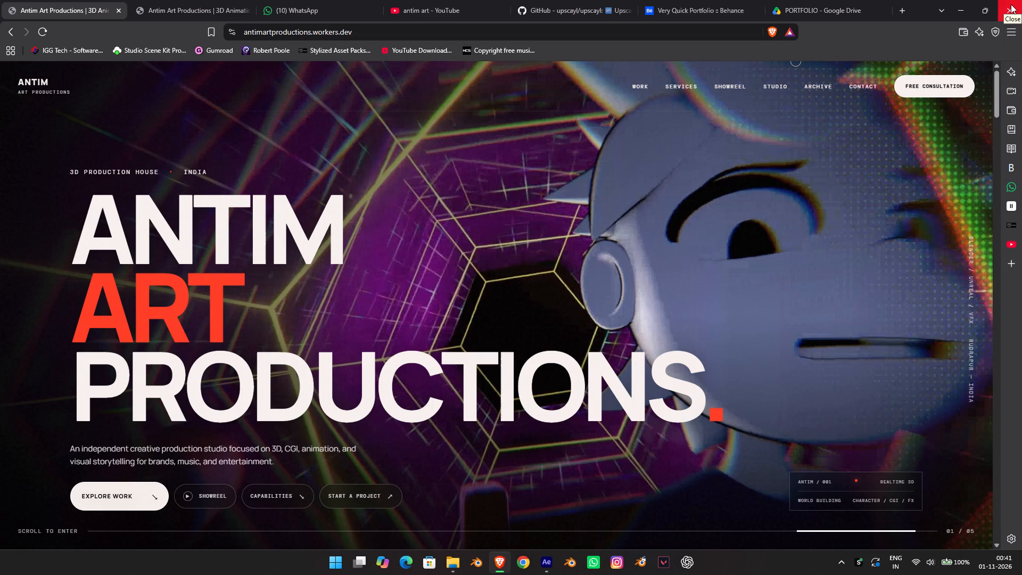
click(1004, 17)
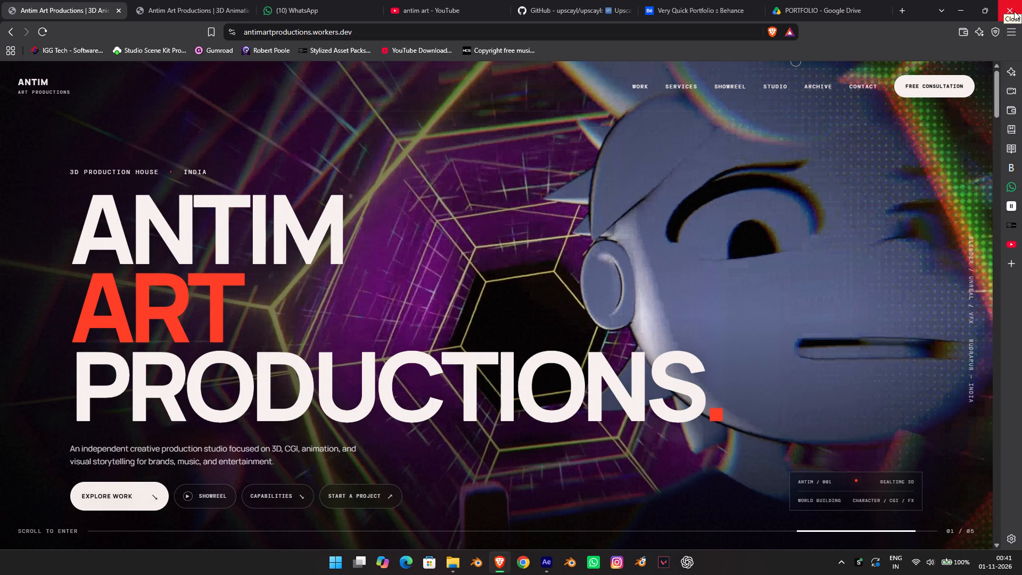
click(1004, 7)
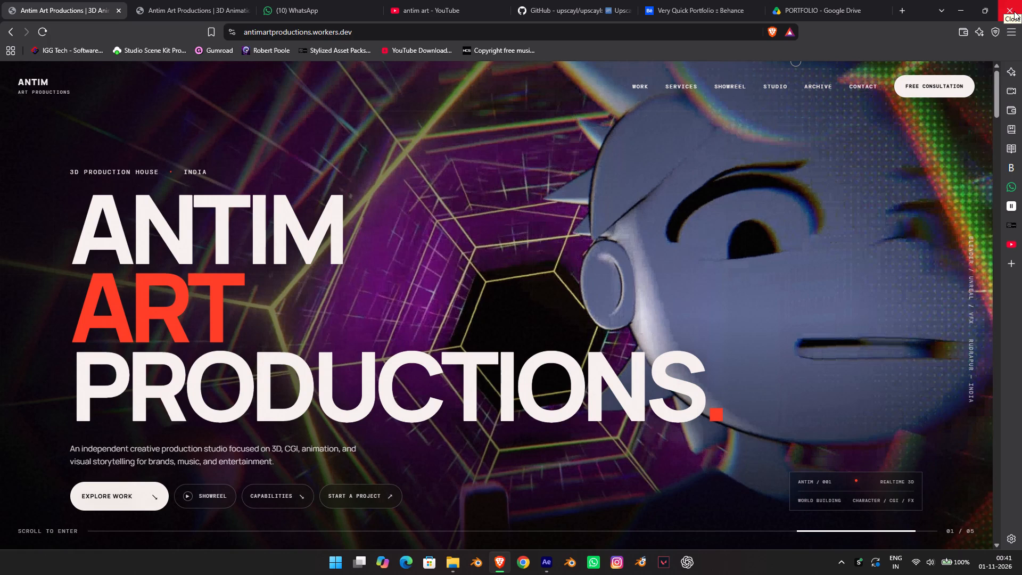
Close the Brave window and return to After Effects, cancelling the closing of the hero showreel project.
click(1014, 11)
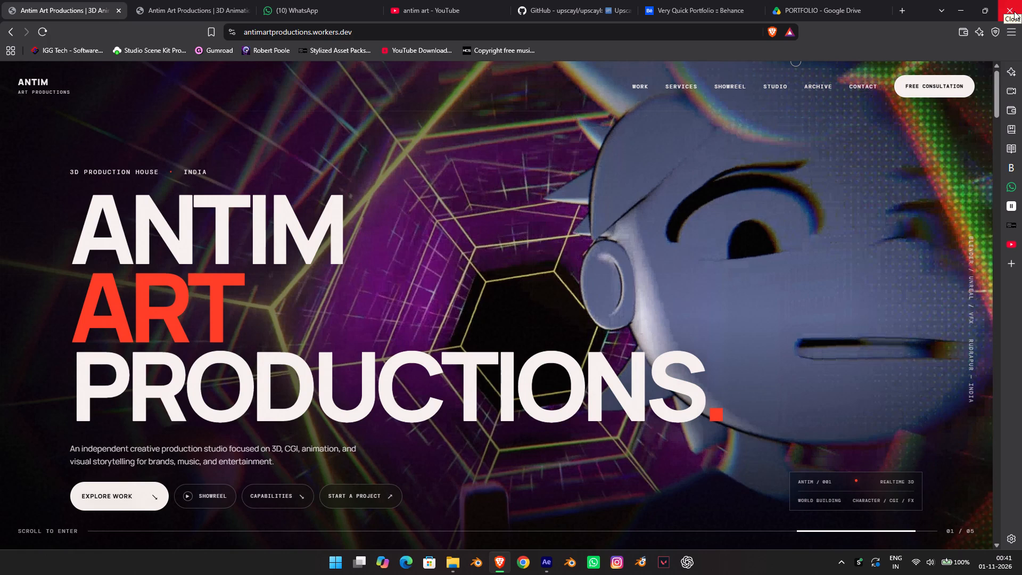
click(1014, 11)
click(597, 302)
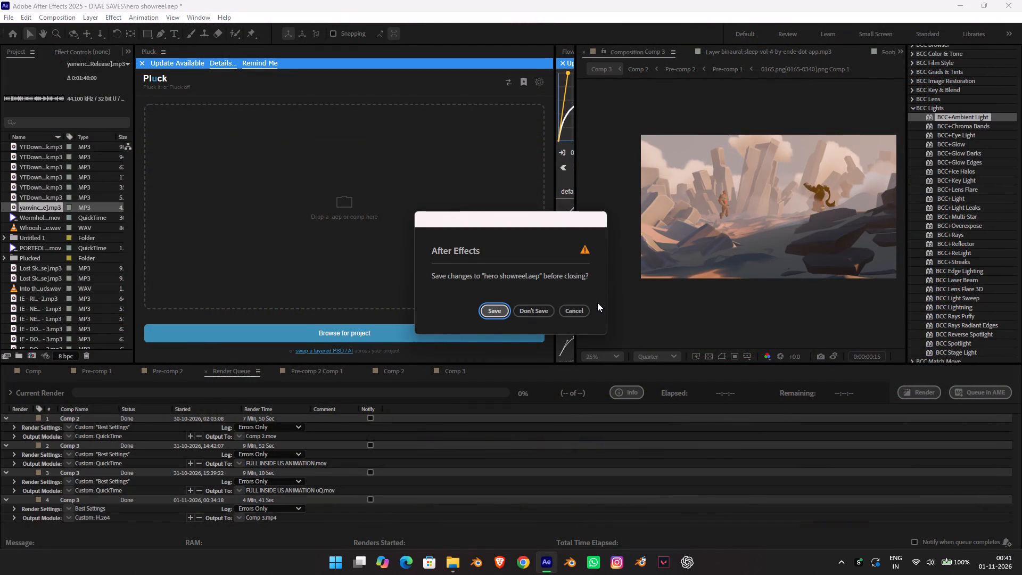
click(590, 307)
click(580, 305)
Open the recent MAIN PORTFOLIO project without saving the changes to hero showreel.
click(15, 27)
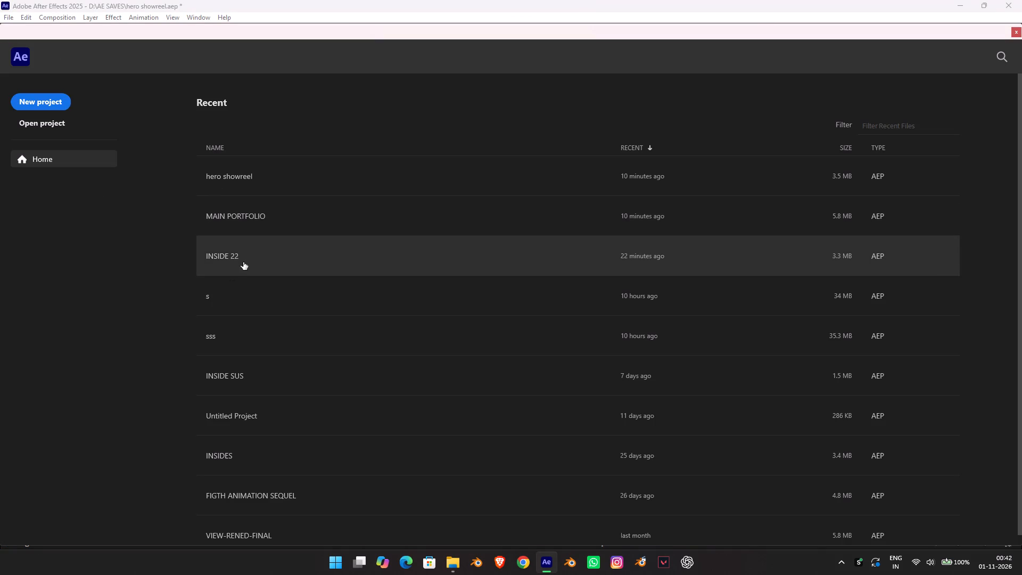
click(271, 214)
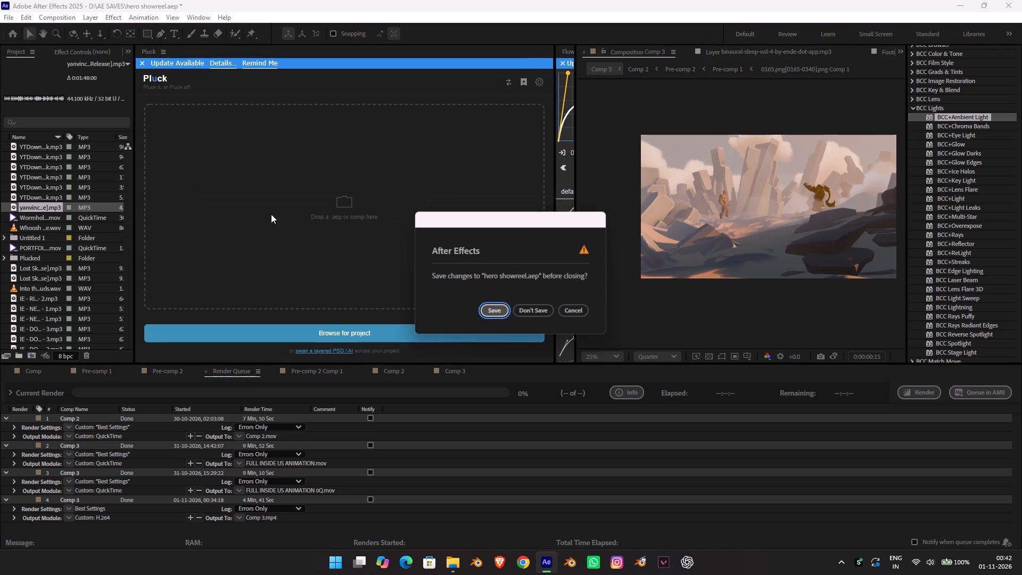
click(531, 319)
click(531, 316)
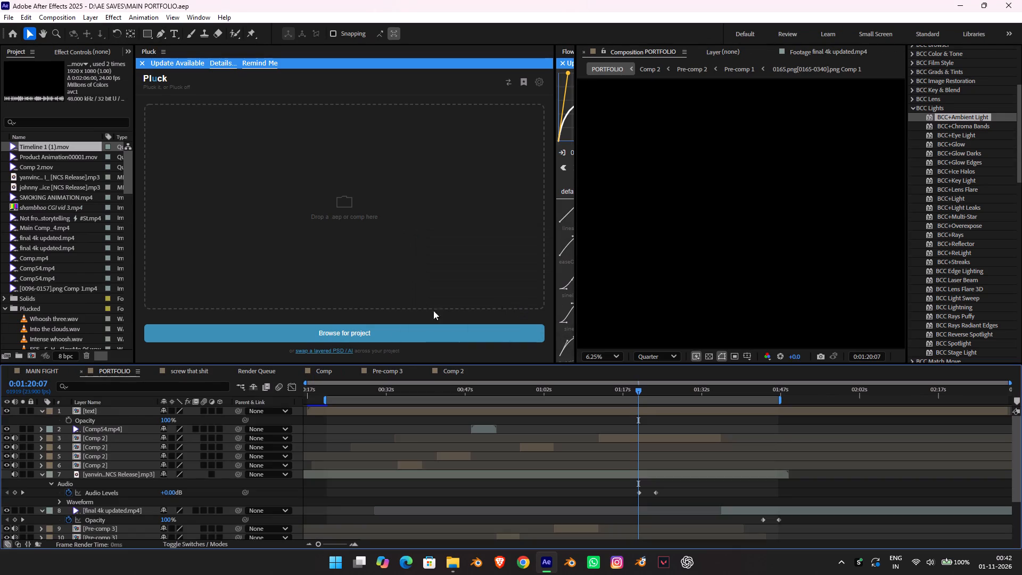
Examine the PORTFOLIO composition around 0:00:38:12 and preview the Comp 2.mov footage up close.
drag(520, 393, 427, 385)
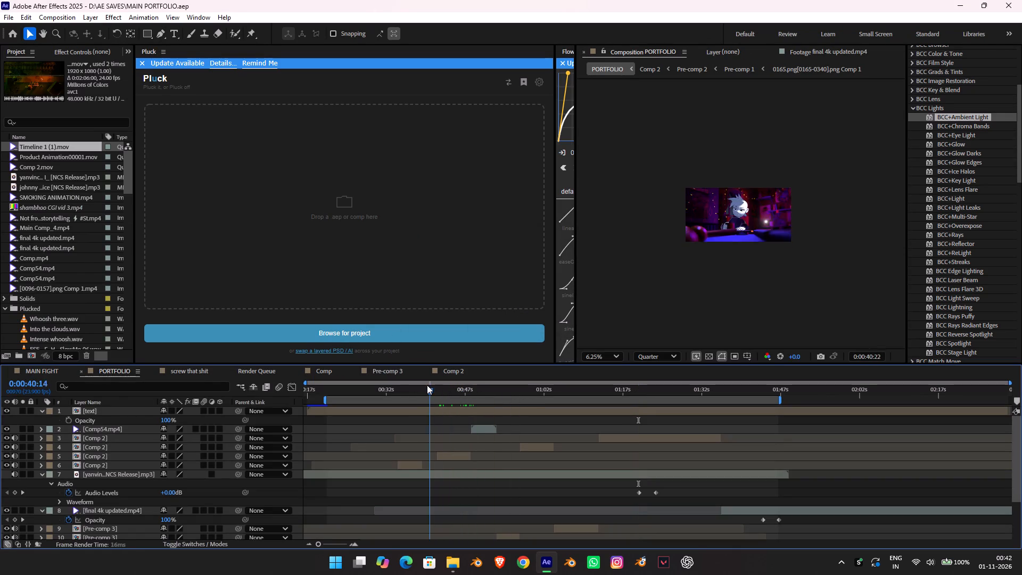
drag(427, 385, 418, 382)
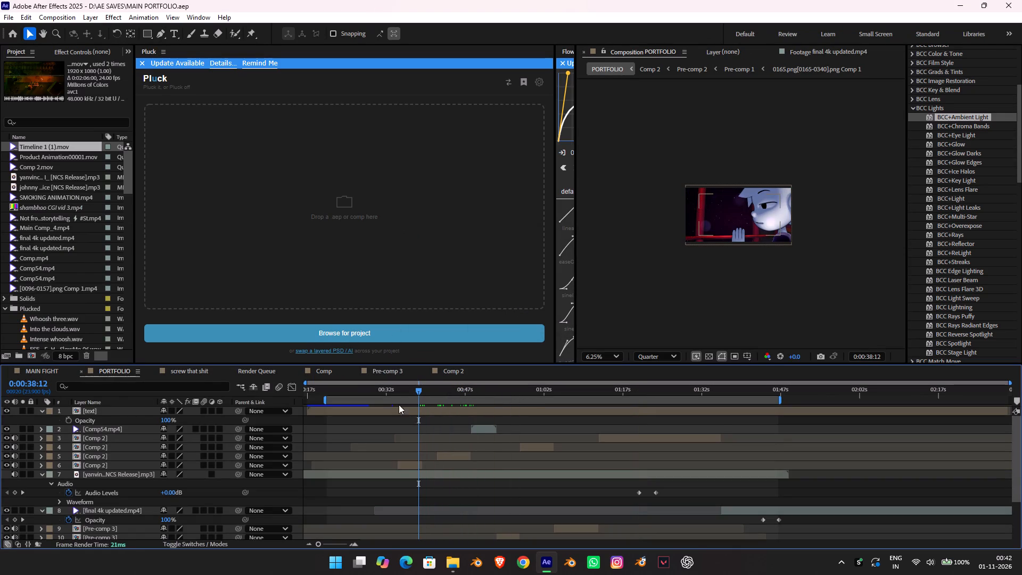
drag(9, 33, 0, 22)
click(0, 22)
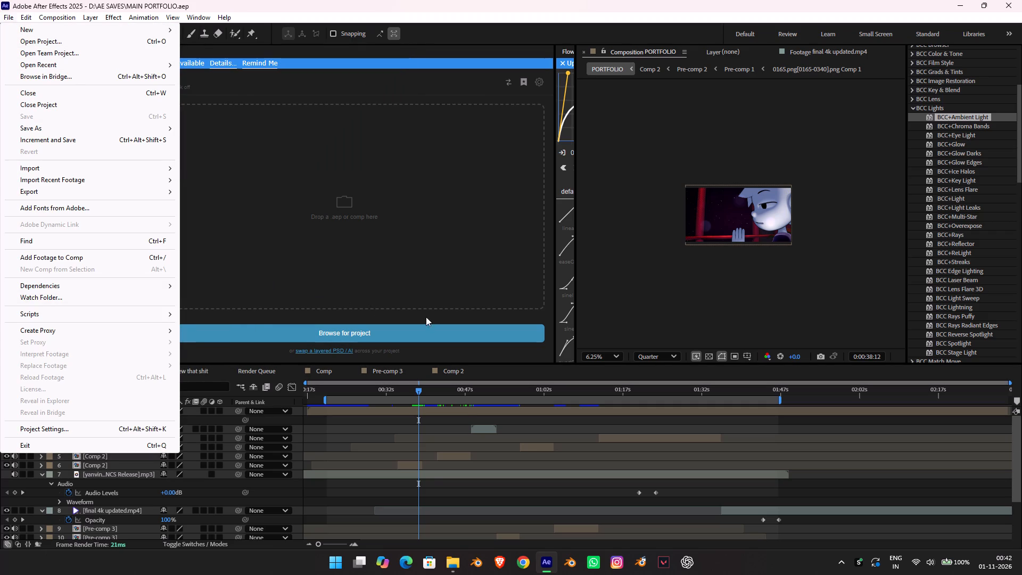
click(634, 264)
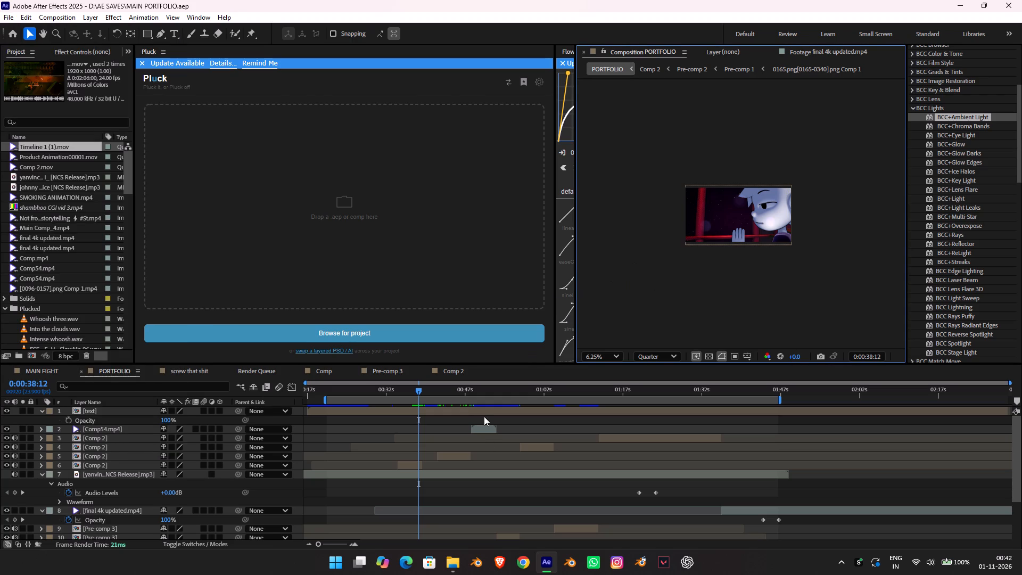
click(410, 464)
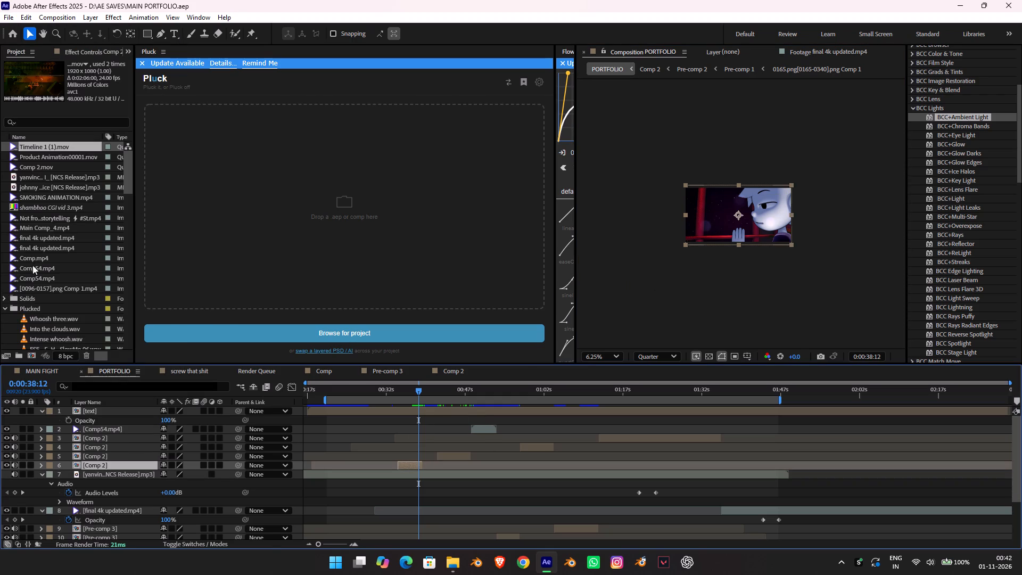
click(47, 170)
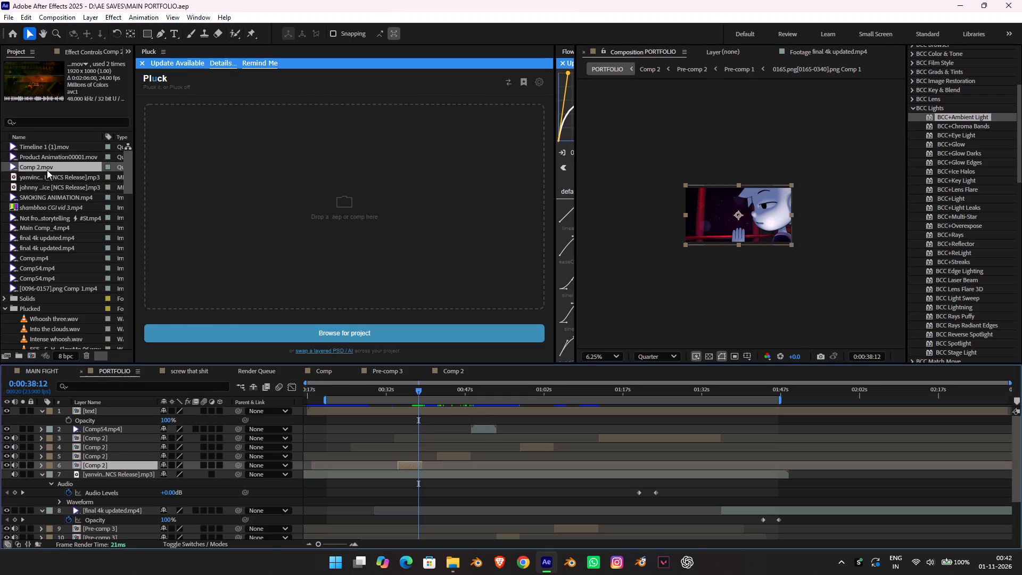
double_click(46, 170)
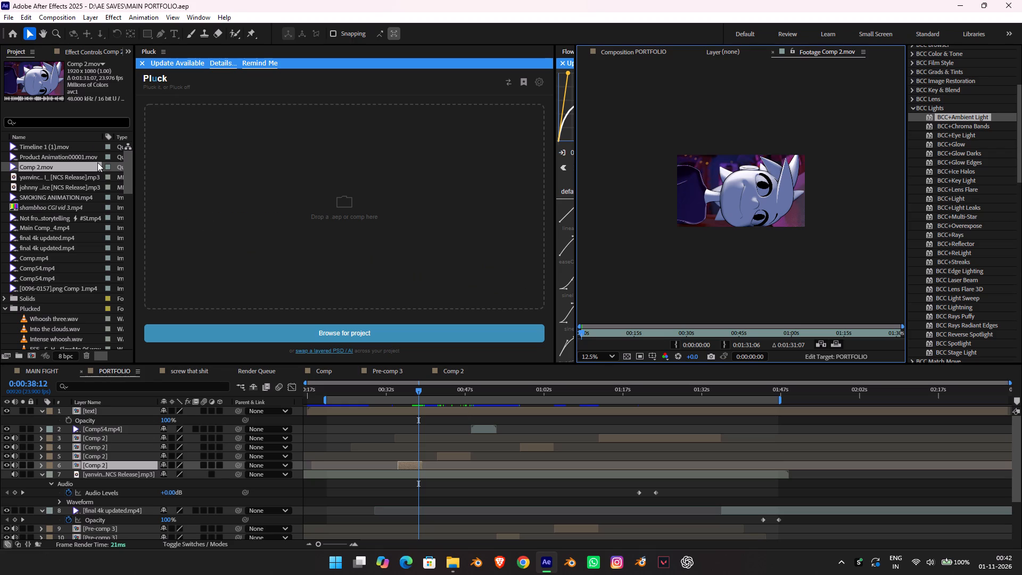
scroll(802, 196, up, 2)
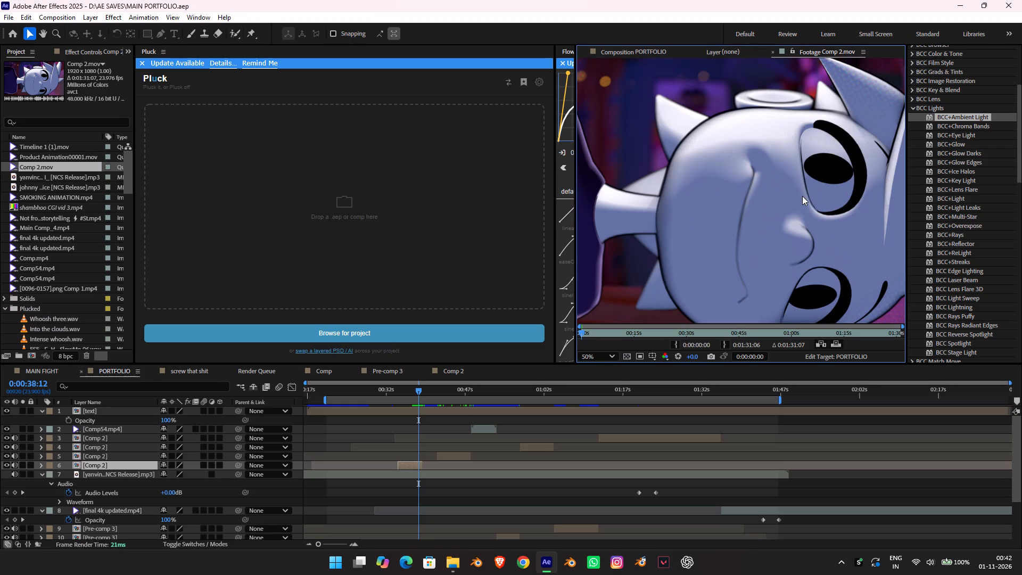
scroll(802, 196, down, 1)
scroll(802, 196, up, 1)
scroll(802, 196, down, 1)
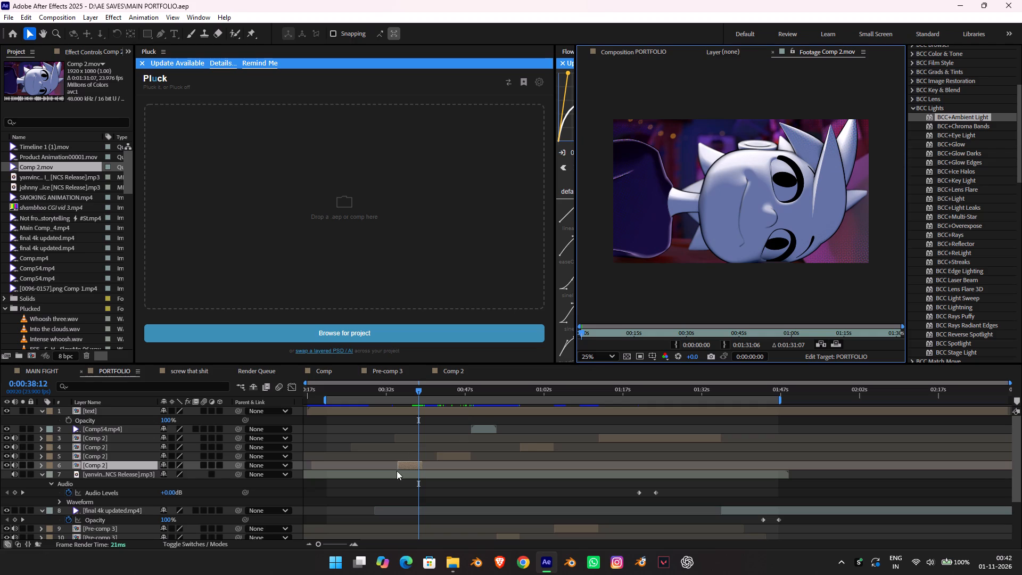
Review the PORTFOLIO composition up to about 0:01:03, and glance at the RENDERS > PORTFOLIO folder in File Explorer.
drag(425, 395, 430, 396)
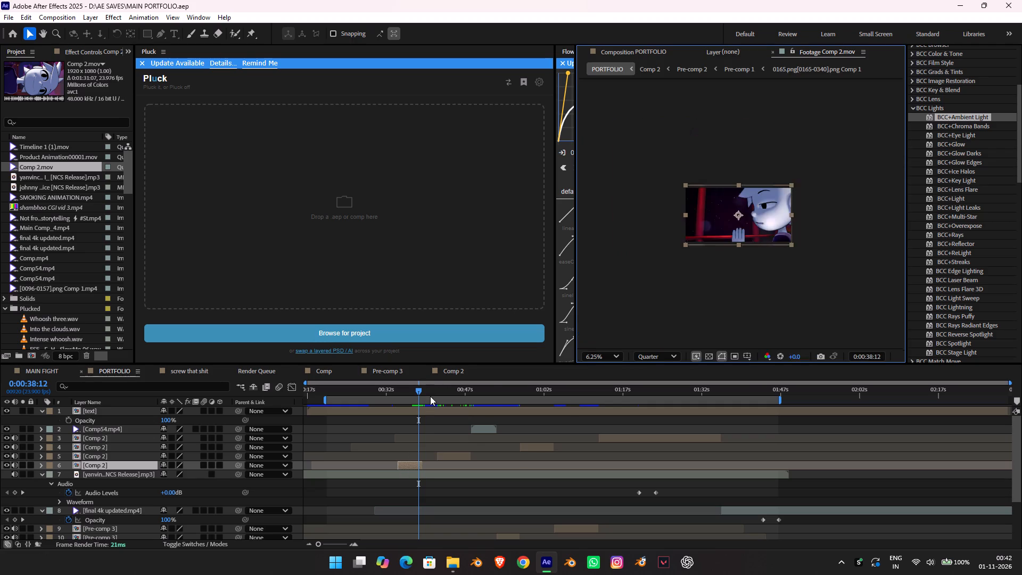
drag(430, 396, 539, 400)
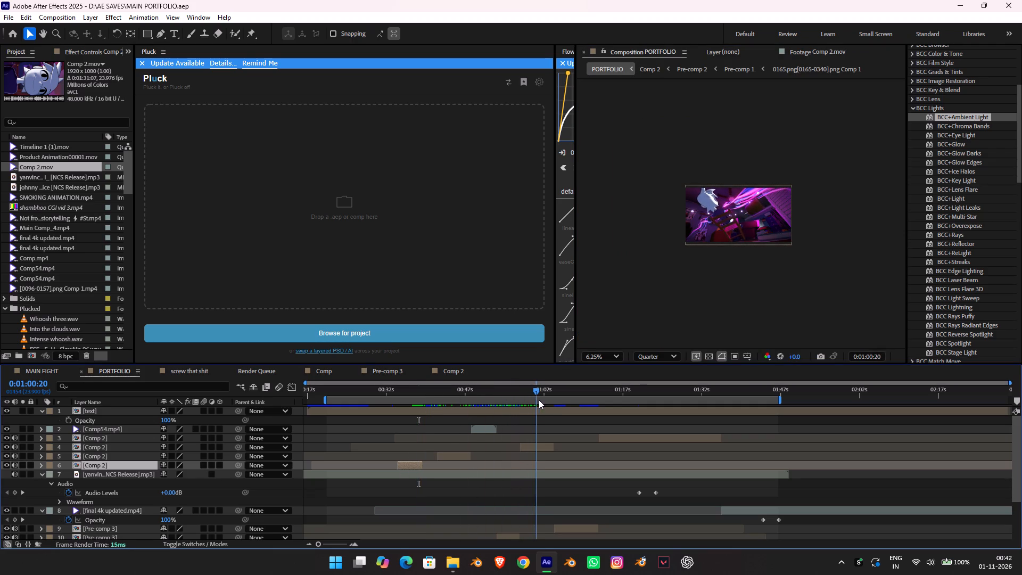
drag(539, 400, 550, 404)
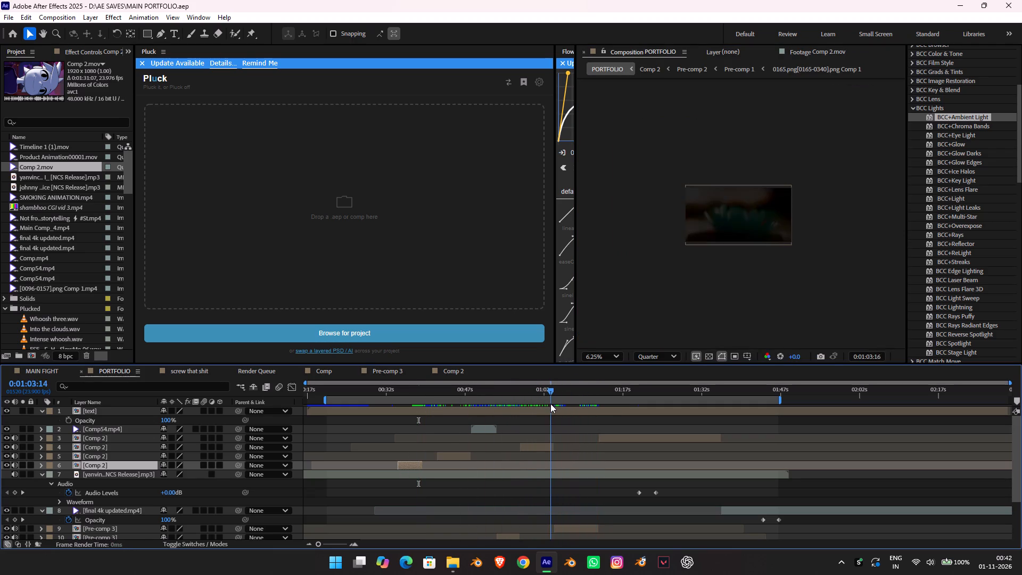
drag(550, 404, 535, 405)
click(454, 562)
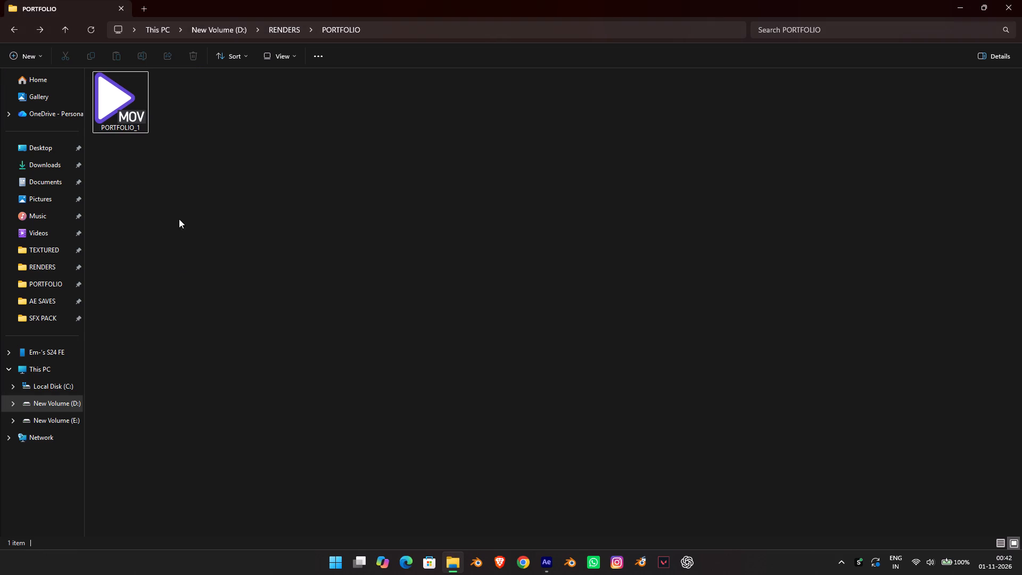
click(543, 566)
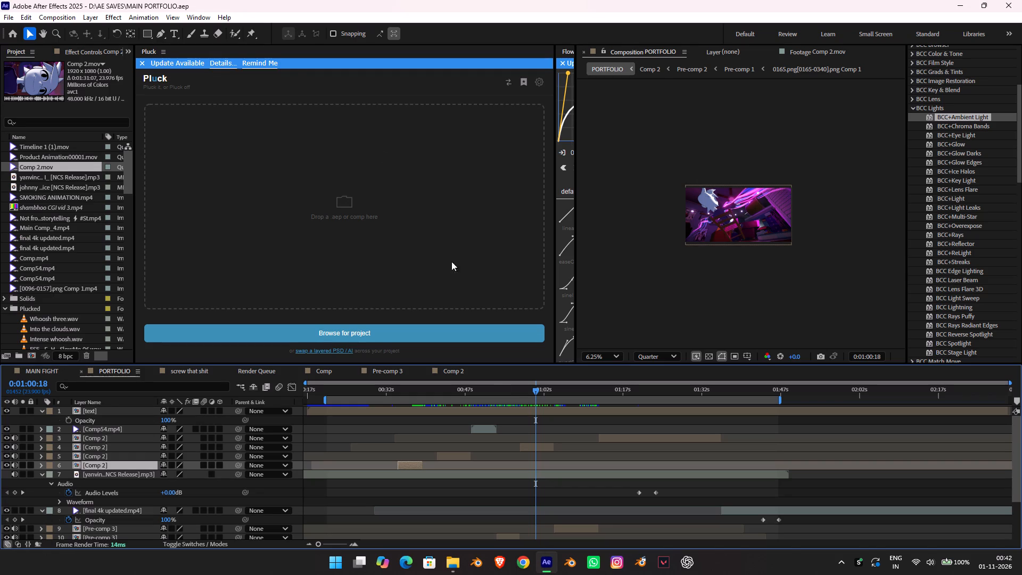
Reopen the recent hero showreel project.
click(11, 30)
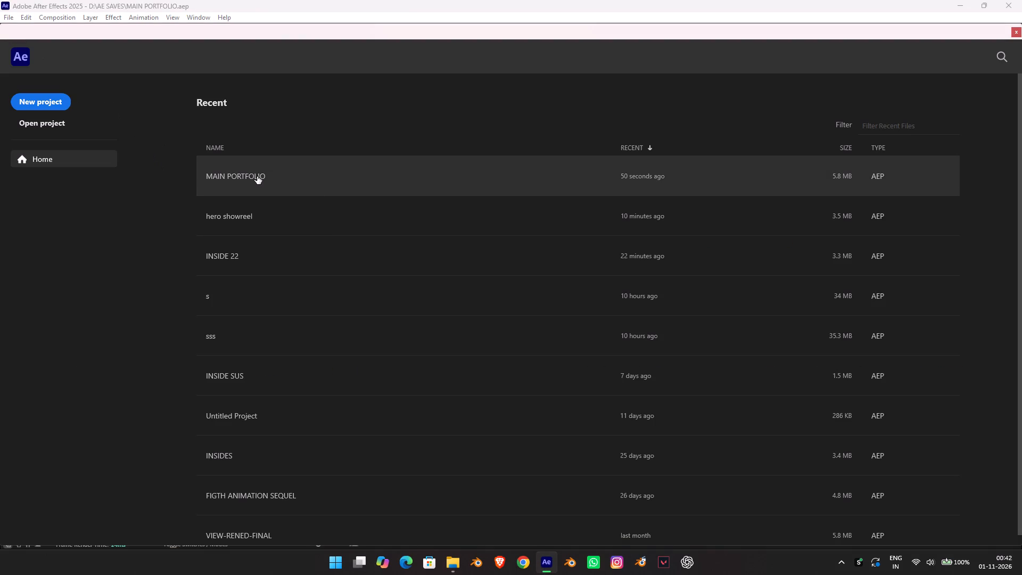
click(268, 214)
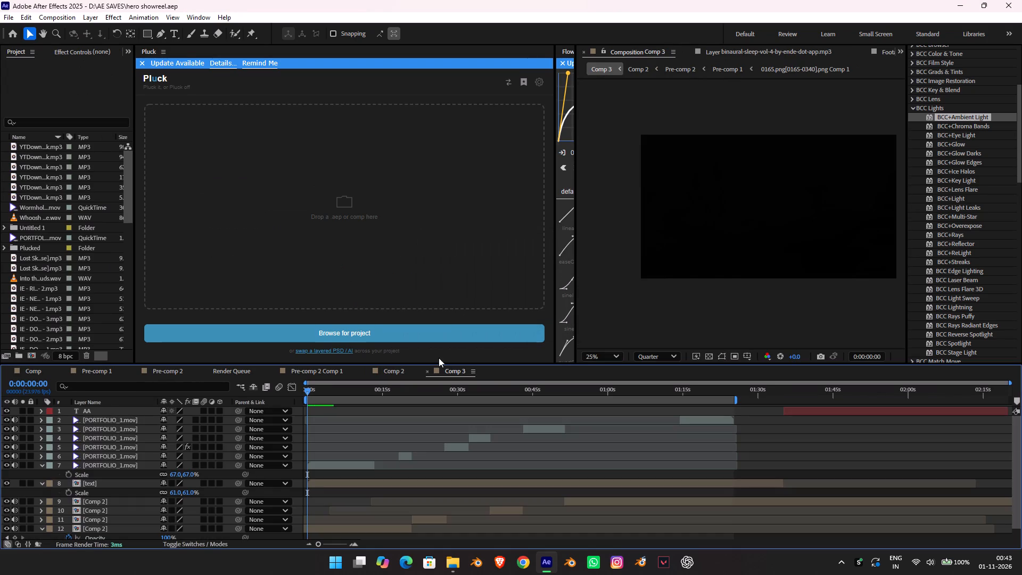
In Comp 3, split the layer 9 Comp 2 clip at 0:00:56:21 and delete the part after the split.
drag(332, 395, 419, 401)
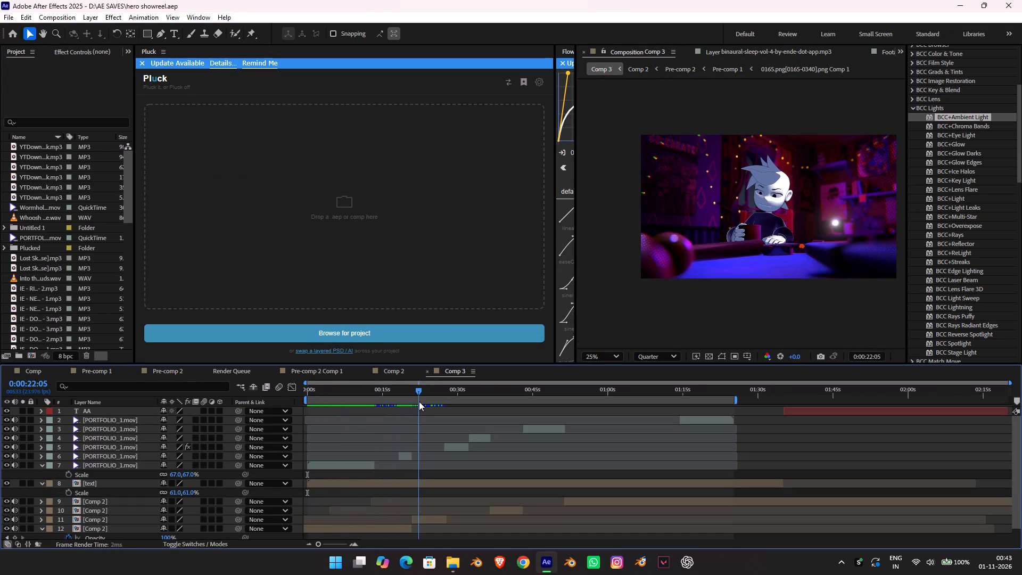
drag(419, 401, 494, 400)
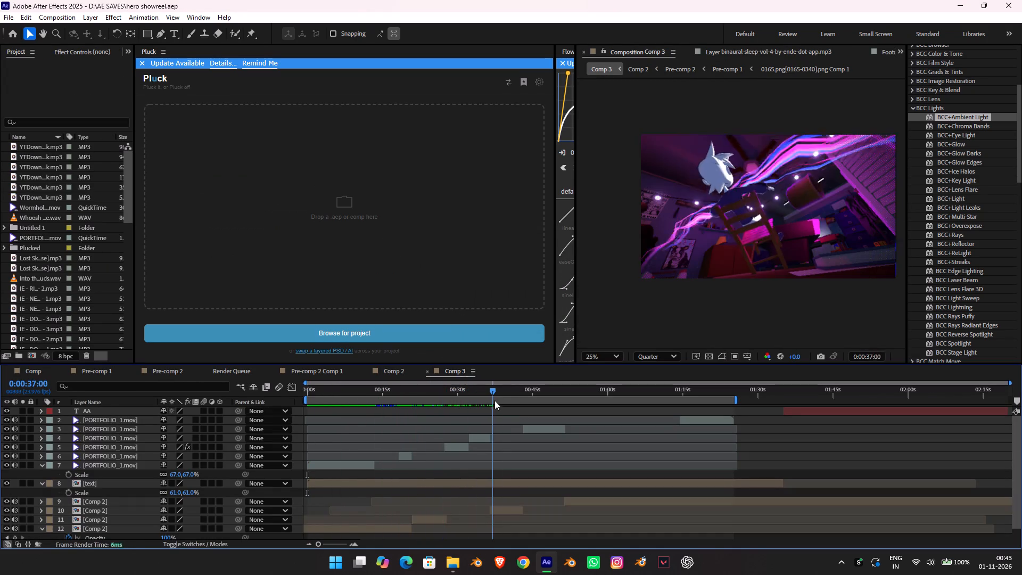
drag(494, 400, 552, 398)
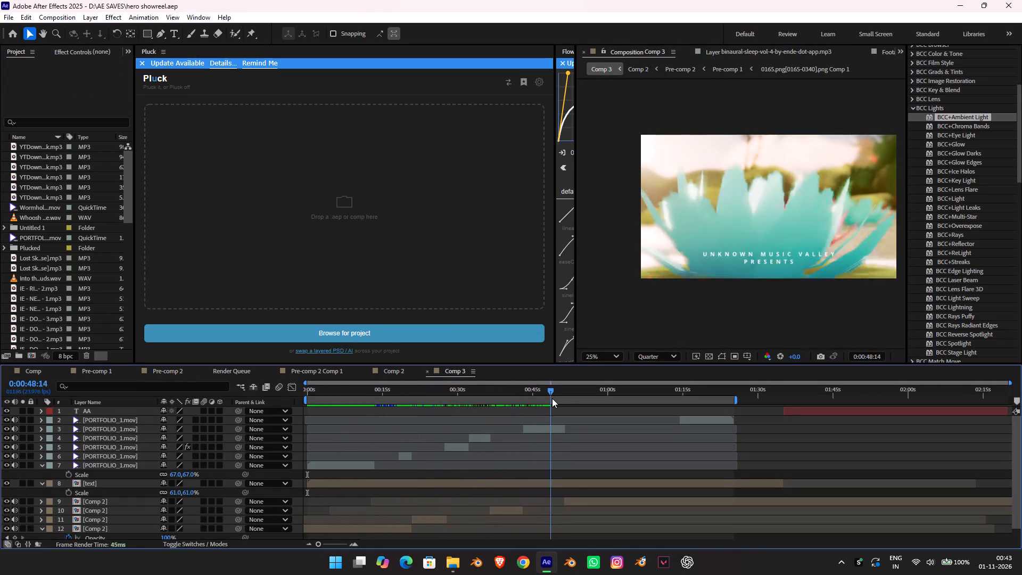
drag(552, 398, 600, 401)
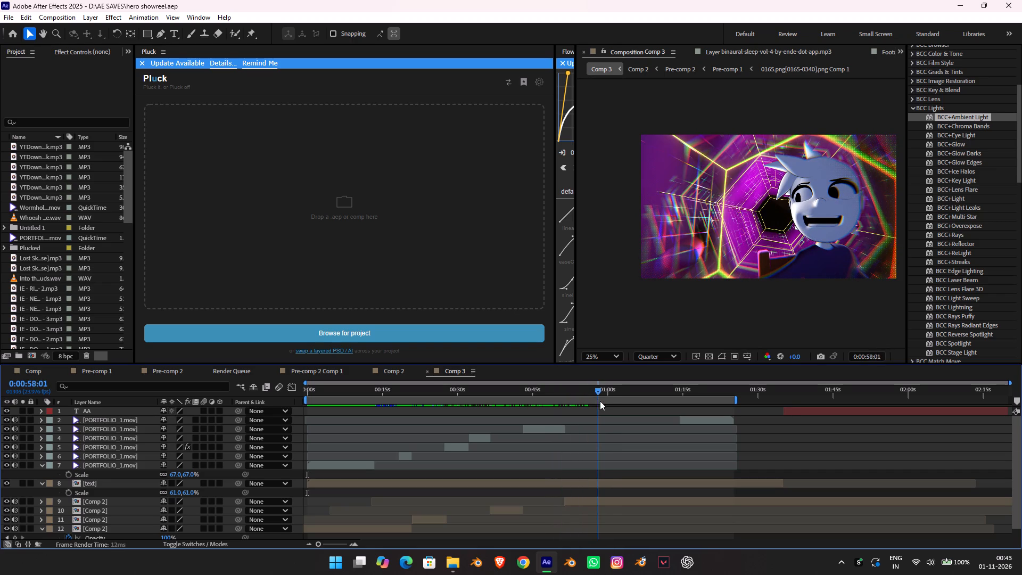
drag(600, 401, 616, 404)
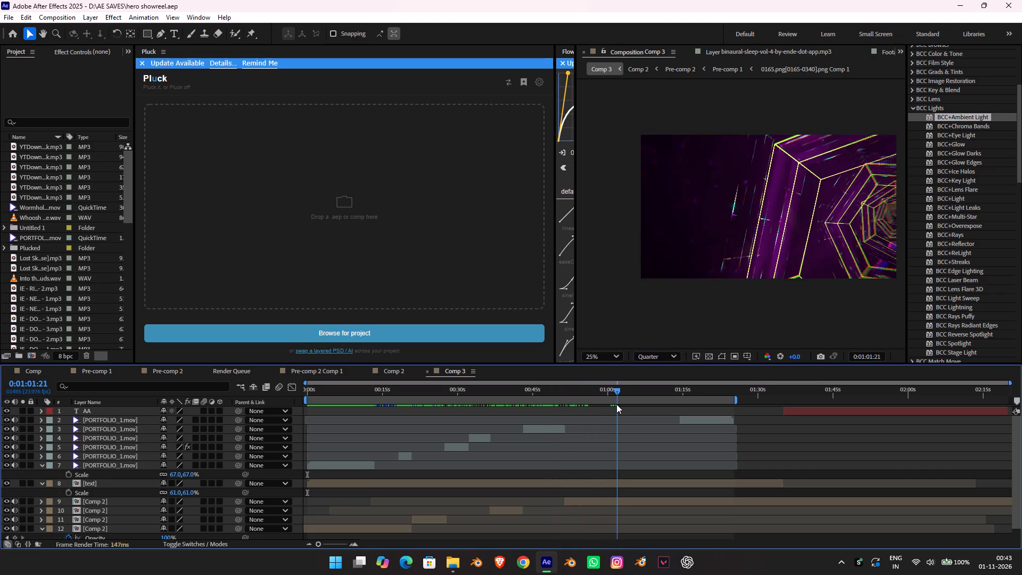
drag(616, 404, 594, 402)
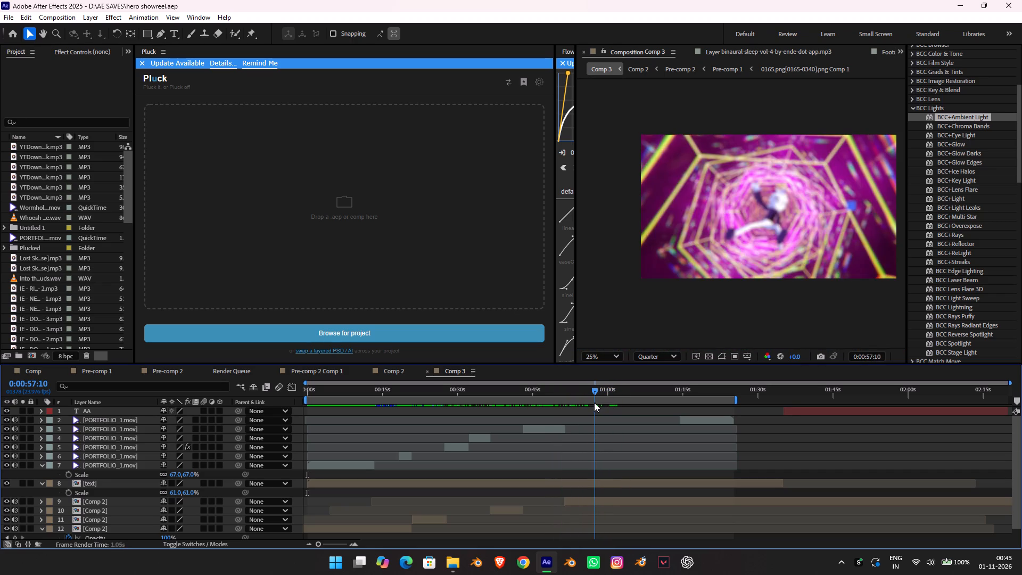
drag(594, 402, 592, 401)
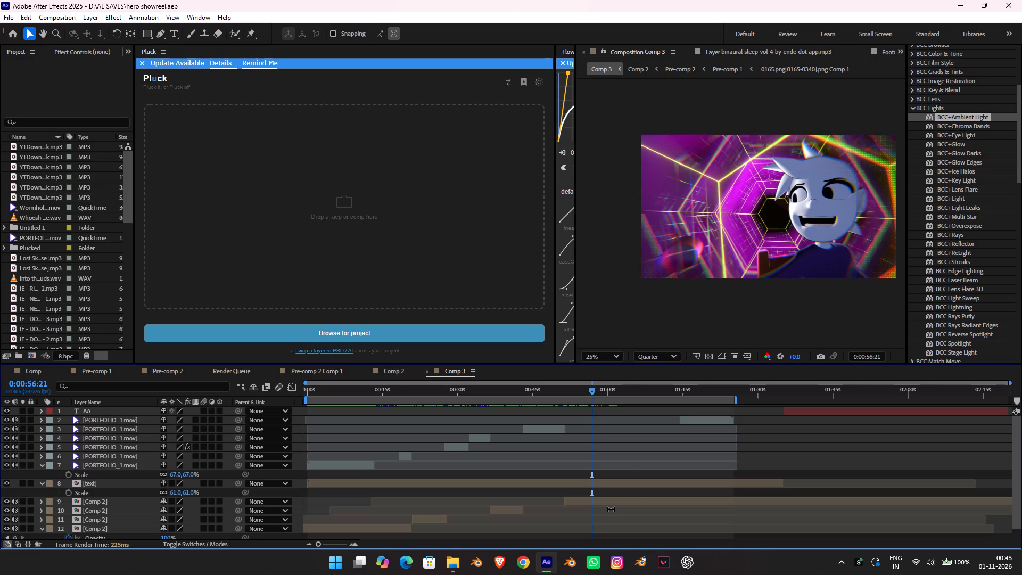
click(603, 484)
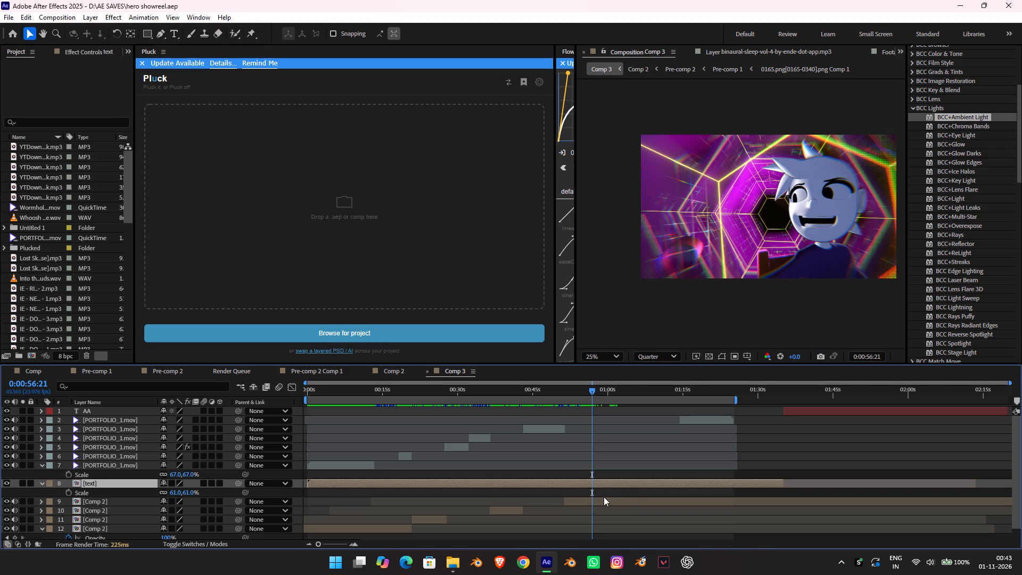
double_click(631, 506)
click(630, 495)
click(632, 499)
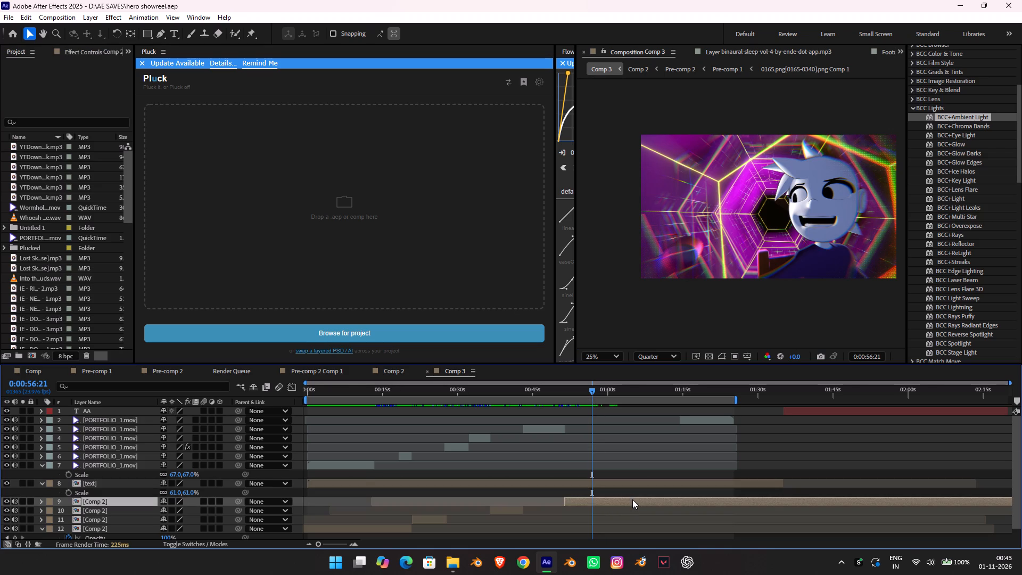
key(ctrl+shift+d)
drag(631, 502, 718, 505)
key(Delete)
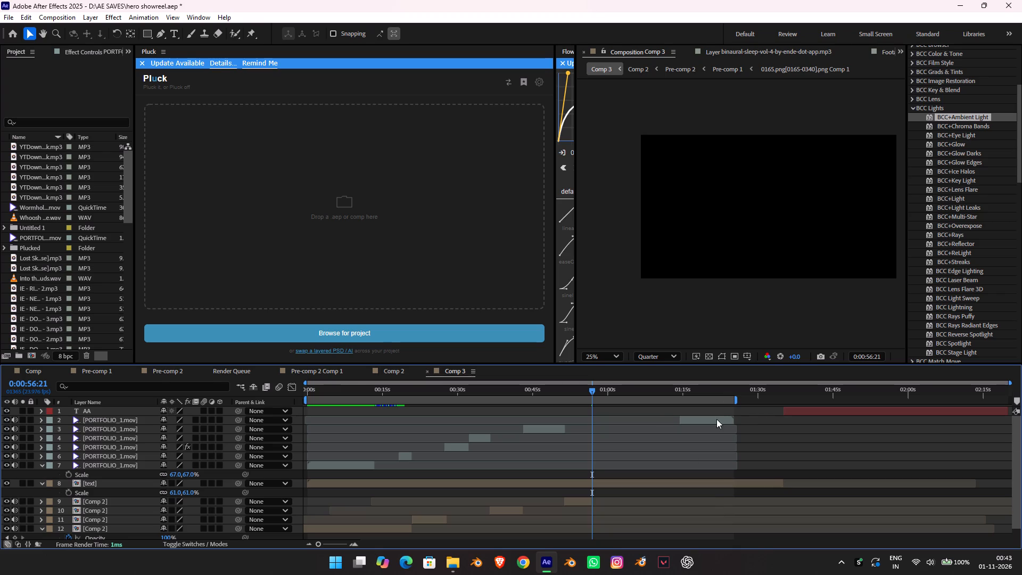
Move the last PORTFOLIO_1.mov clip, on layer 2, earlier so it starts at about 0:00:56:21, right after the trimmed Comp 2 clip.
drag(716, 419, 628, 428)
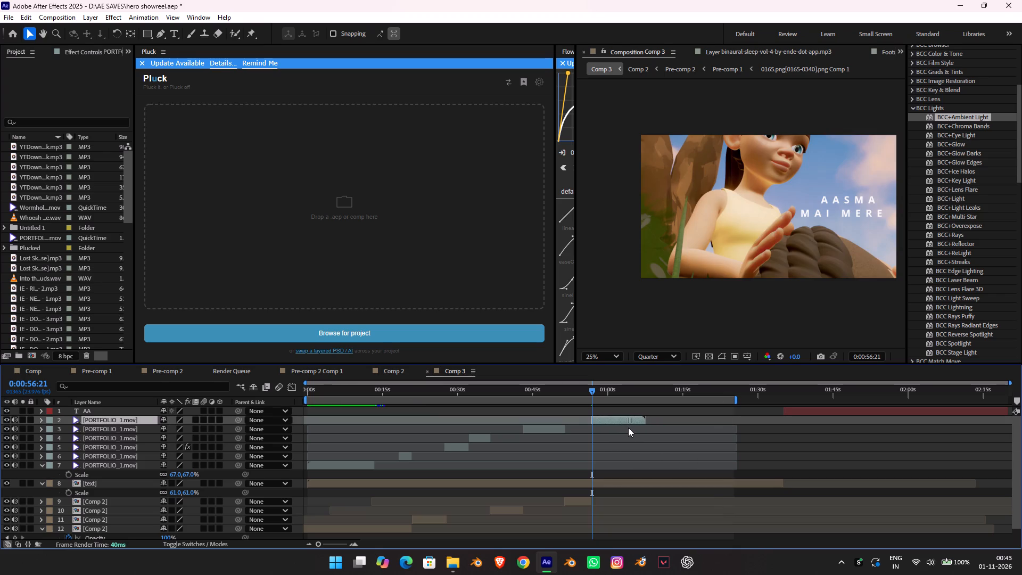
drag(628, 428, 627, 428)
click(612, 426)
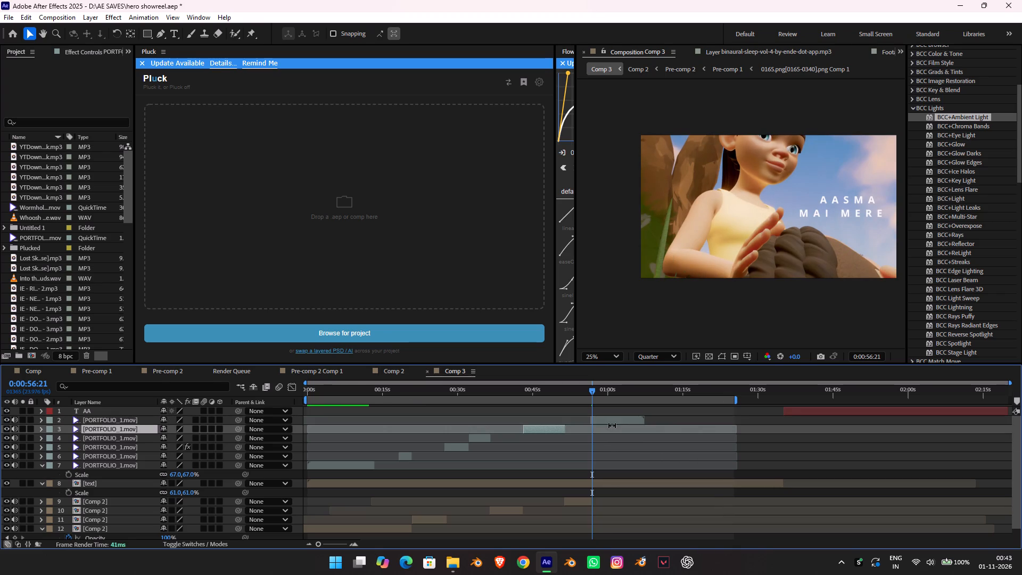
Play Comp 3 from 0:00:56:01 across the new cut and review the preceding section back to about 0:00:49:21.
click(587, 402)
click(587, 398)
click(588, 392)
key(space)
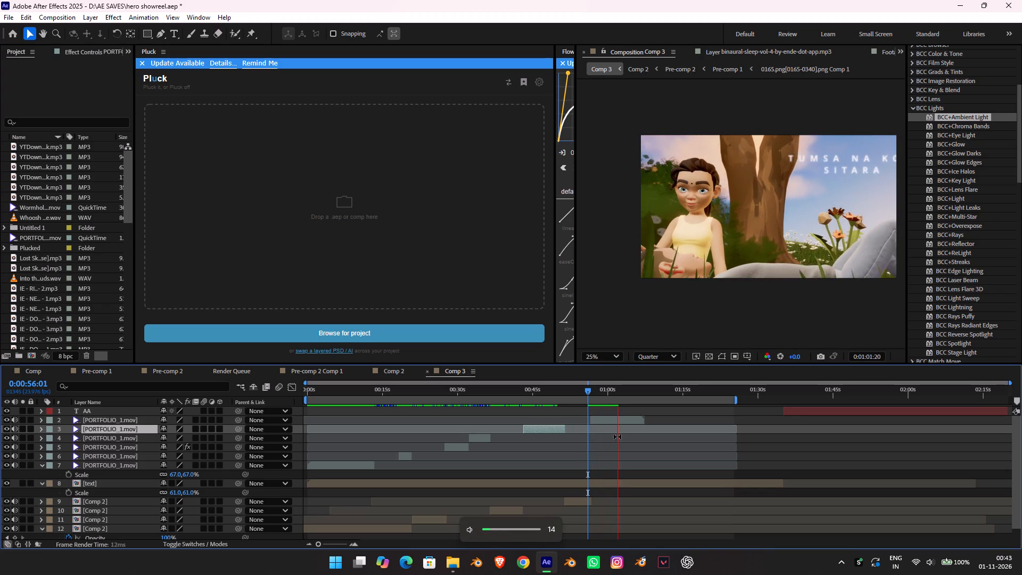
key(space)
drag(573, 392, 554, 389)
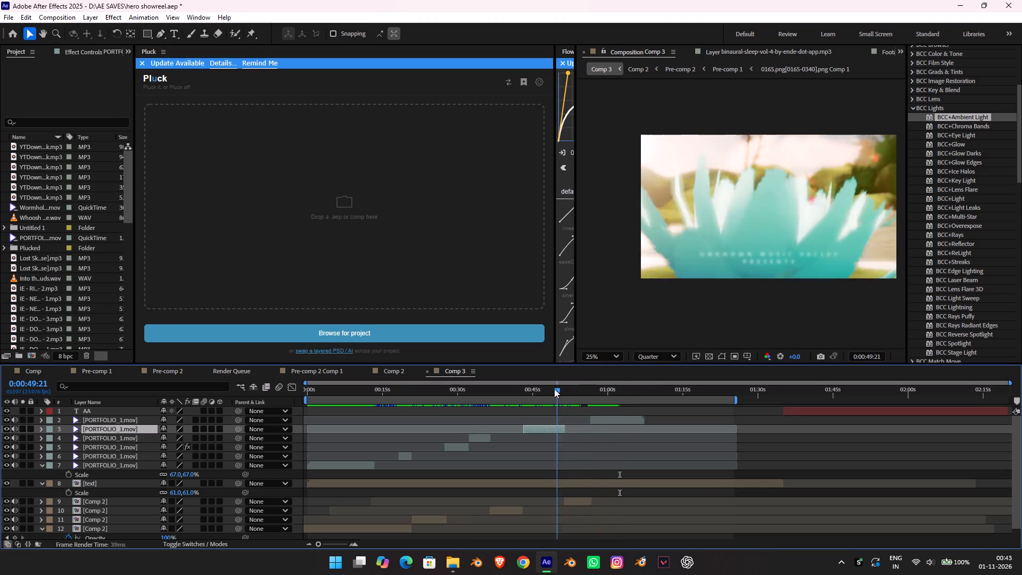
Review Comp 3 between about 0:00:30 and 0:01:01, focusing on the lotus clip and the cuts around it.
drag(554, 389, 524, 378)
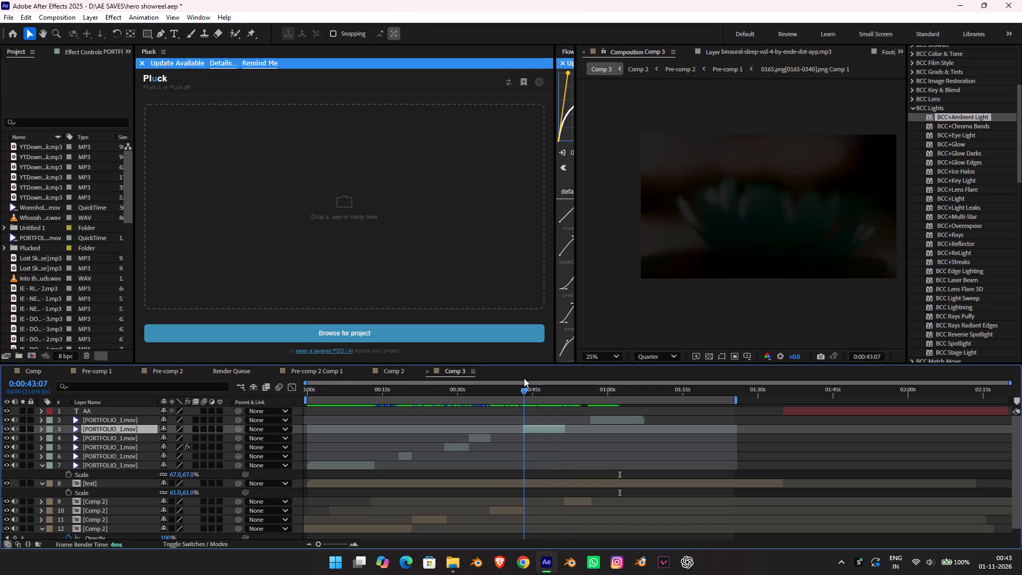
drag(524, 378, 565, 392)
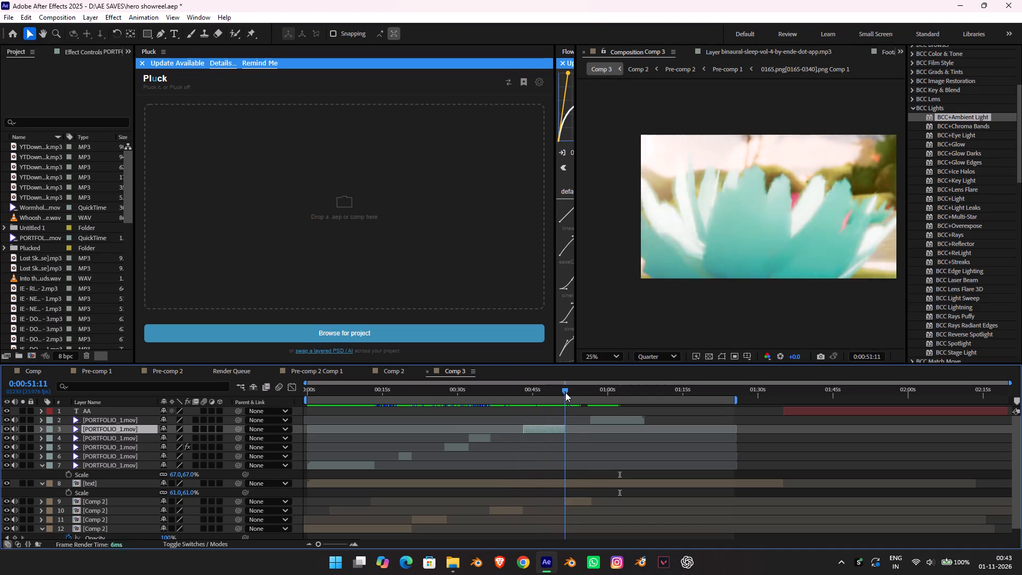
drag(565, 392, 615, 414)
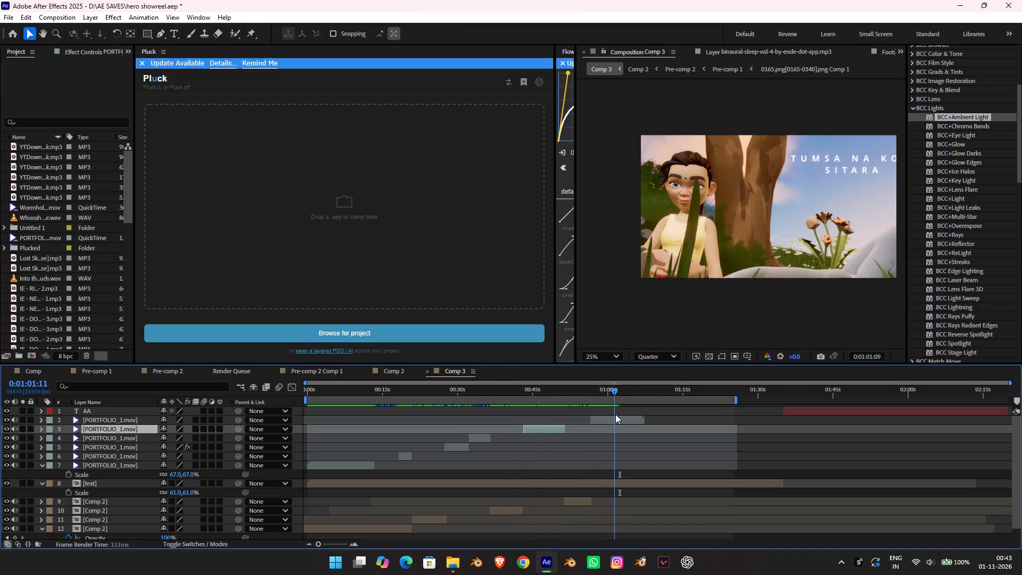
drag(615, 414, 589, 406)
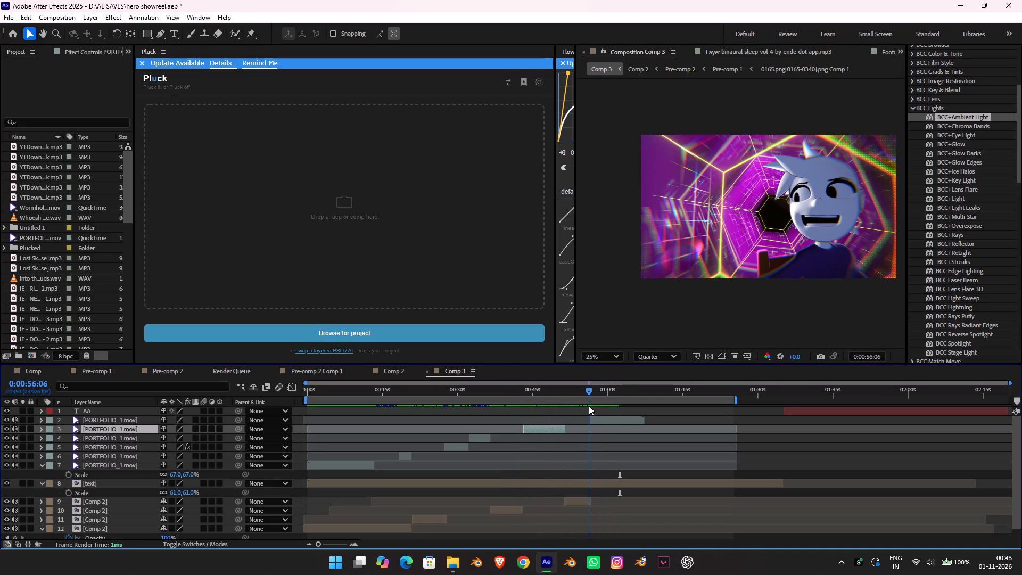
drag(589, 406, 455, 405)
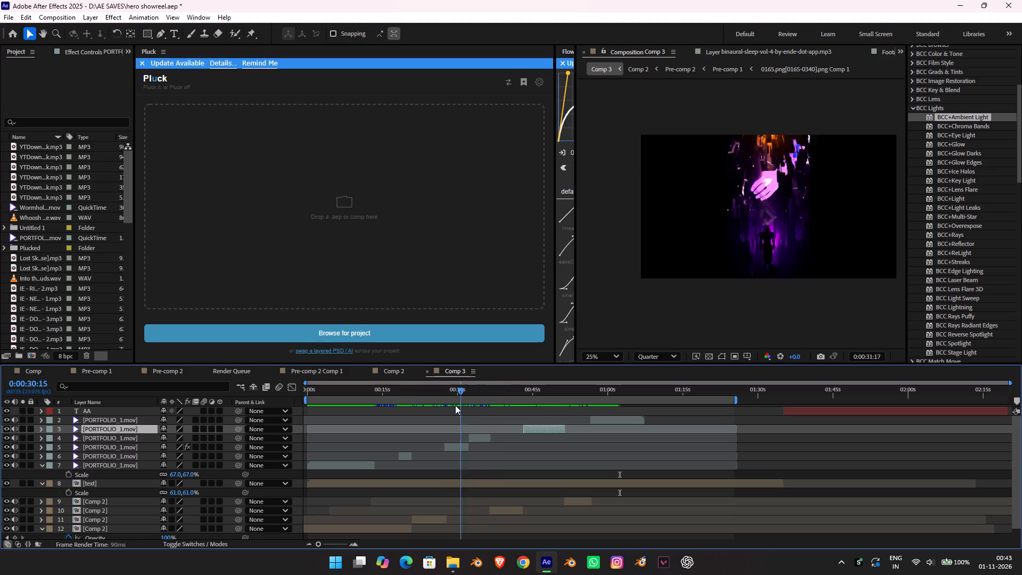
drag(455, 405, 553, 402)
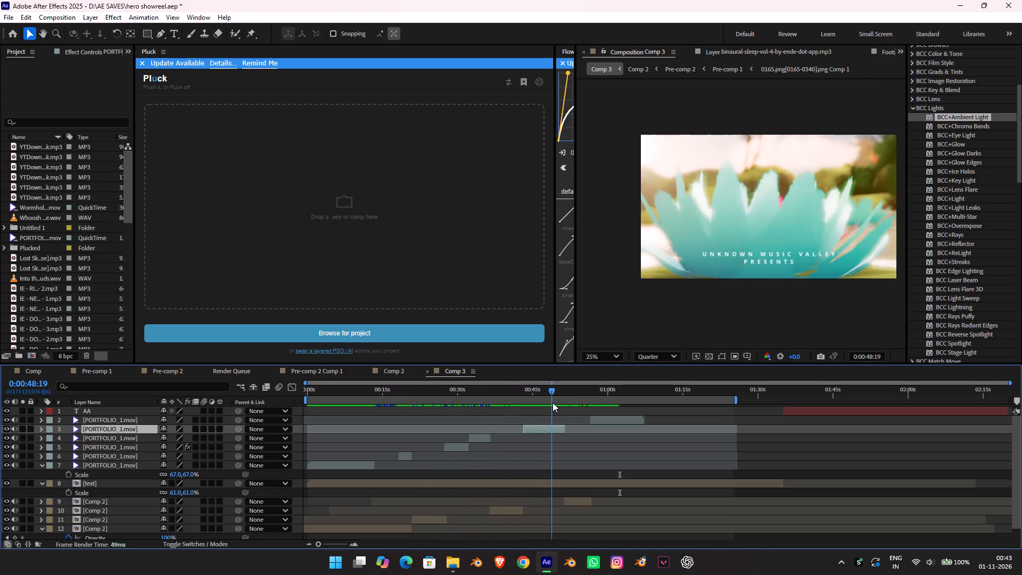
drag(553, 402, 527, 416)
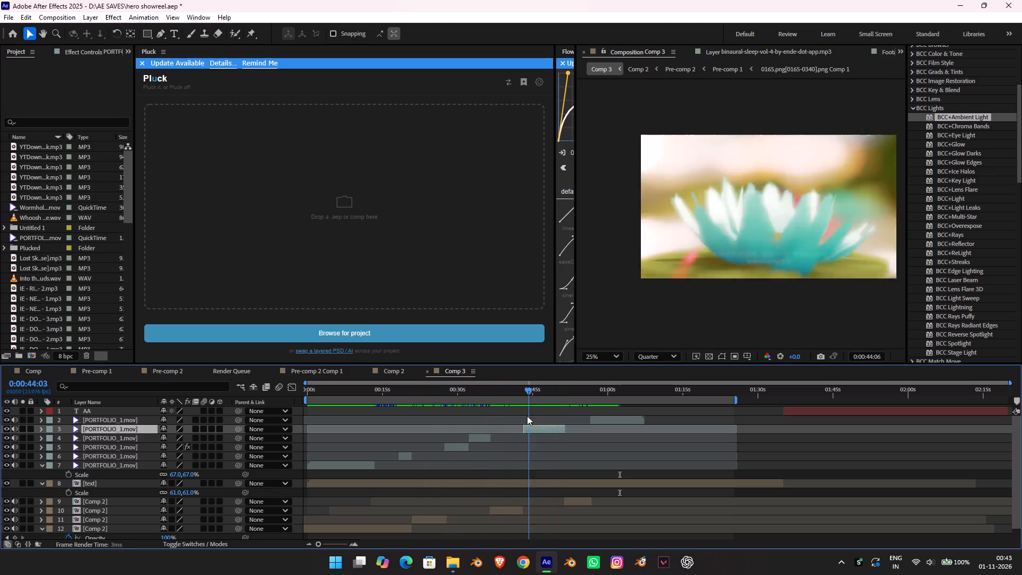
drag(527, 416, 556, 443)
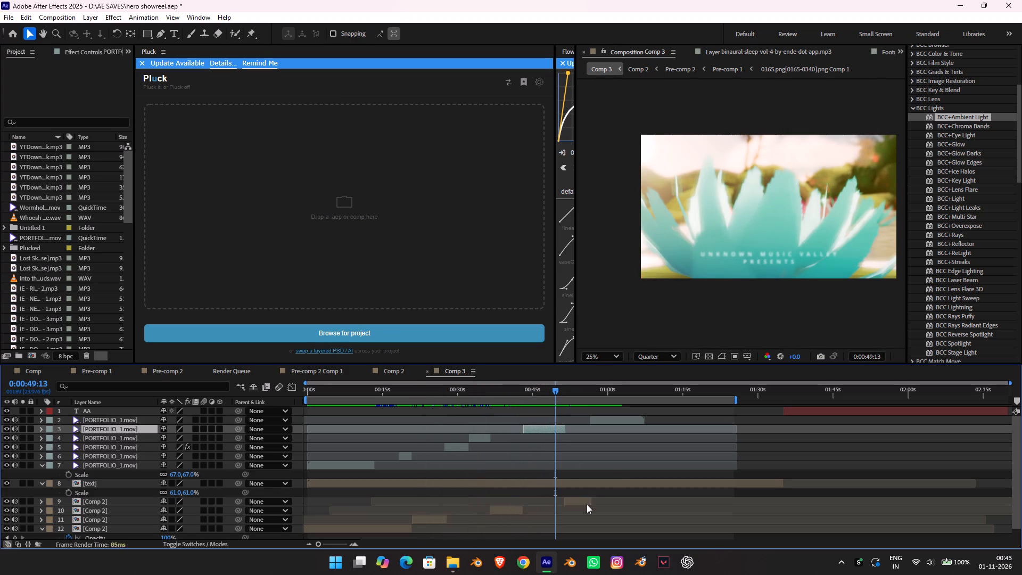
Delete the layer 9 Comp 2 clip that sits between the layer 3 and layer 2 PORTFOLIO_1.mov clips.
click(587, 504)
key(Delete)
key(space)
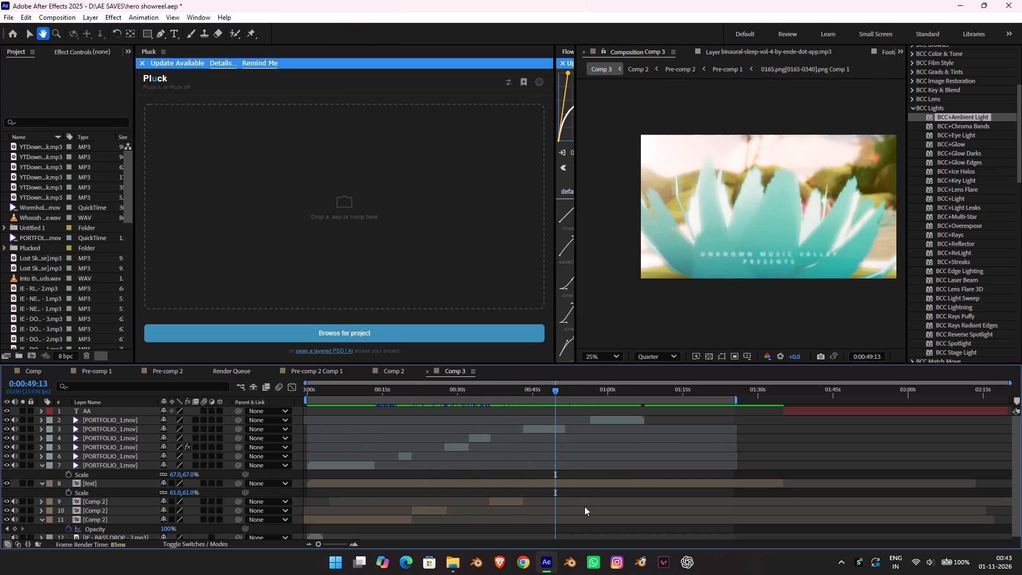
key(space)
Move the layer 2 PORTFOLIO_1.mov clip earlier to start at about 0:00:51:14, against the end of the layer 3 clip, and preview the cut.
drag(594, 419, 572, 414)
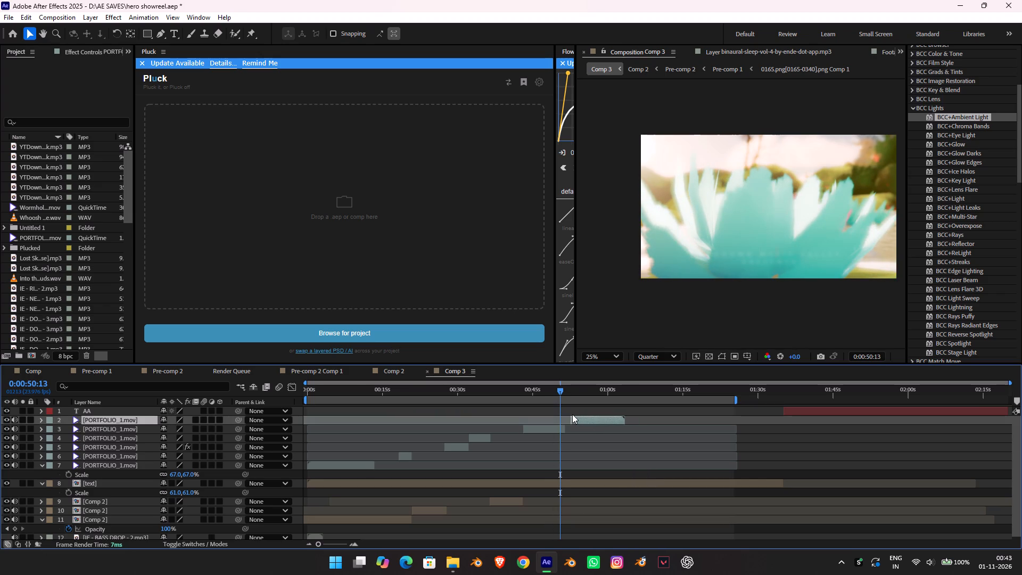
drag(572, 414, 570, 413)
key(space)
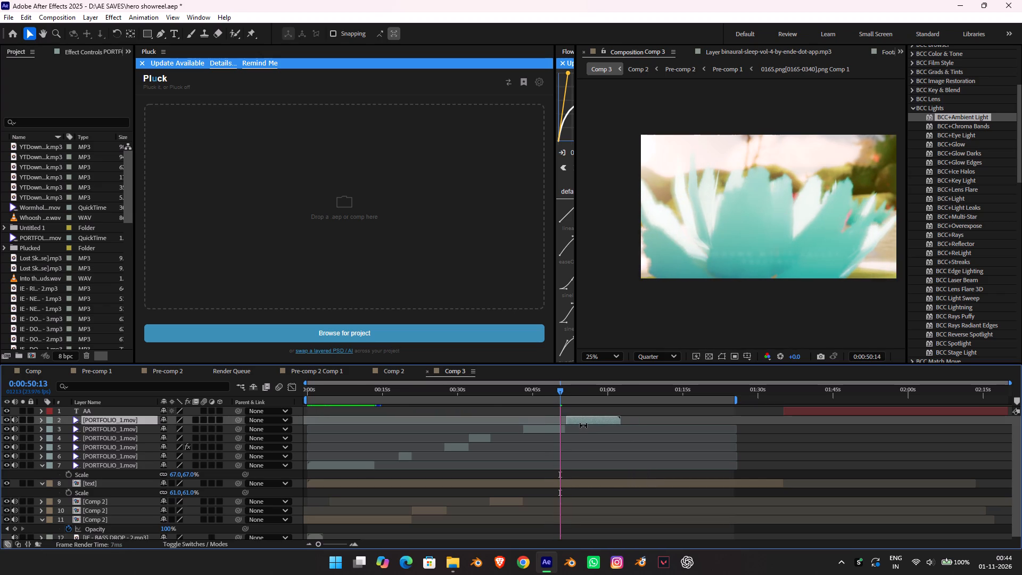
key(space)
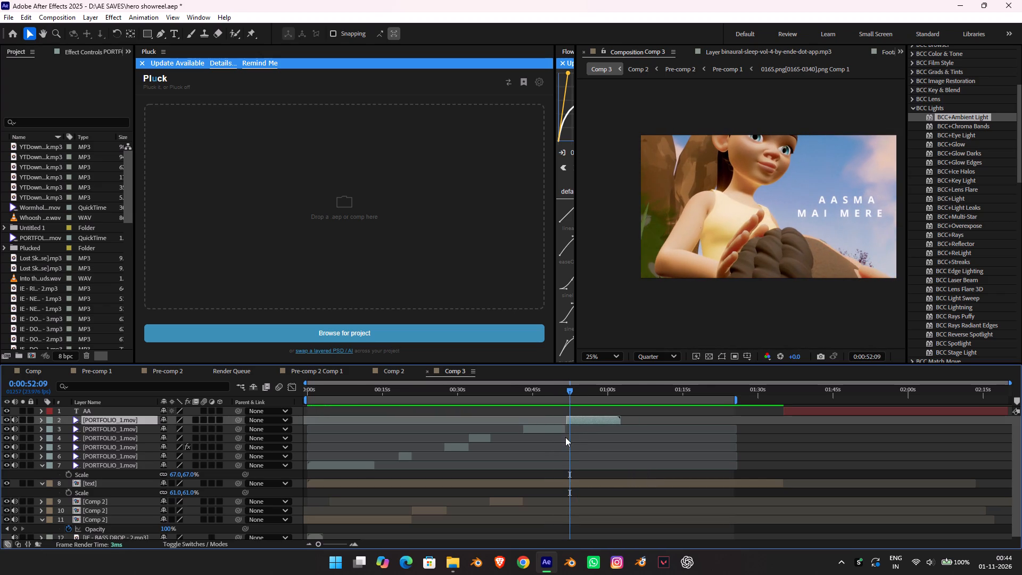
alt+scroll(565, 437, up, 3)
drag(578, 393, 568, 391)
drag(581, 420, 574, 418)
click(565, 397)
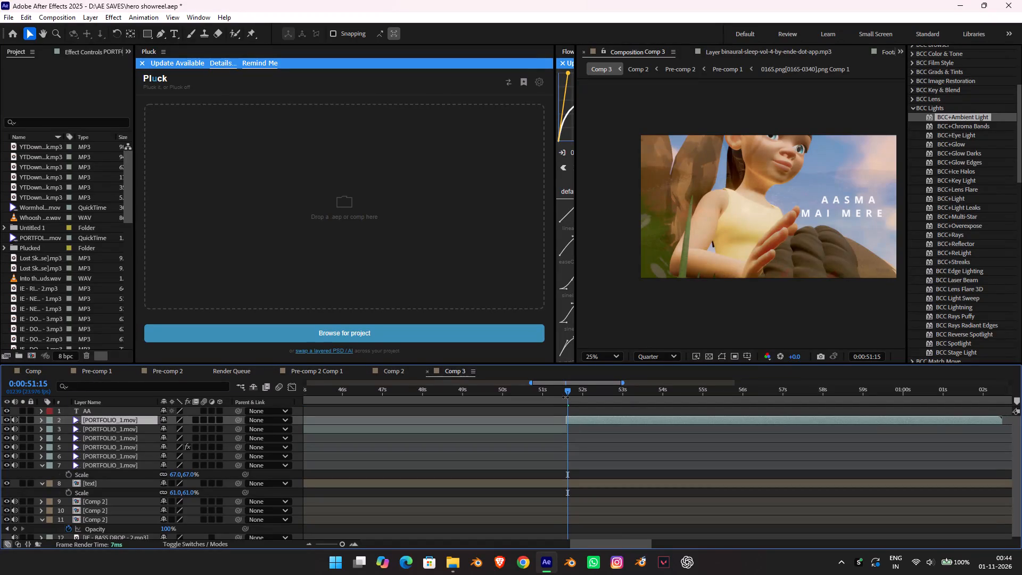
click(563, 391)
key(space)
key(space)
drag(563, 391, 552, 391)
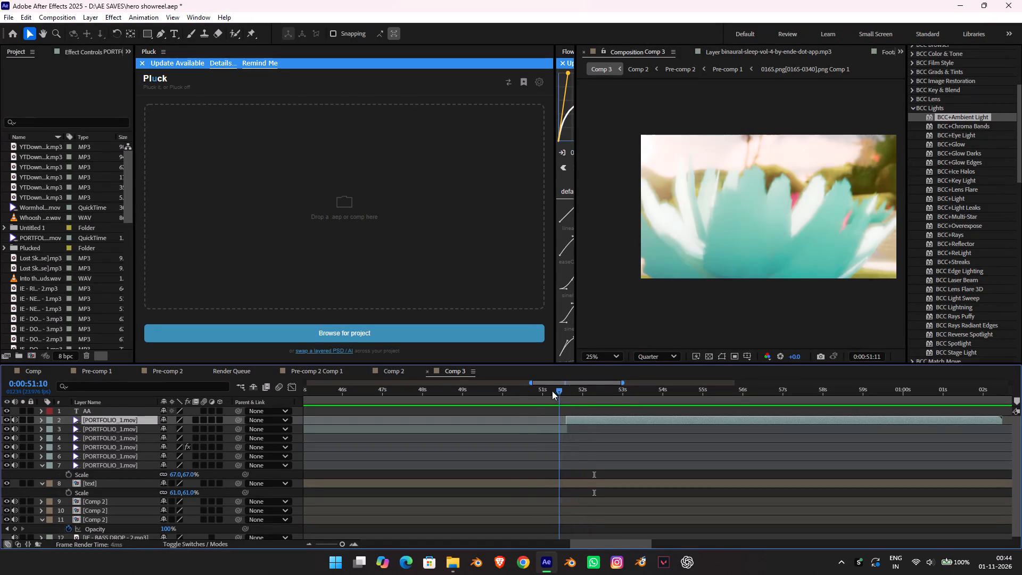
drag(552, 391, 521, 392)
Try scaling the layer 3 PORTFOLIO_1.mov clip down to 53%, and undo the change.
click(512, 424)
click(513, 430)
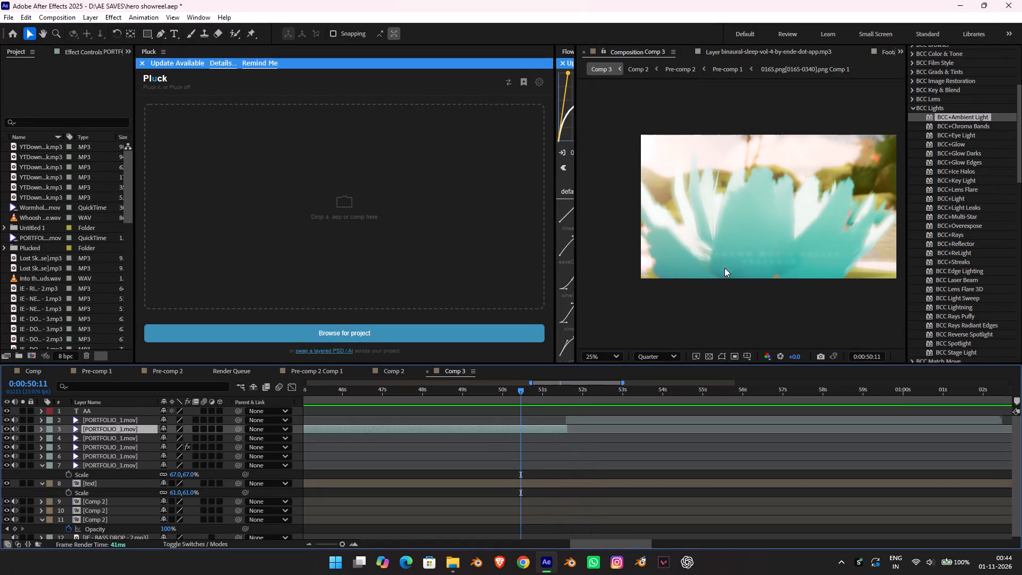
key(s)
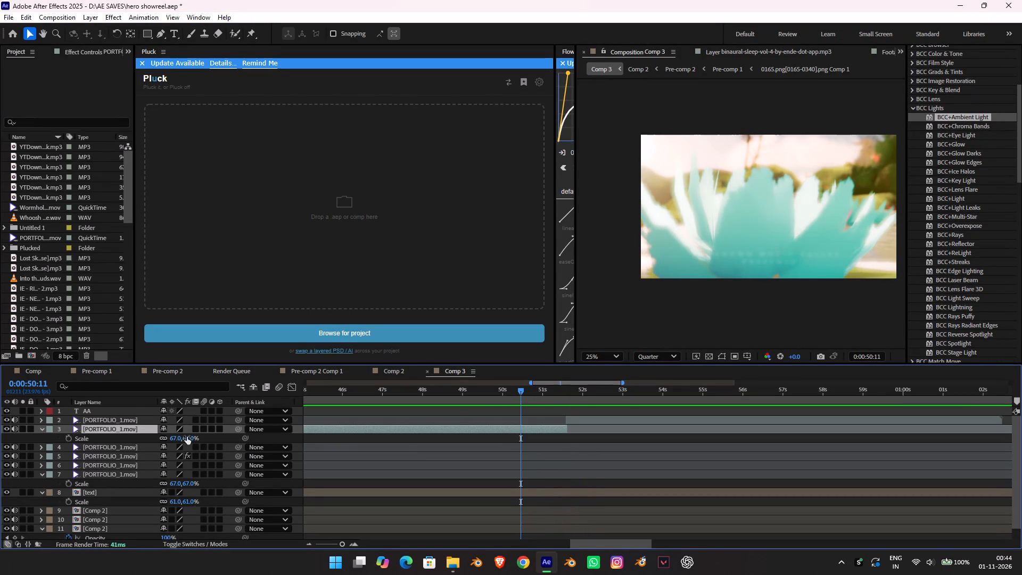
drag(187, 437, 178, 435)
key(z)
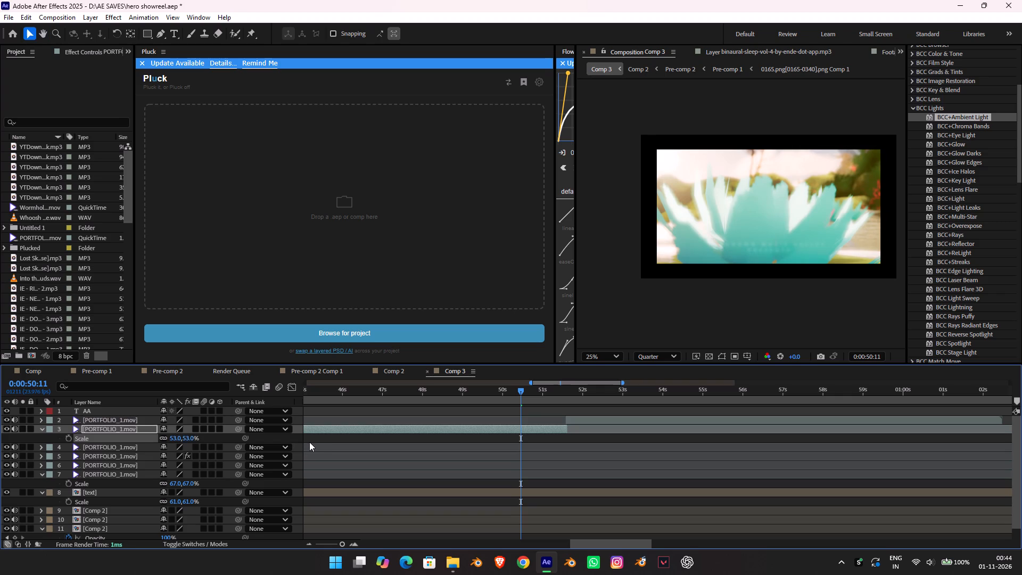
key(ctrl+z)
Play Comp 3 from 0:00:39:16 and mute the audio of its PORTFOLIO_1.mov and Comp 2 clips.
alt+scroll(550, 439, down, 5)
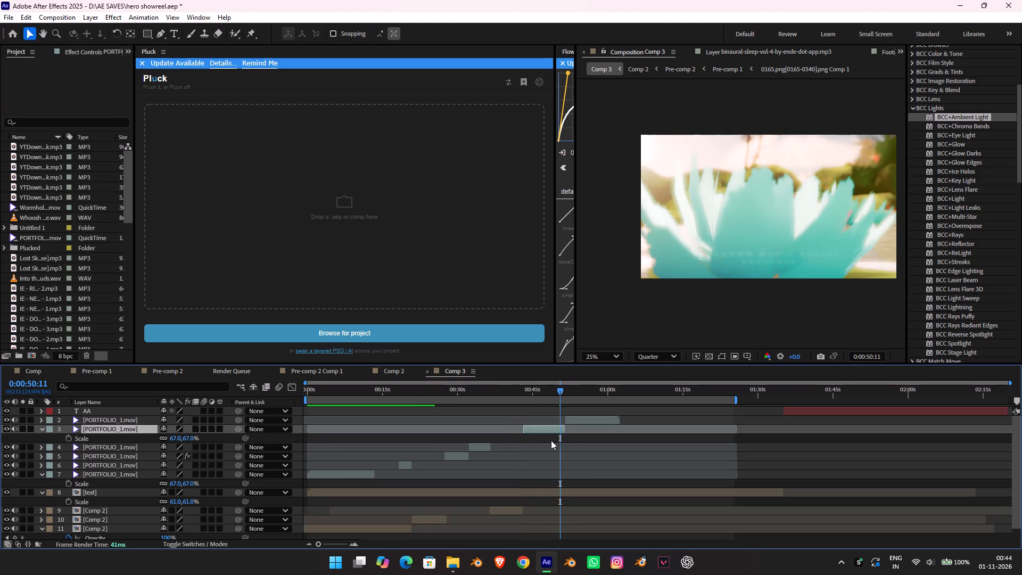
drag(556, 393, 506, 397)
key(space)
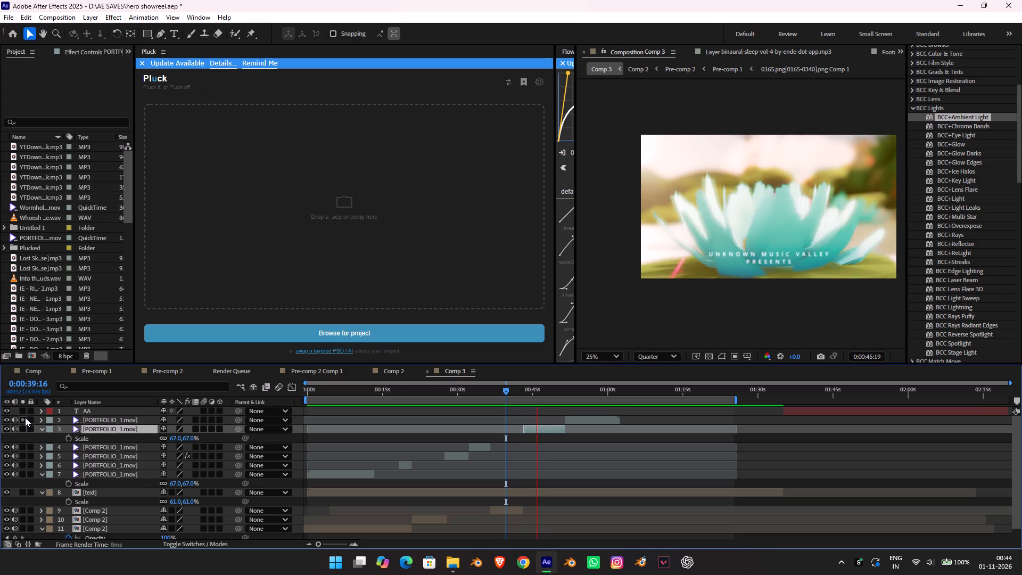
click(14, 400)
click(14, 403)
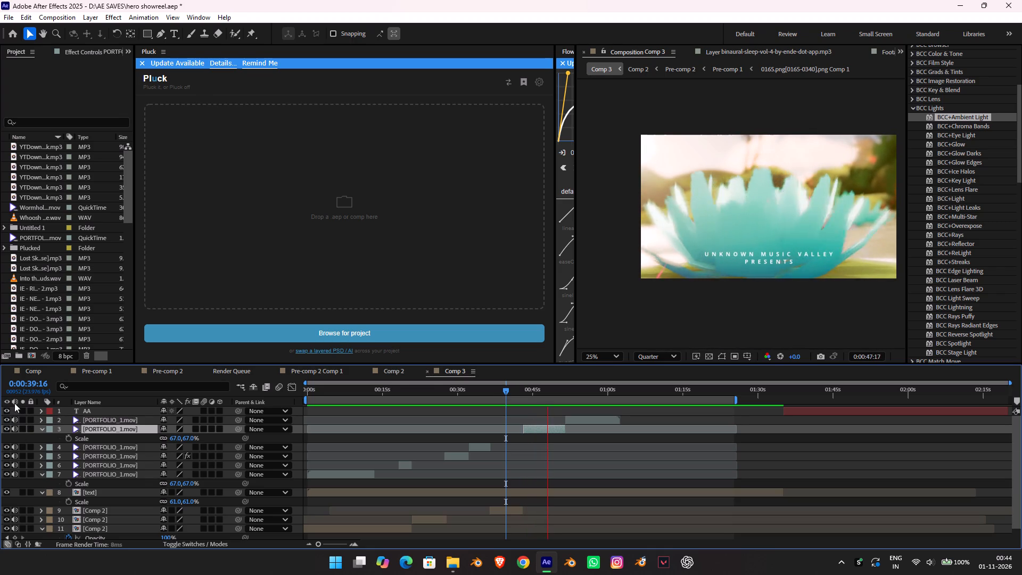
click(14, 403)
drag(15, 422, 15, 536)
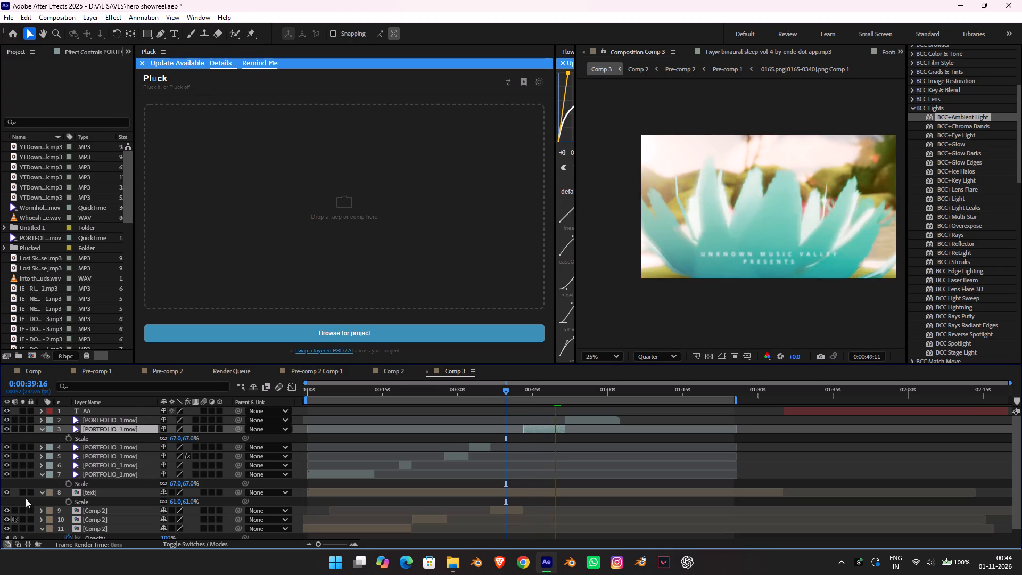
scroll(116, 445, down, 5)
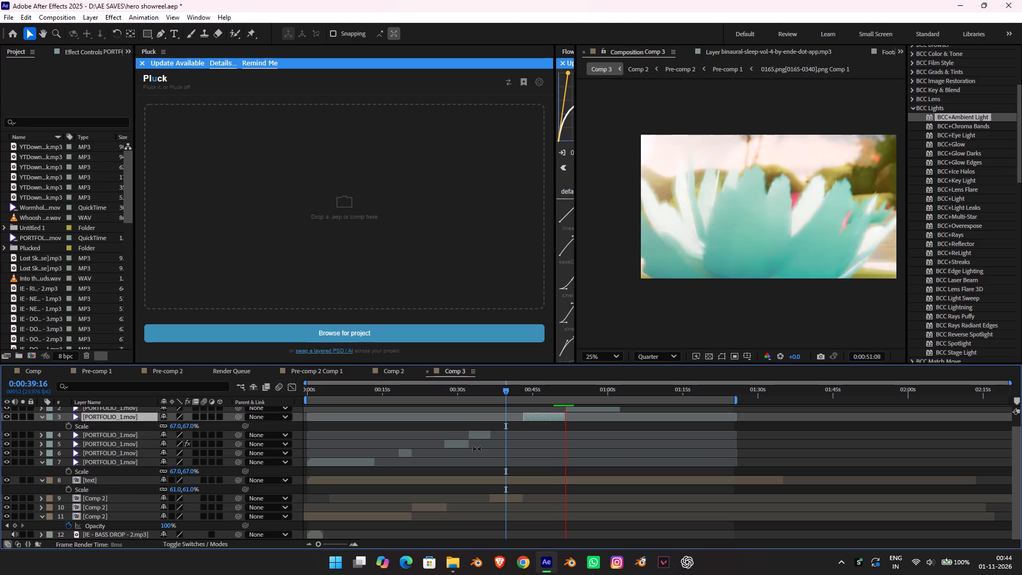
key(space)
Nudge the layer 2 PORTFOLIO_1.mov clip to start at 0:00:51:15, exactly at the layer 3 clip's end, and preview the cut.
scroll(597, 425, up, 2)
alt+scroll(575, 424, up, 2)
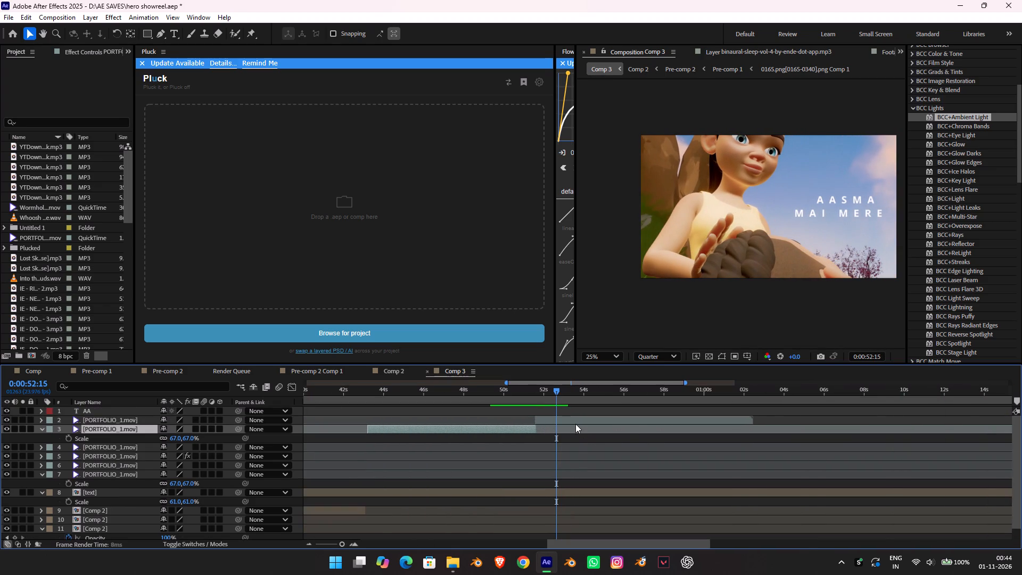
drag(541, 395, 534, 393)
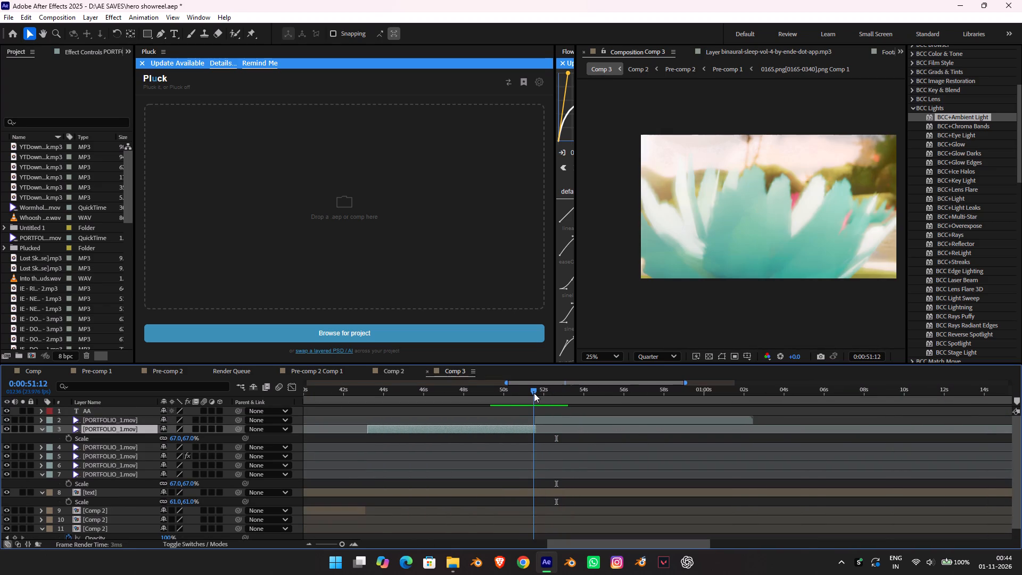
drag(534, 393, 535, 393)
alt+scroll(540, 421, up, 3)
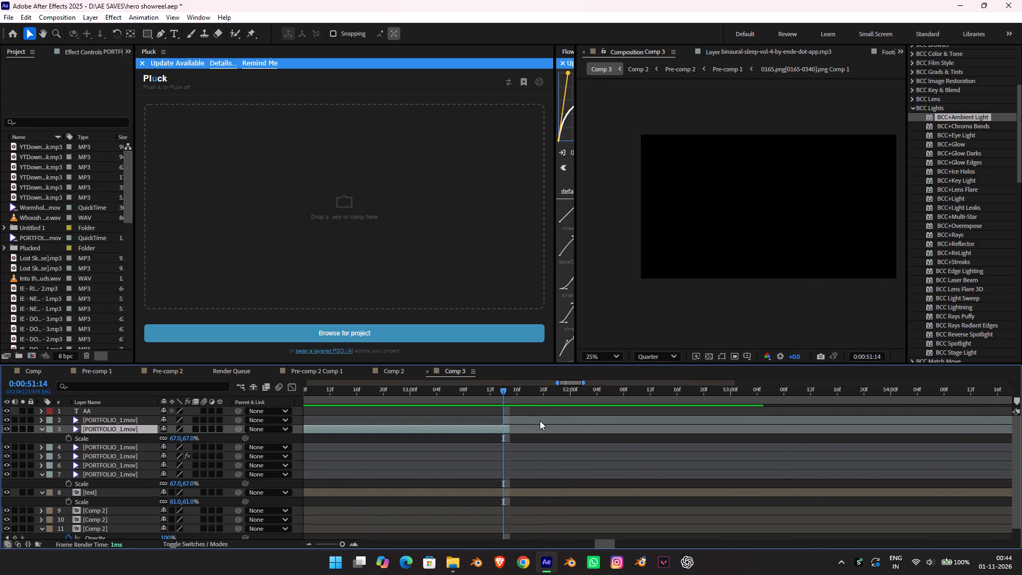
alt+scroll(540, 421, up, 2)
drag(483, 423, 501, 425)
key(space)
key(space)
Split the layer 2 PORTFOLIO_1.mov clip at 0:00:51:16 and slide the later part one frame earlier to start at 0:00:51:15.
click(432, 397)
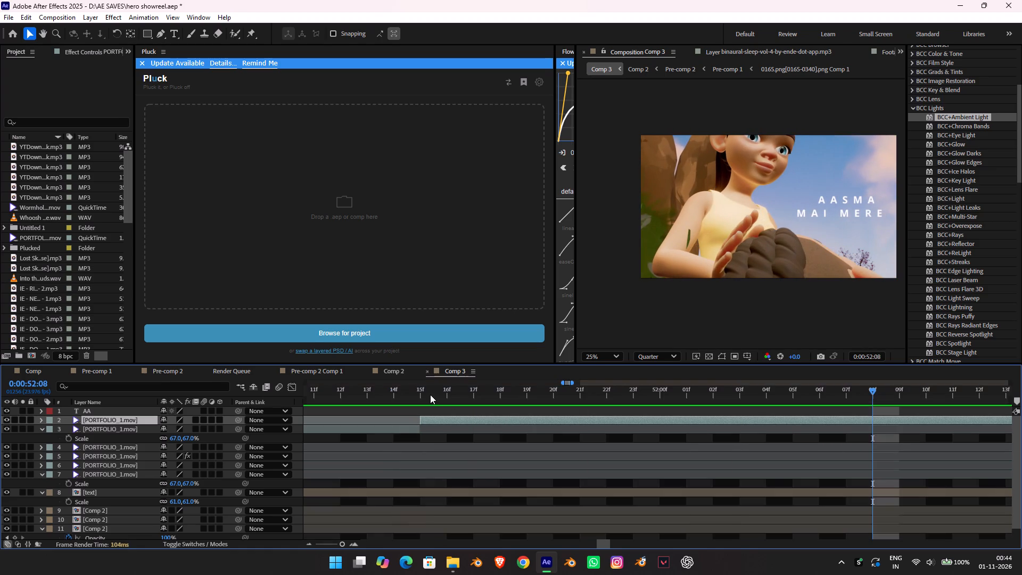
drag(430, 394, 436, 396)
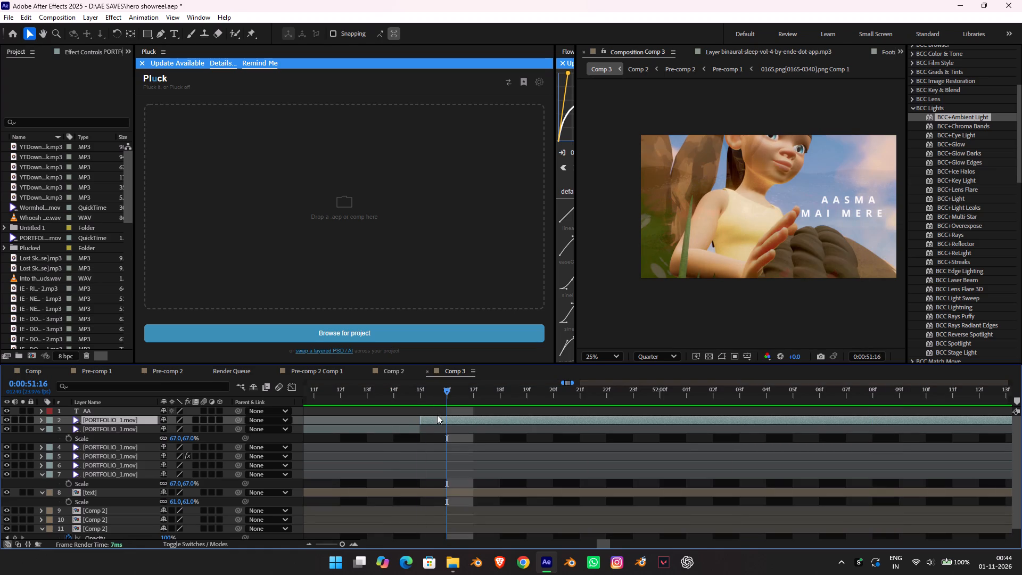
key(ctrl+shift+d)
click(438, 428)
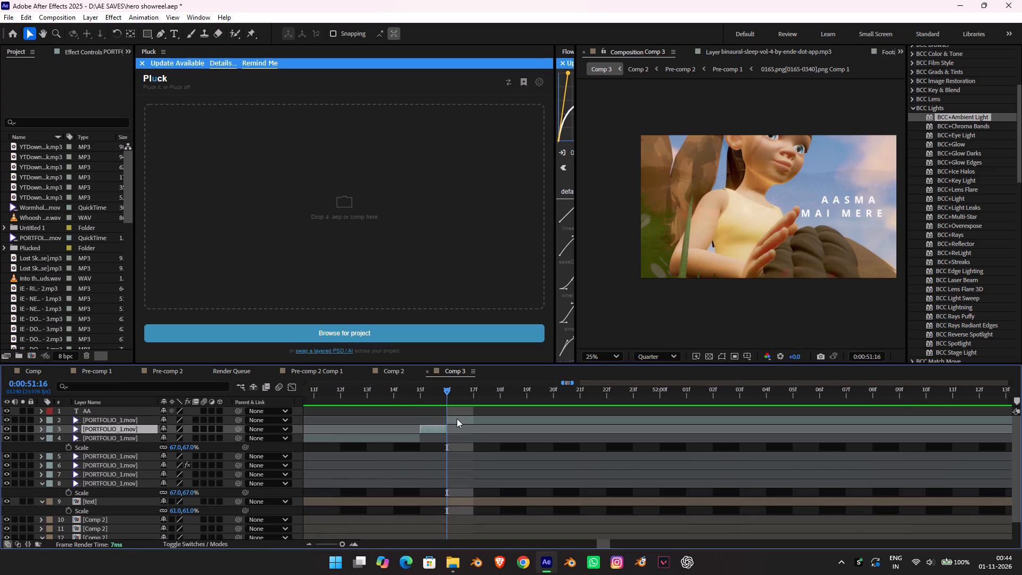
click(457, 418)
drag(460, 420, 438, 417)
Play Comp 3 from 0:00:51:14 to review the adjusted cut and the following clip.
click(425, 396)
drag(425, 396, 423, 395)
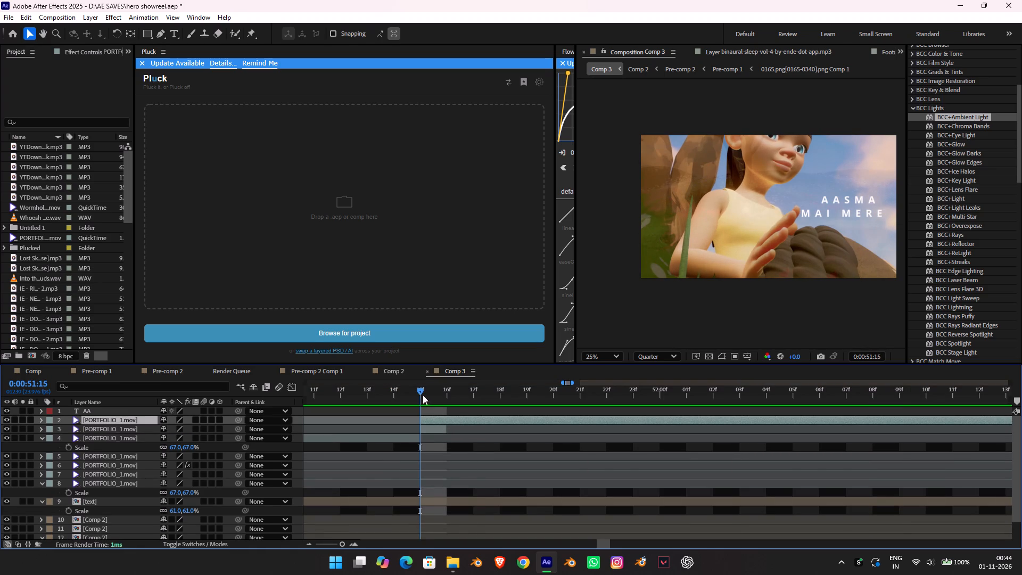
drag(423, 395, 404, 389)
key(space)
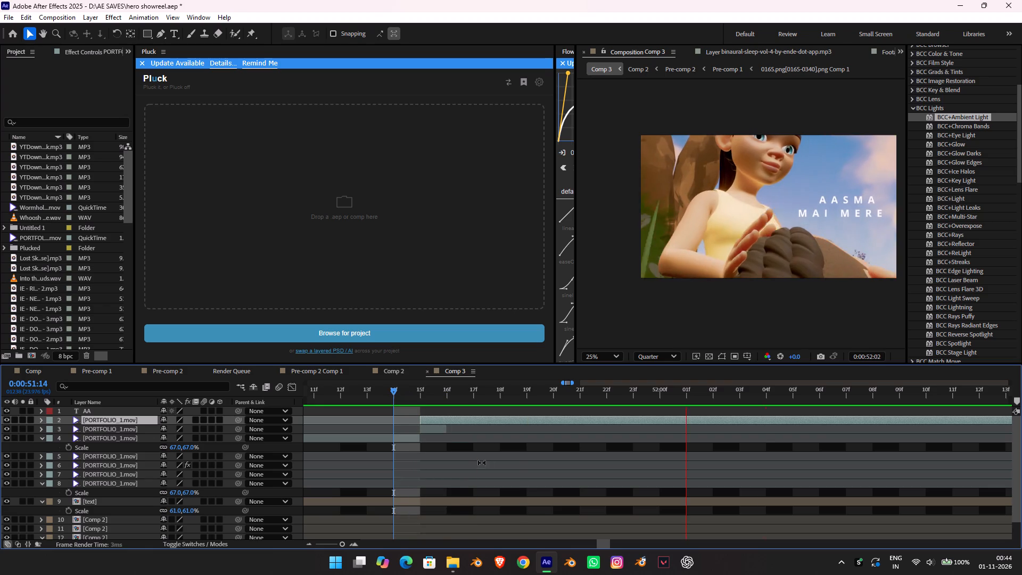
alt+scroll(526, 465, down, 7)
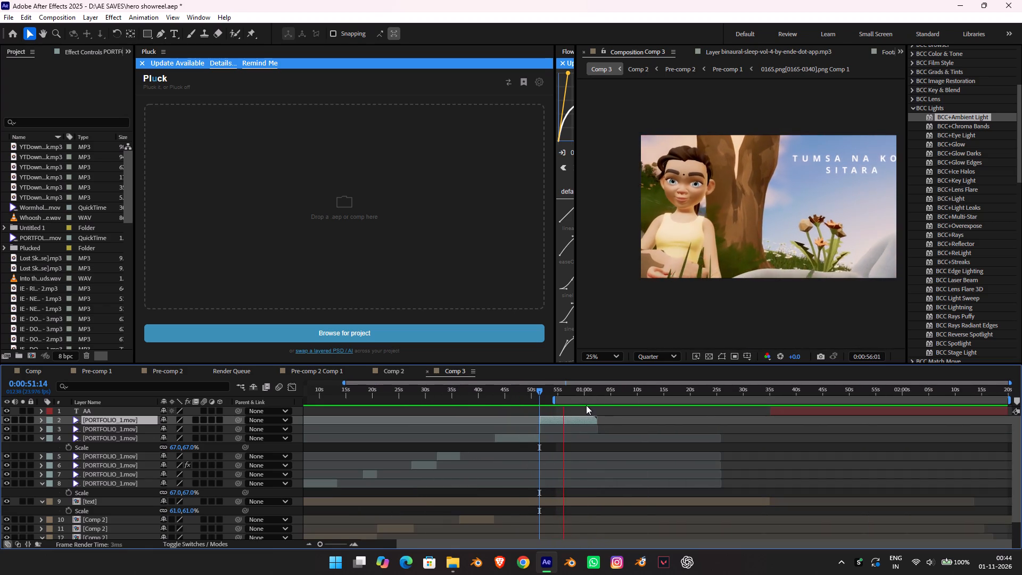
key(space)
Set the end of Comp 3's work area to 0:01:02:09, at the end of the layer 2 clip.
drag(589, 388, 592, 389)
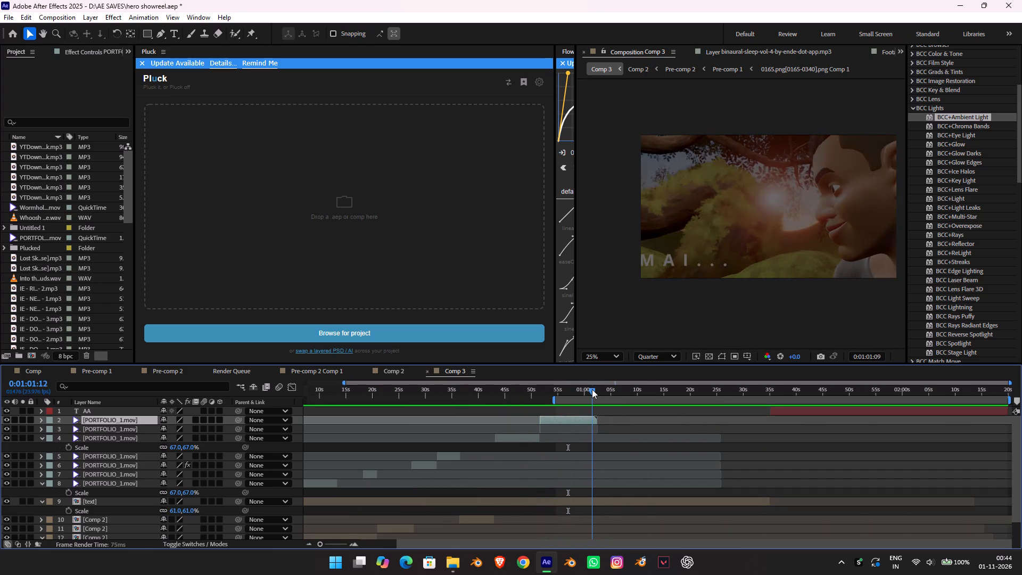
drag(592, 389, 597, 390)
key(n)
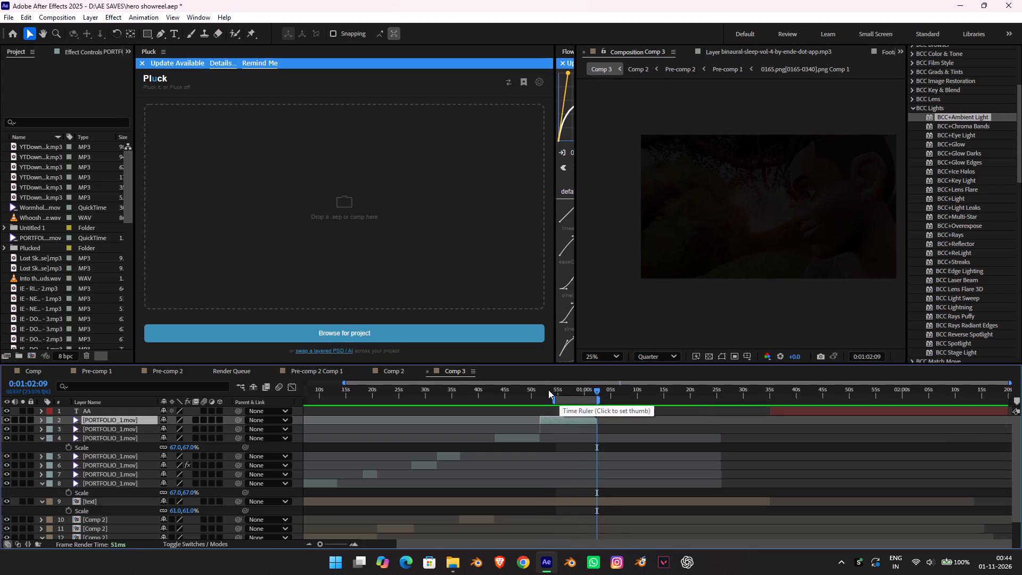
Set the start of Comp 3's work area to 0:00:00:02, near the beginning of the layer 8 clip.
drag(548, 390, 321, 406)
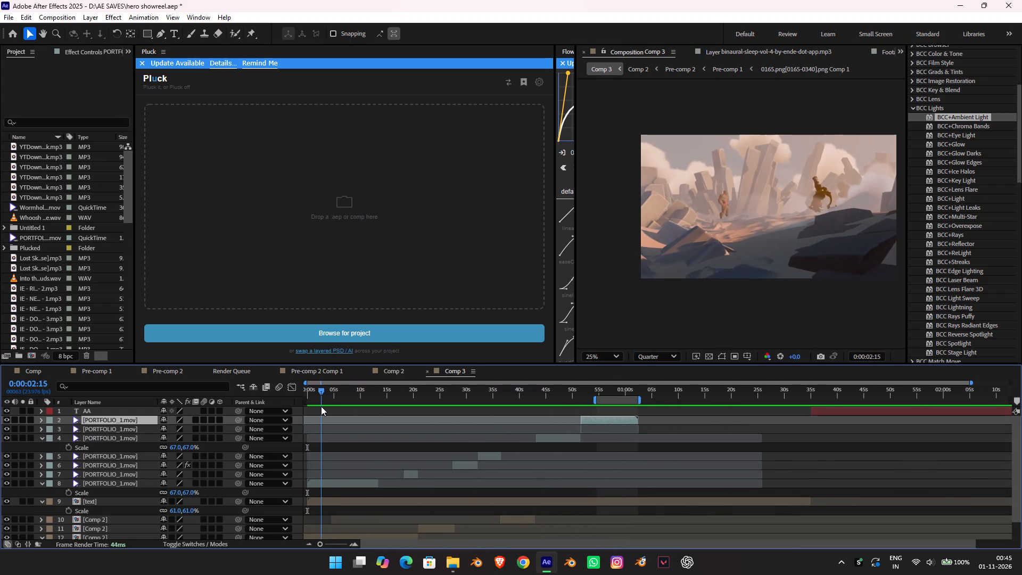
drag(321, 406, 310, 396)
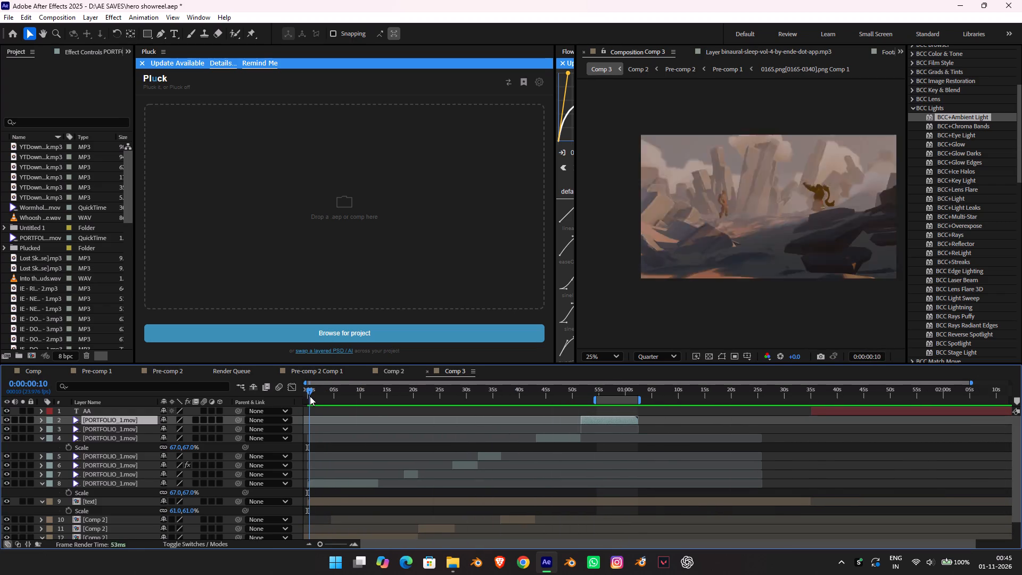
drag(310, 396, 308, 395)
key(b)
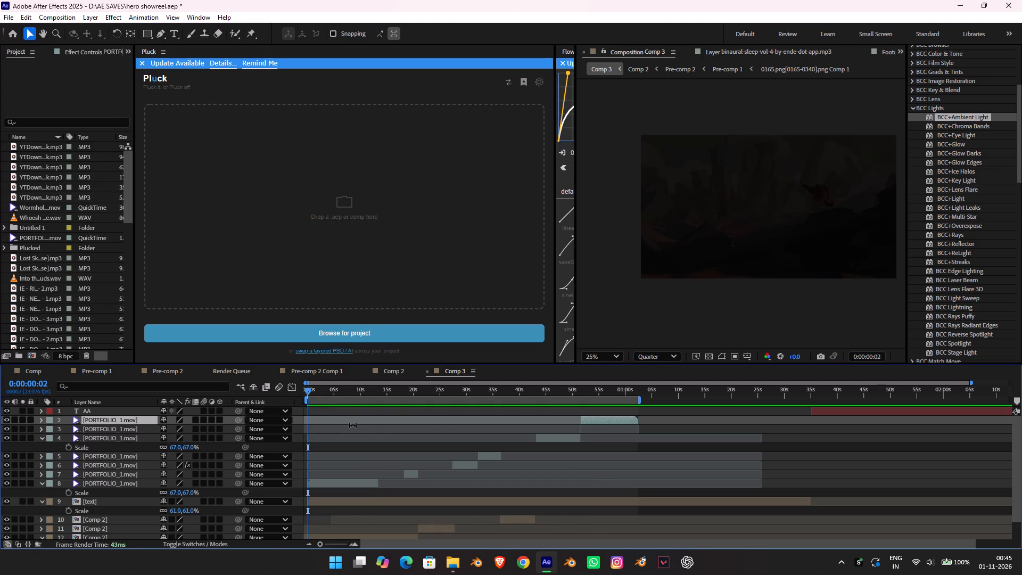
Add Comp 3 to the render queue and set its H.264 output to a target bitrate of 50 Mbps.
key(ctrl+m)
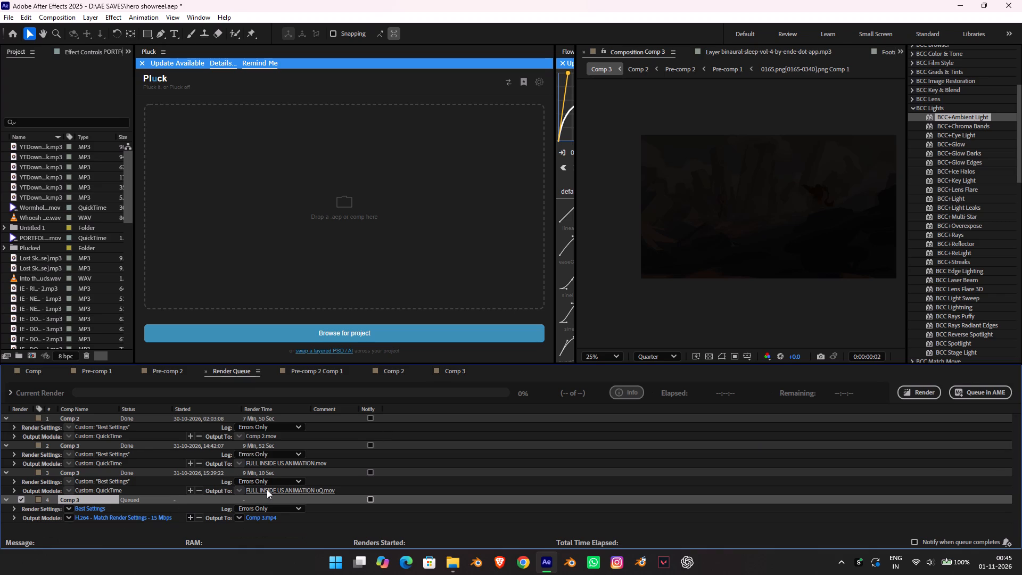
click(162, 519)
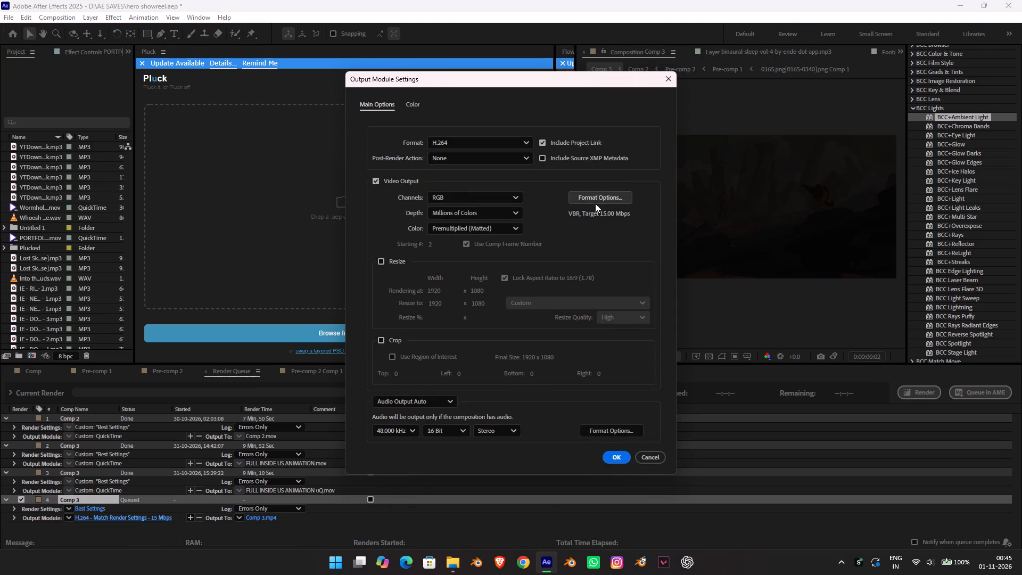
click(595, 203)
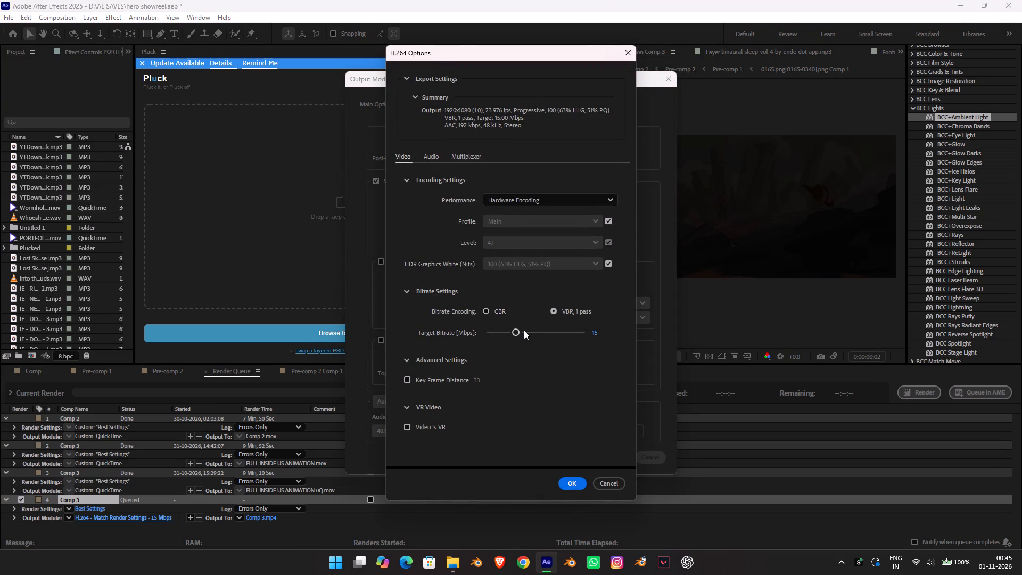
drag(524, 330, 615, 327)
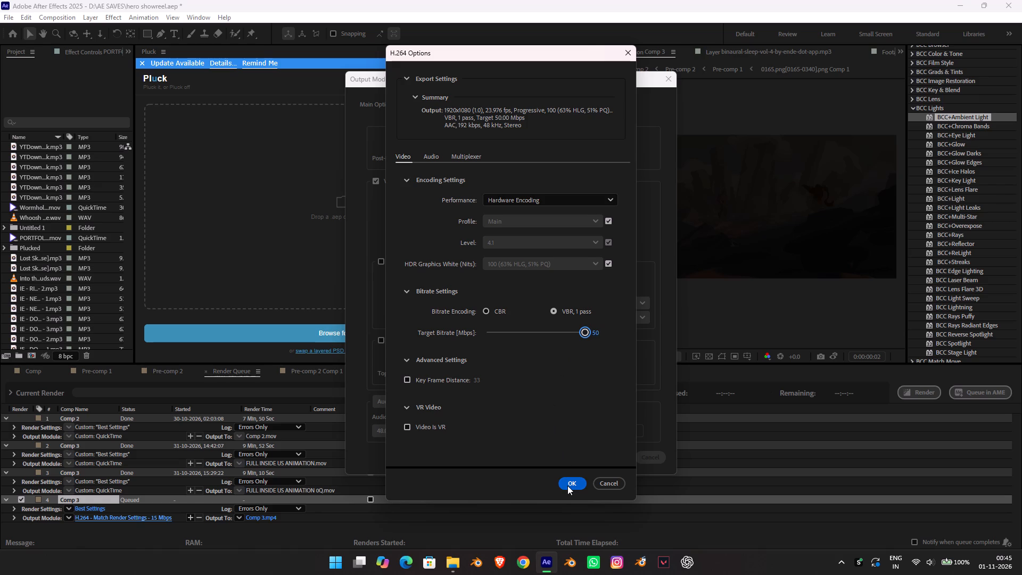
click(566, 485)
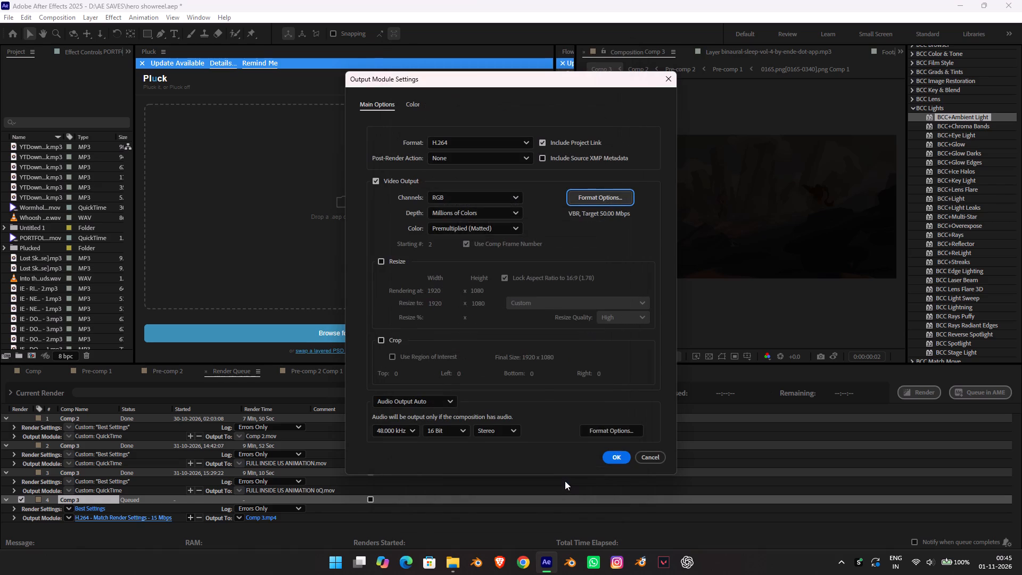
click(614, 454)
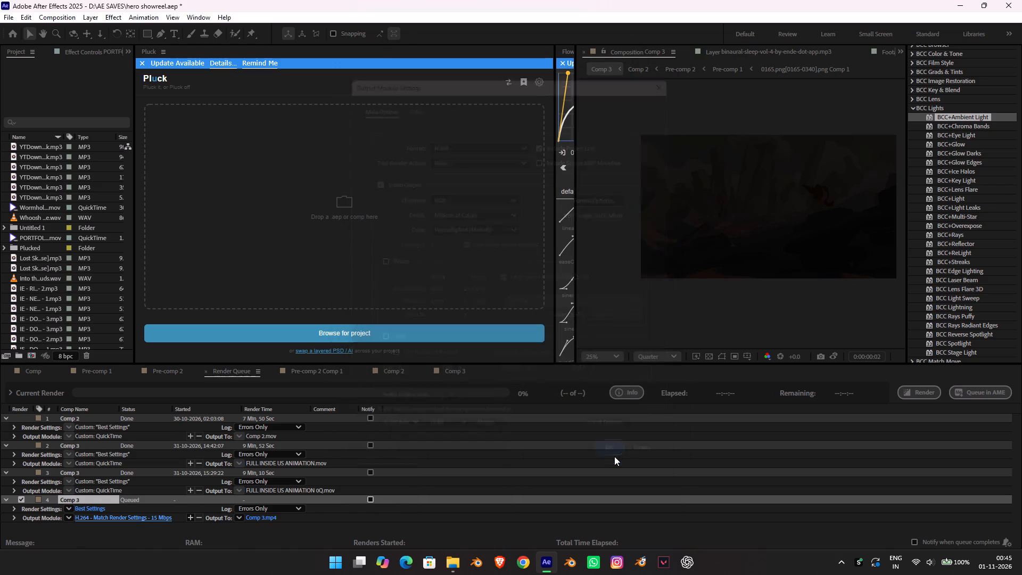
Start rendering the queued Comp 3 to Comp 3.mp4.
click(919, 397)
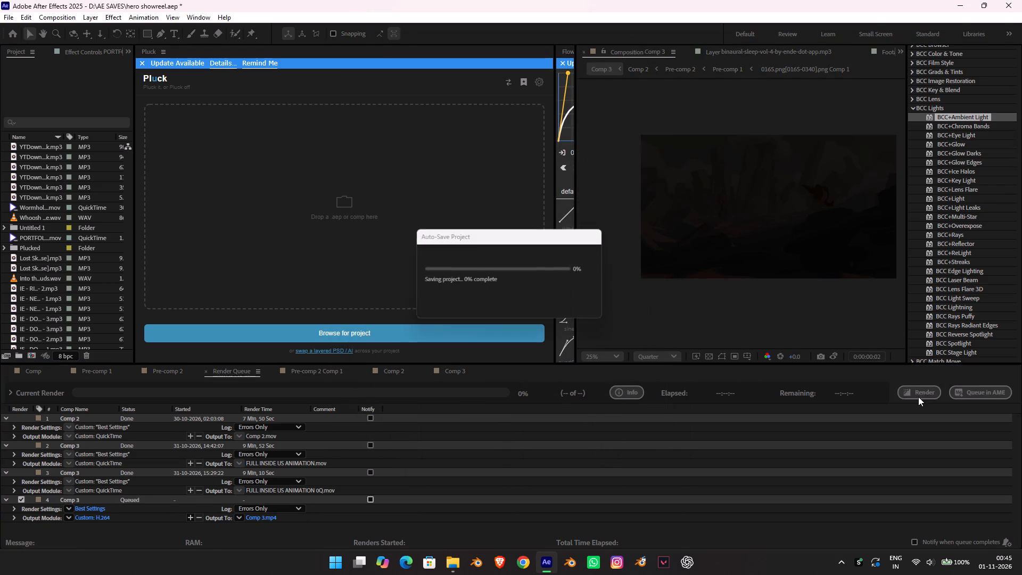